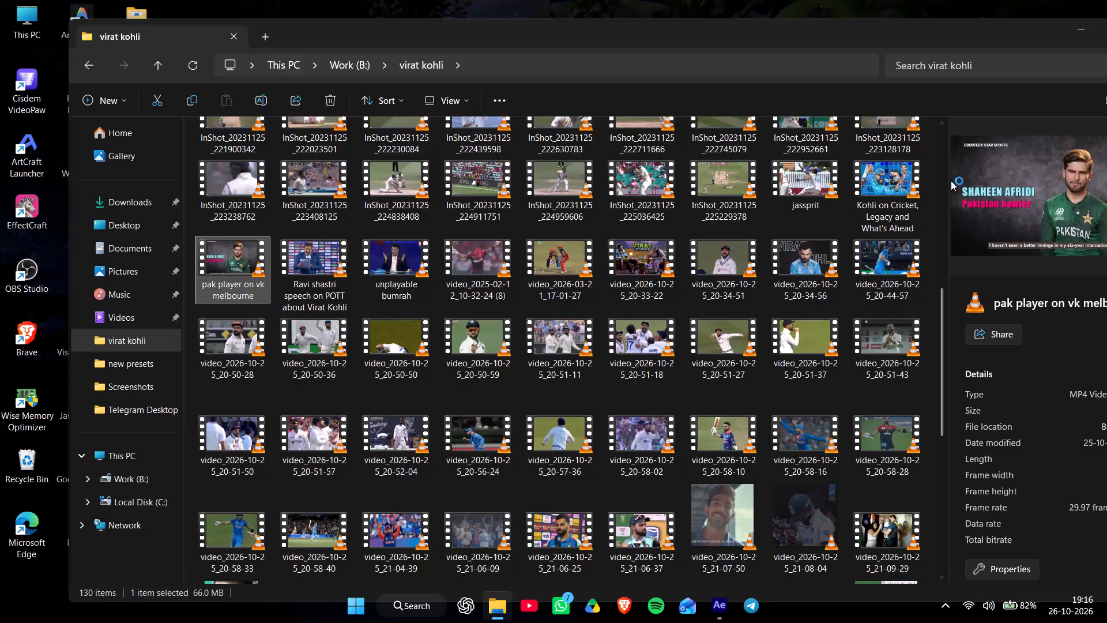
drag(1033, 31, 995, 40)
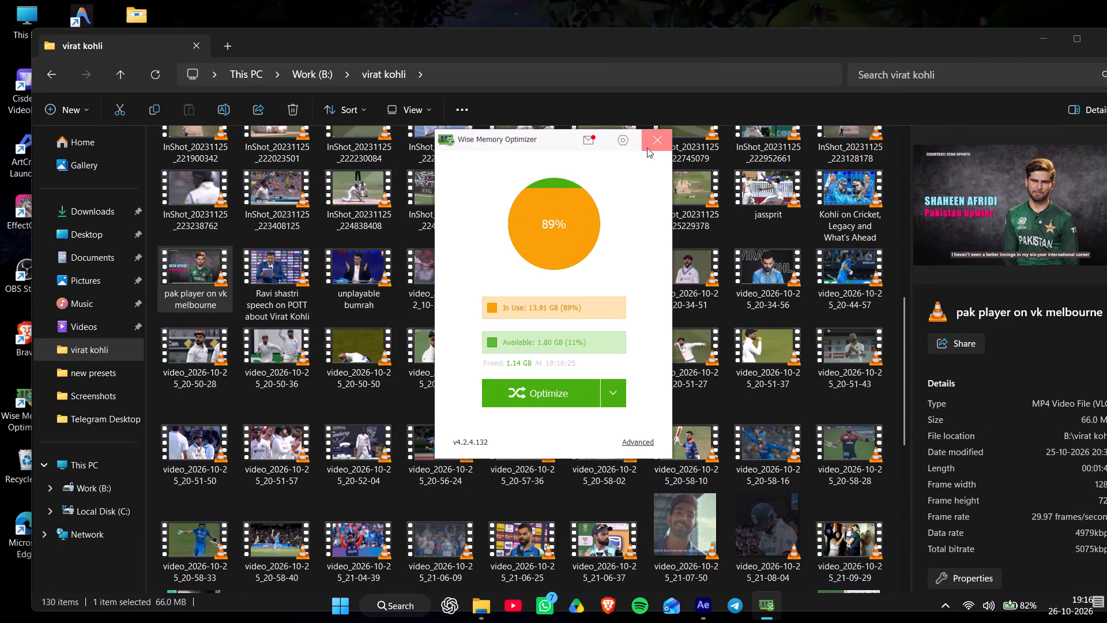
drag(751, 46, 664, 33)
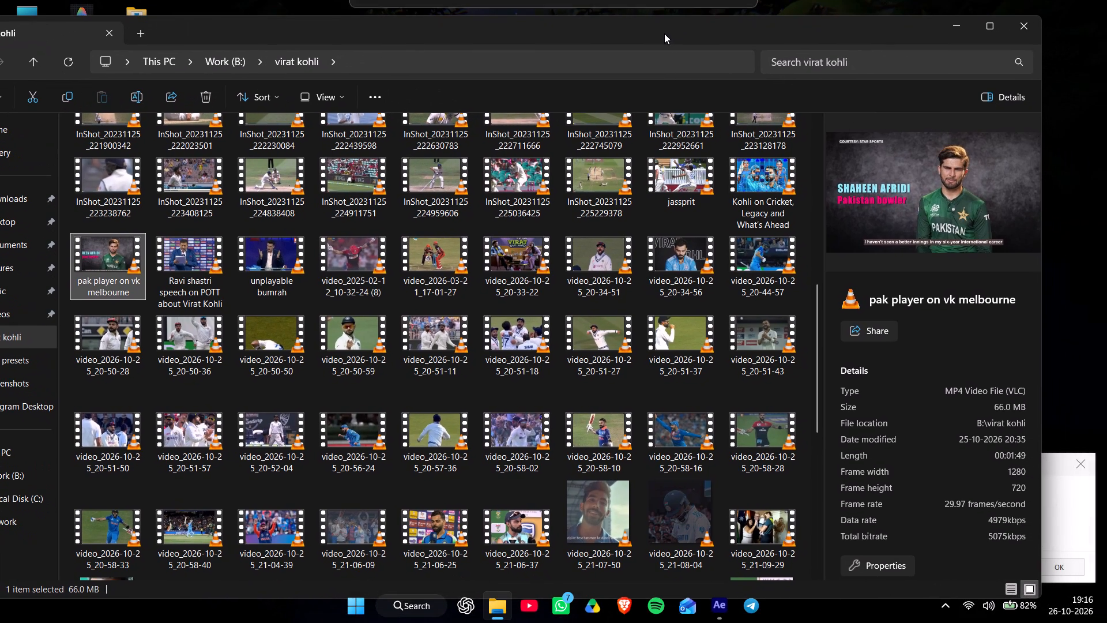
Switch to After Effects and place the playhead at the end of Pre-comp 1, at 0:00:13:58 in Comp 1.
click(713, 615)
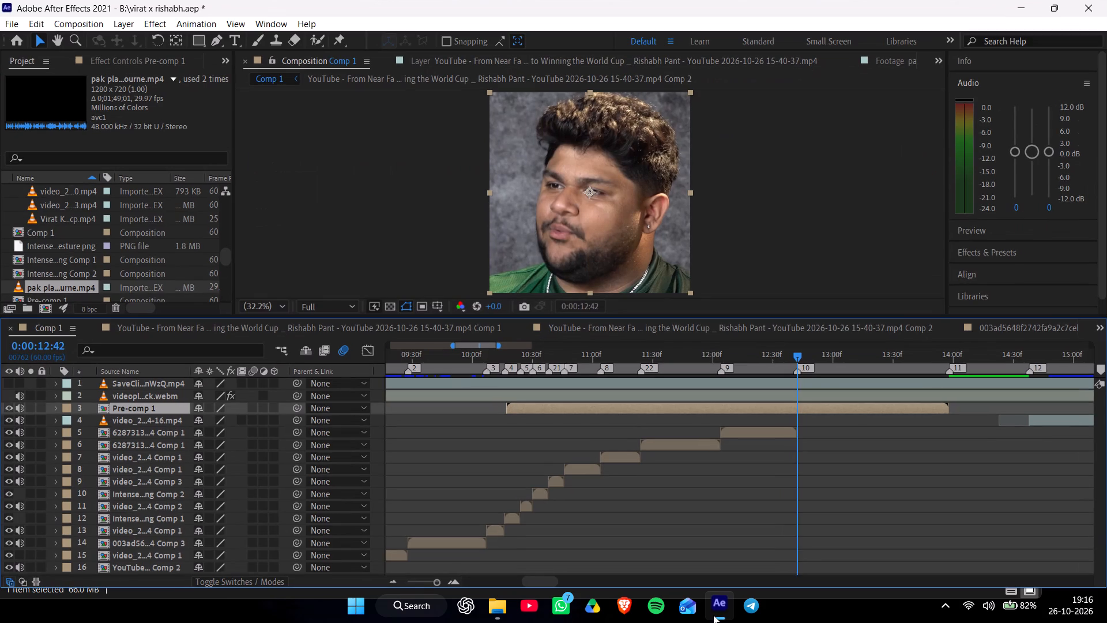
drag(800, 357, 848, 378)
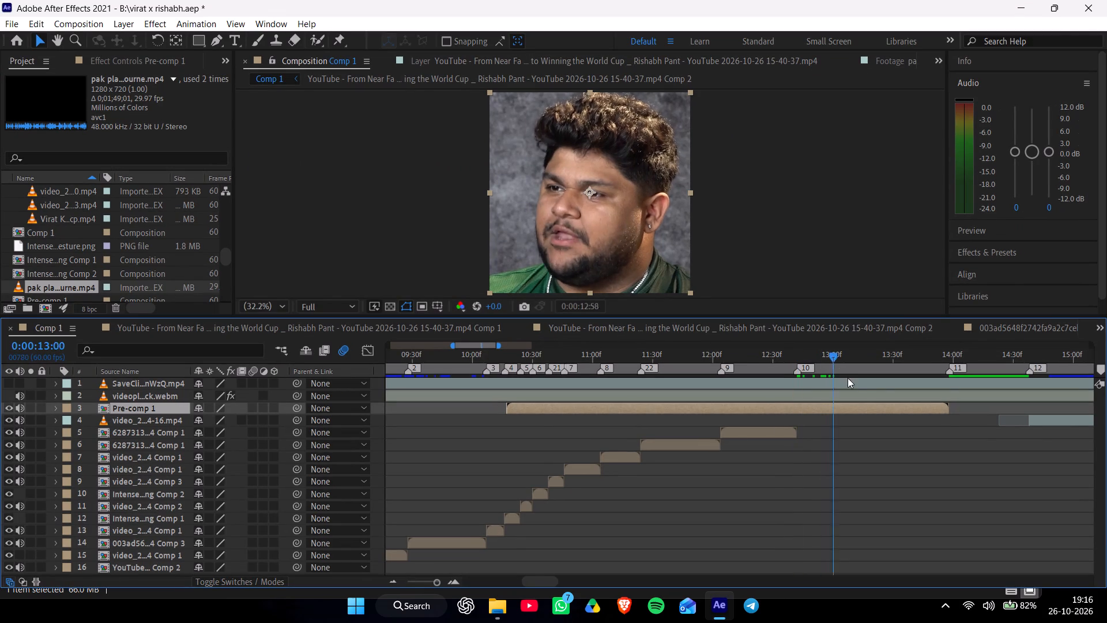
drag(848, 378, 951, 419)
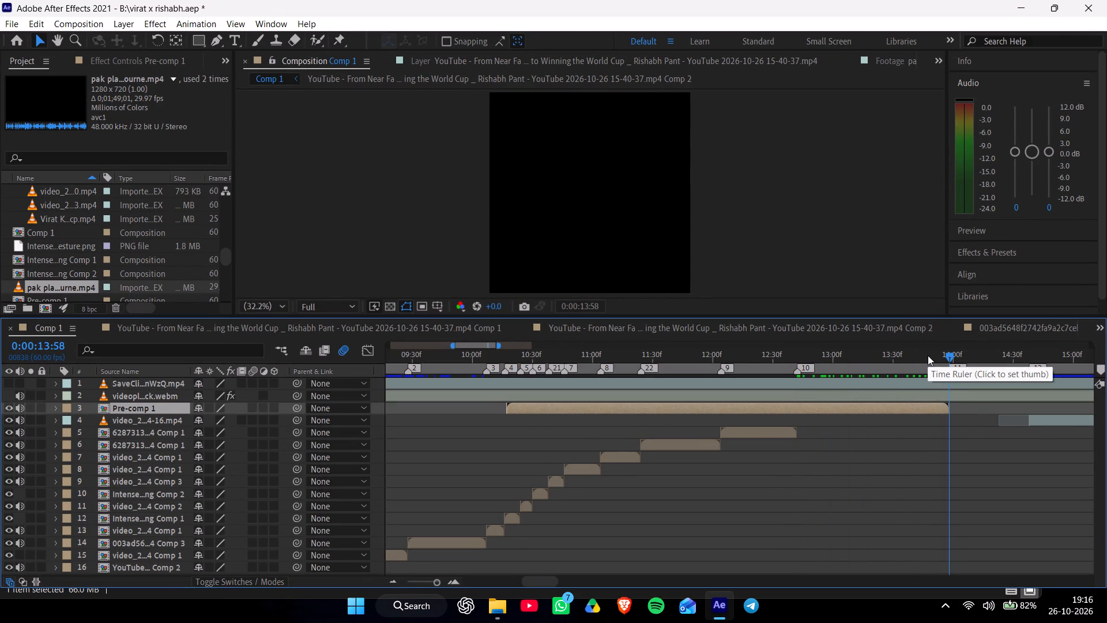
drag(928, 355, 948, 391)
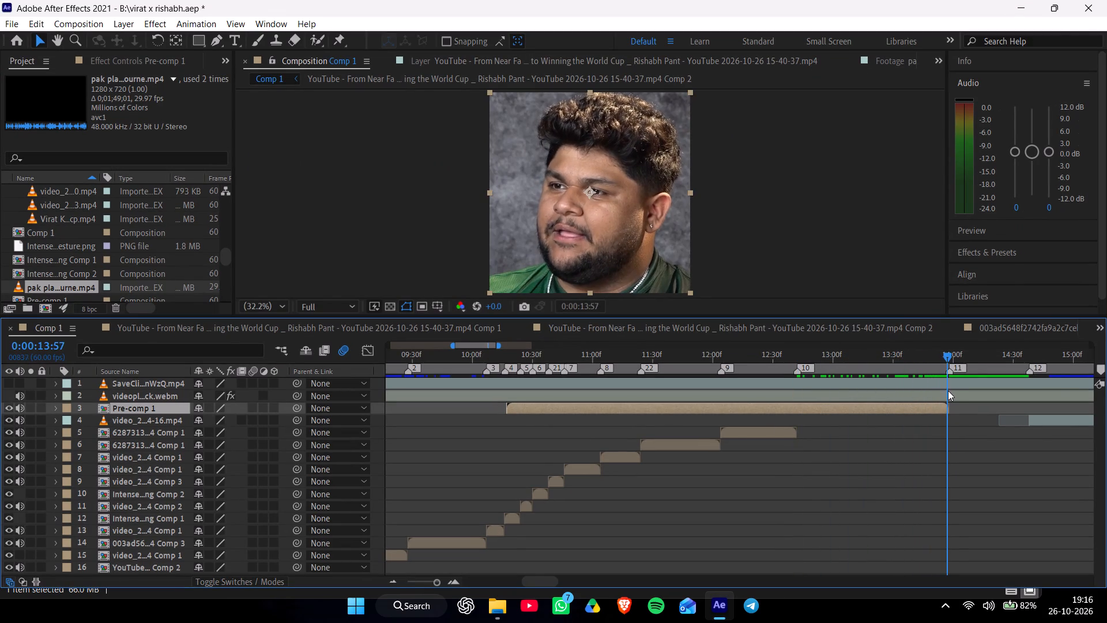
drag(948, 391, 950, 391)
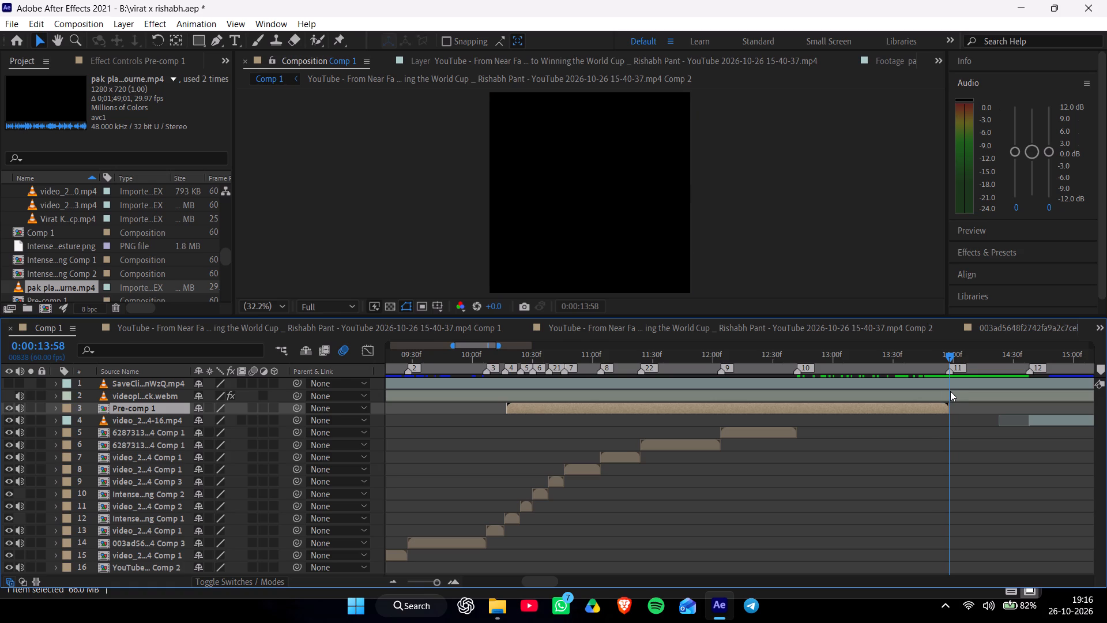
Temporarily show the hidden top layer SaveCli...nWzQ.mp4 to examine its shot from 0:00:13:38 to 0:00:13:58, and hide it again.
click(3, 384)
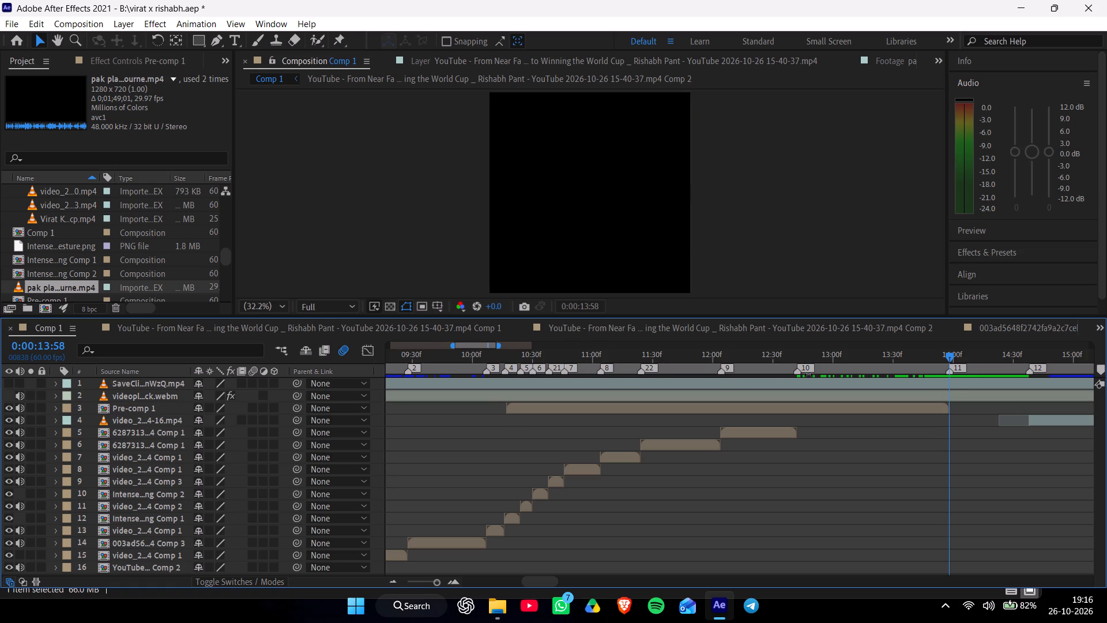
drag(938, 354, 909, 369)
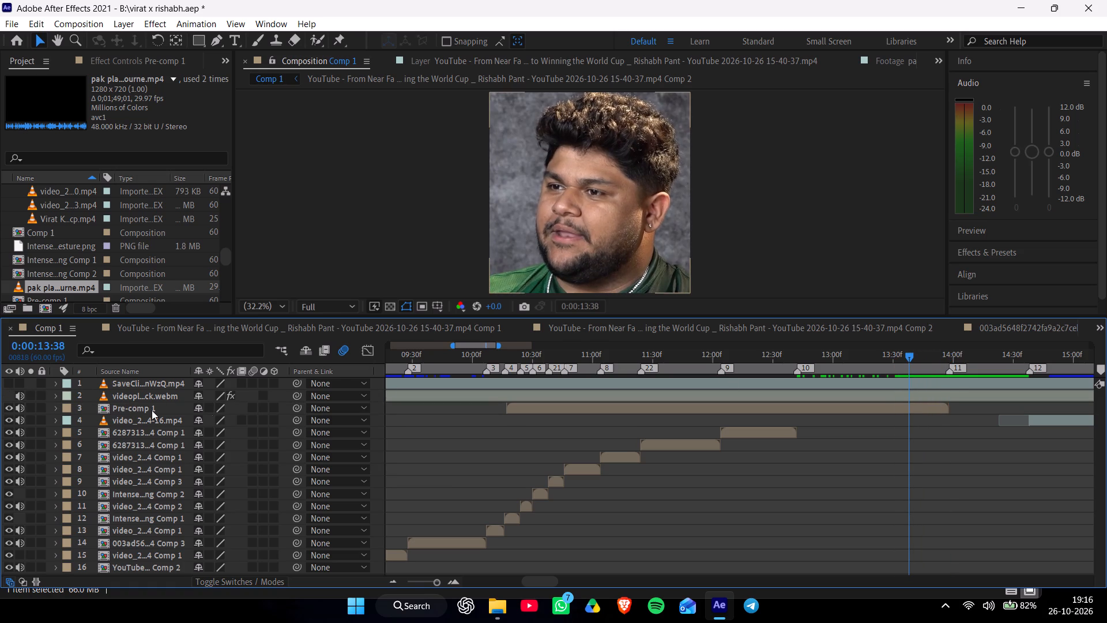
click(7, 384)
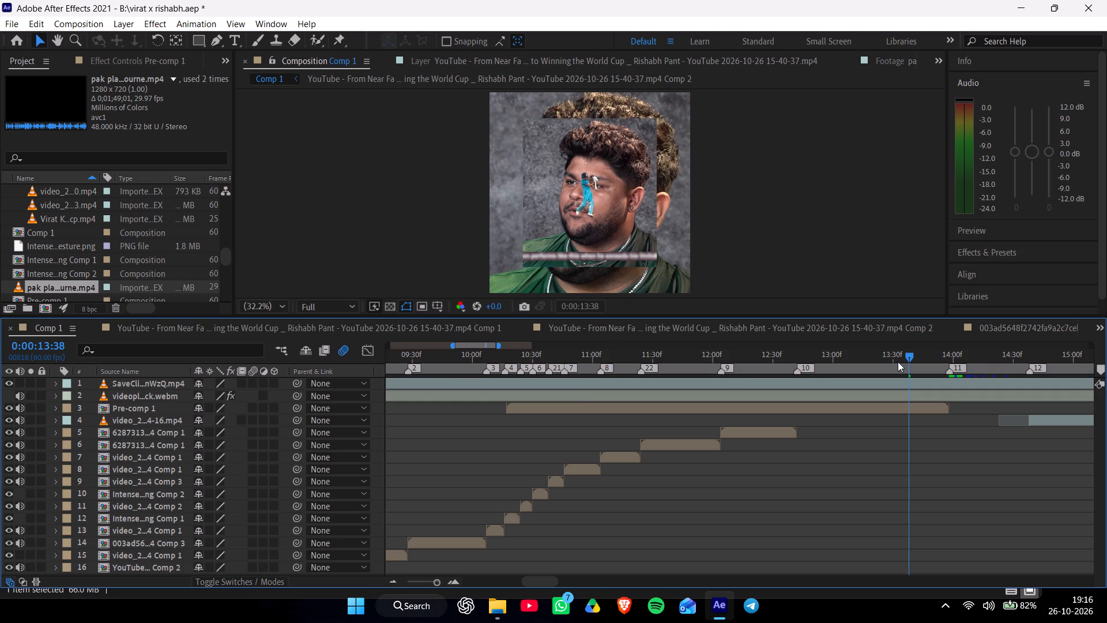
drag(897, 359, 950, 396)
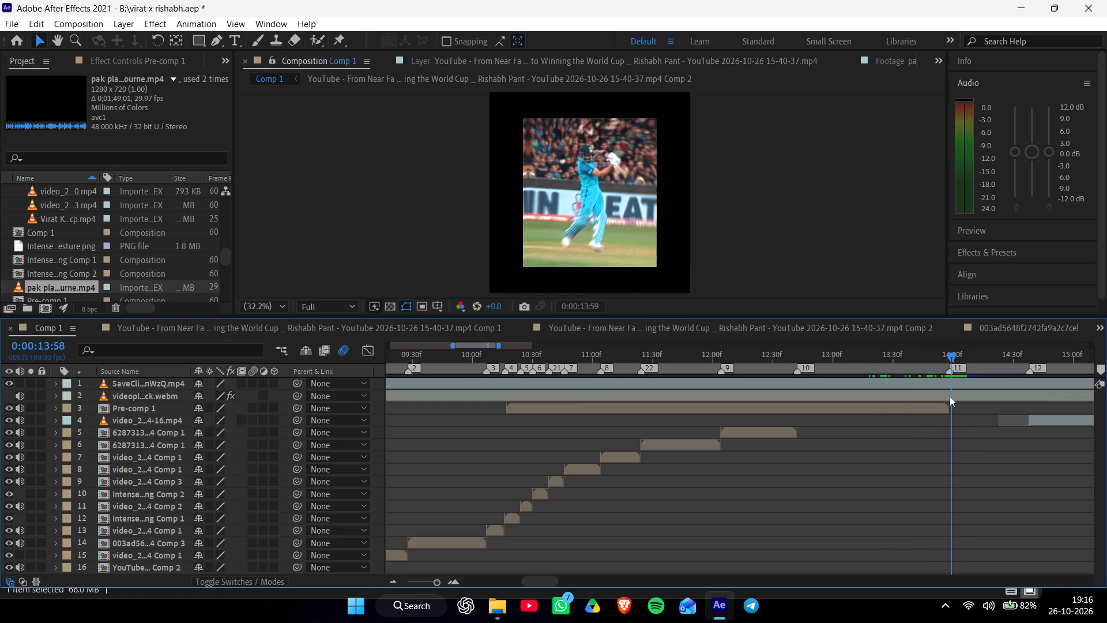
drag(950, 396, 950, 399)
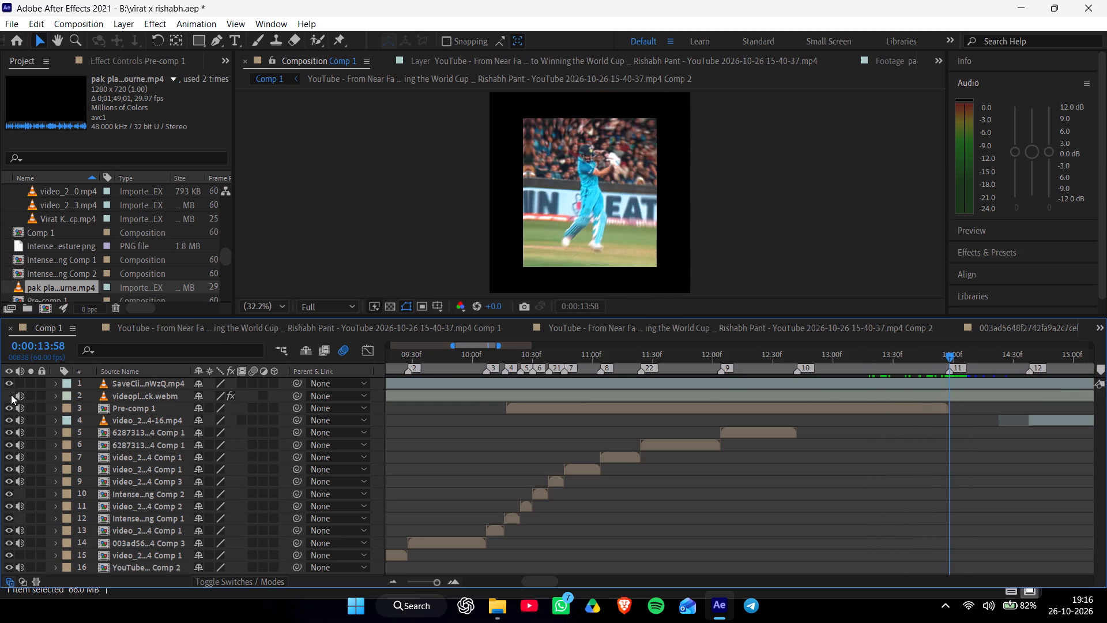
click(5, 385)
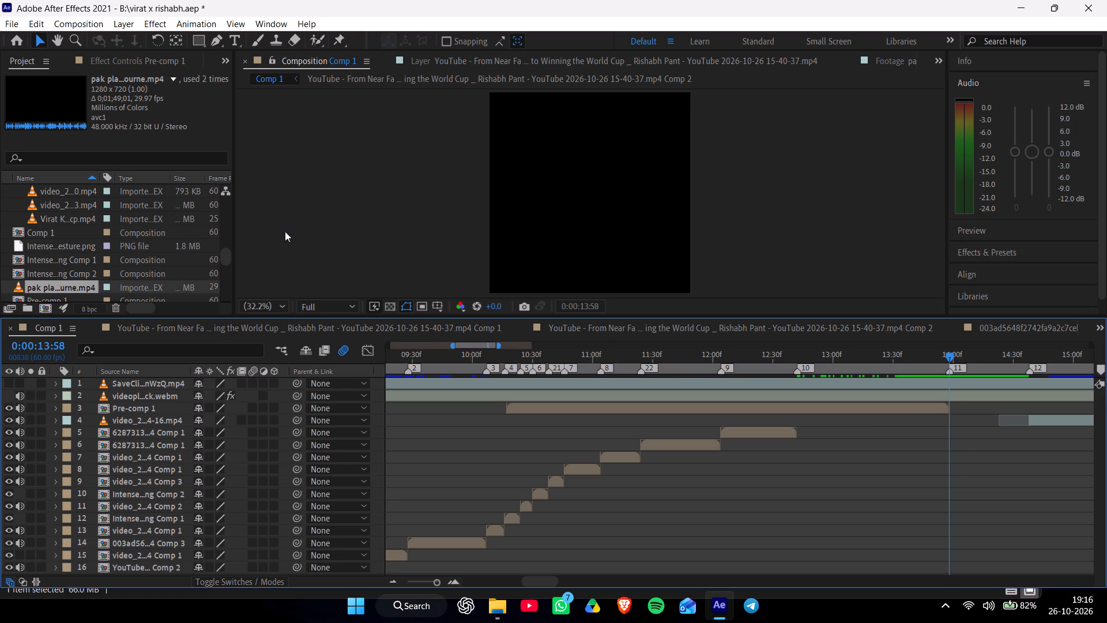
Look through the imported video clips in the project one by one for footage suited to the next shot.
drag(225, 256, 224, 264)
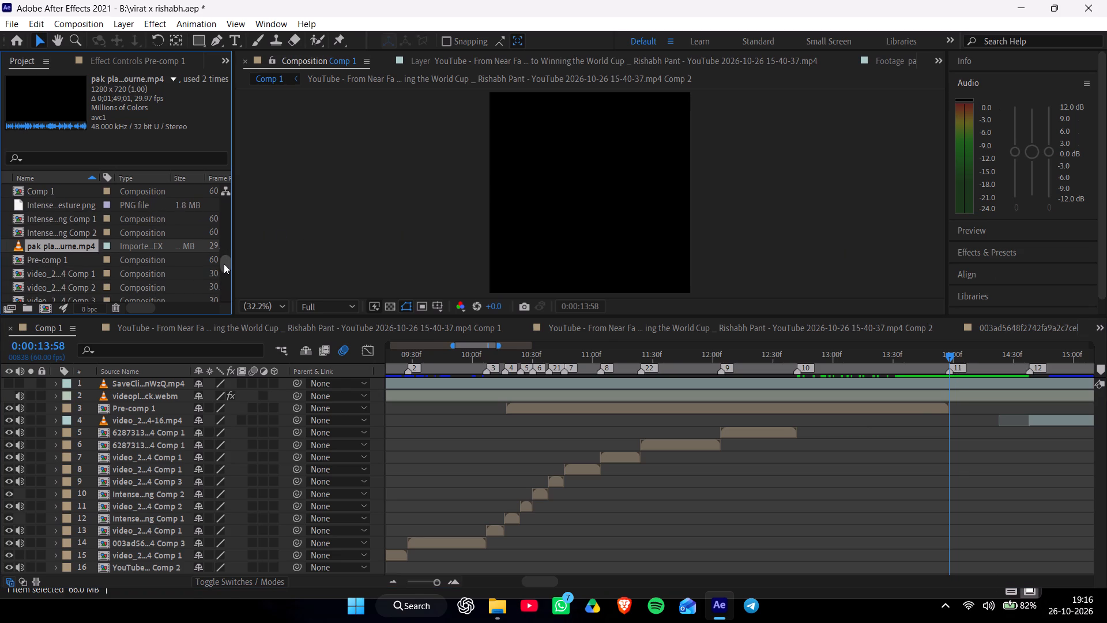
drag(224, 264, 223, 246)
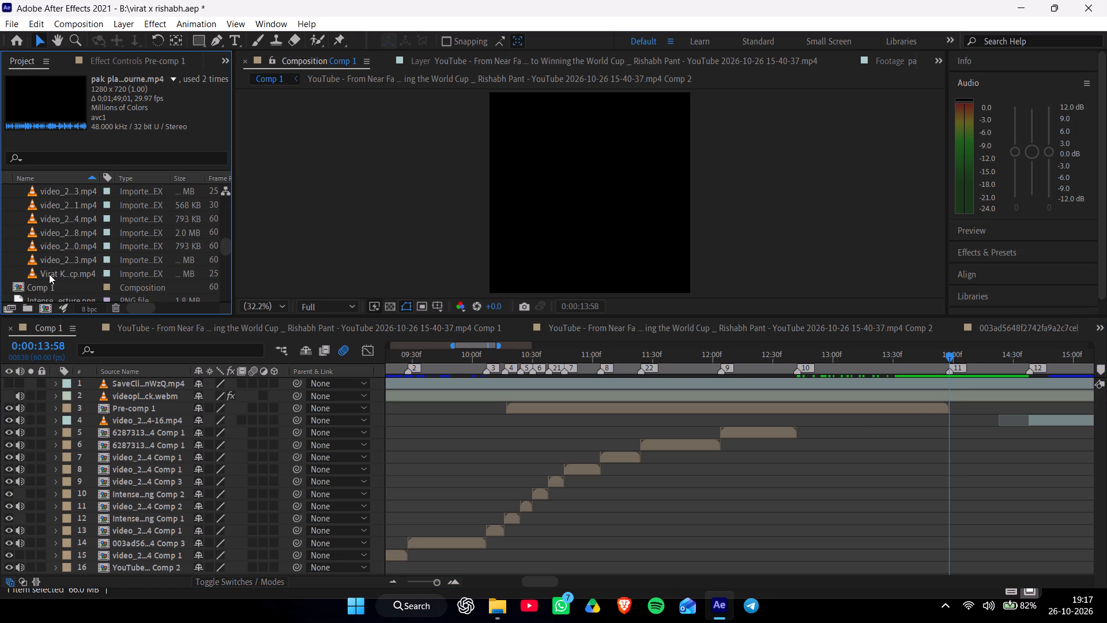
click(49, 274)
click(54, 262)
click(59, 245)
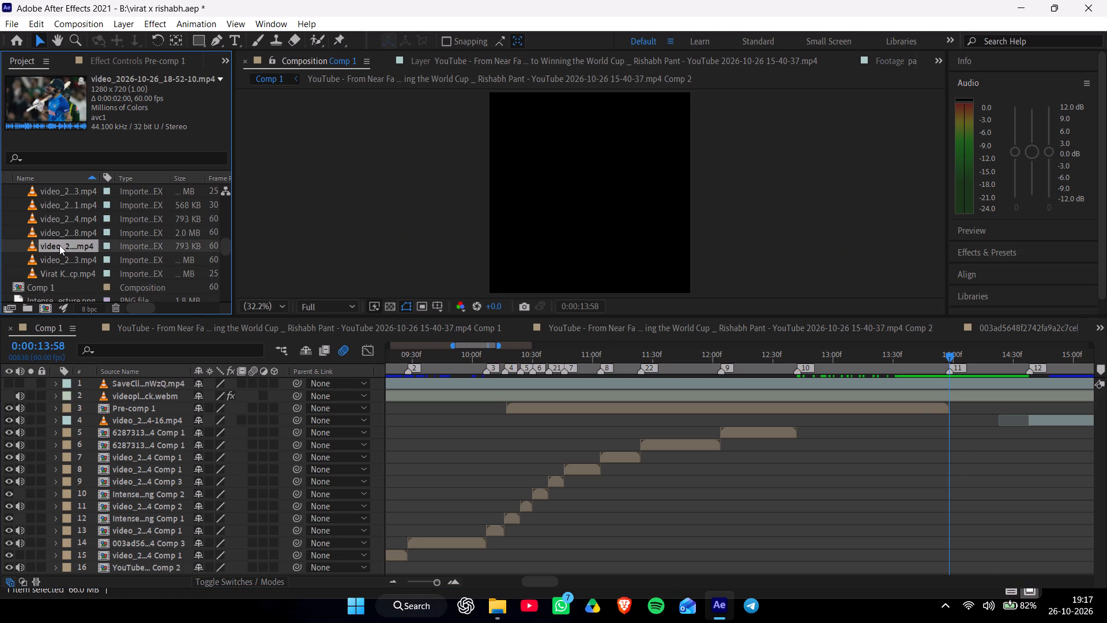
click(61, 235)
click(66, 220)
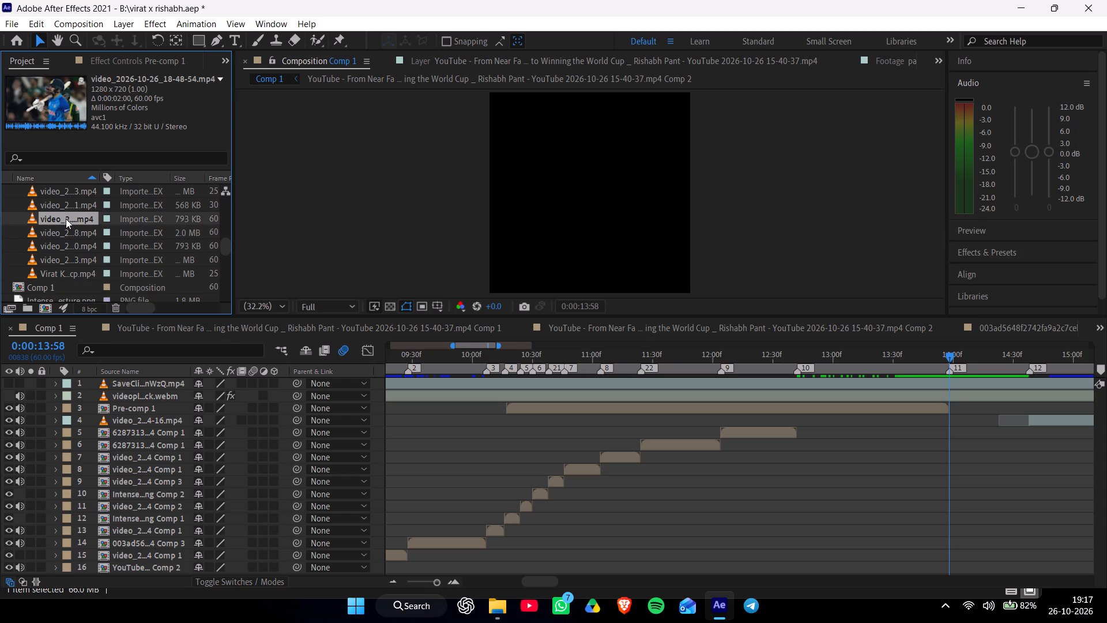
click(66, 207)
click(69, 195)
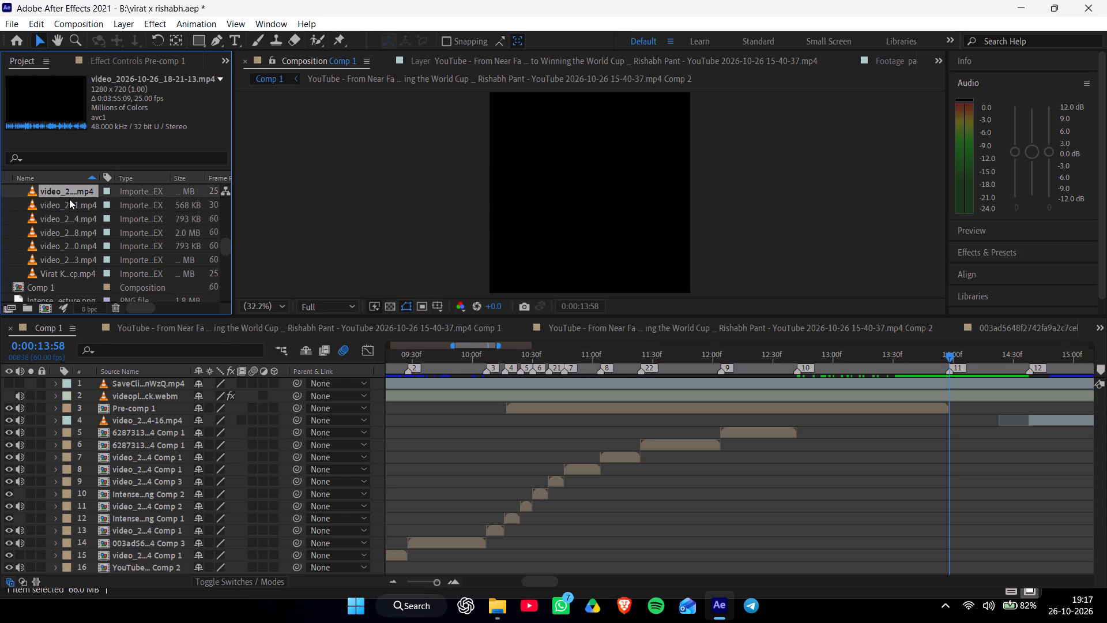
scroll(70, 216, up, 1)
click(70, 229)
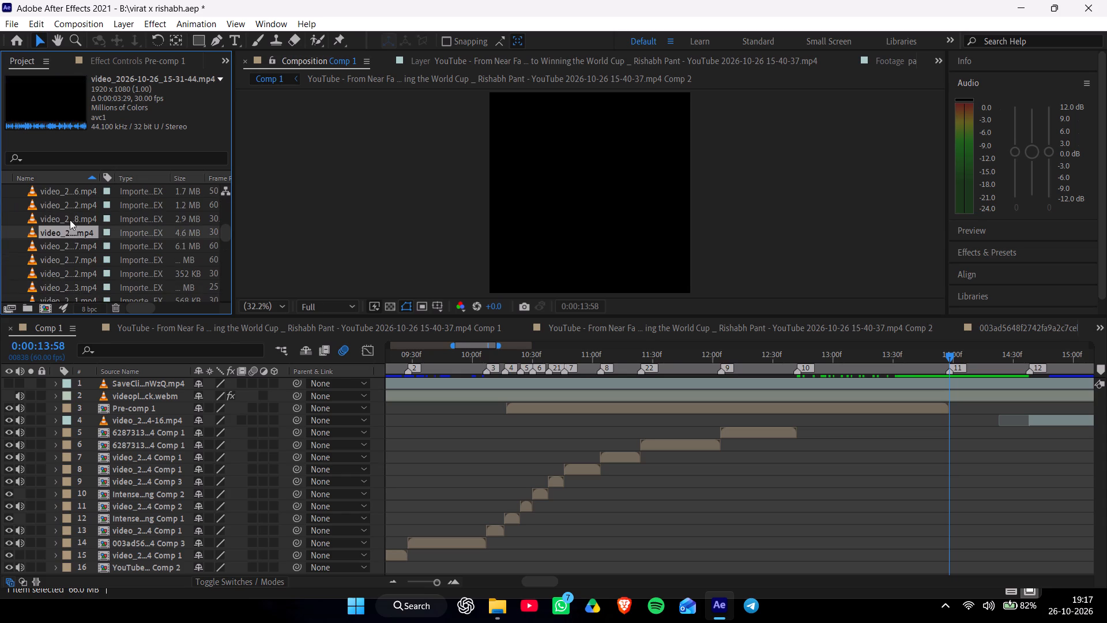
click(70, 217)
scroll(72, 229, up, 1)
click(72, 229)
click(73, 211)
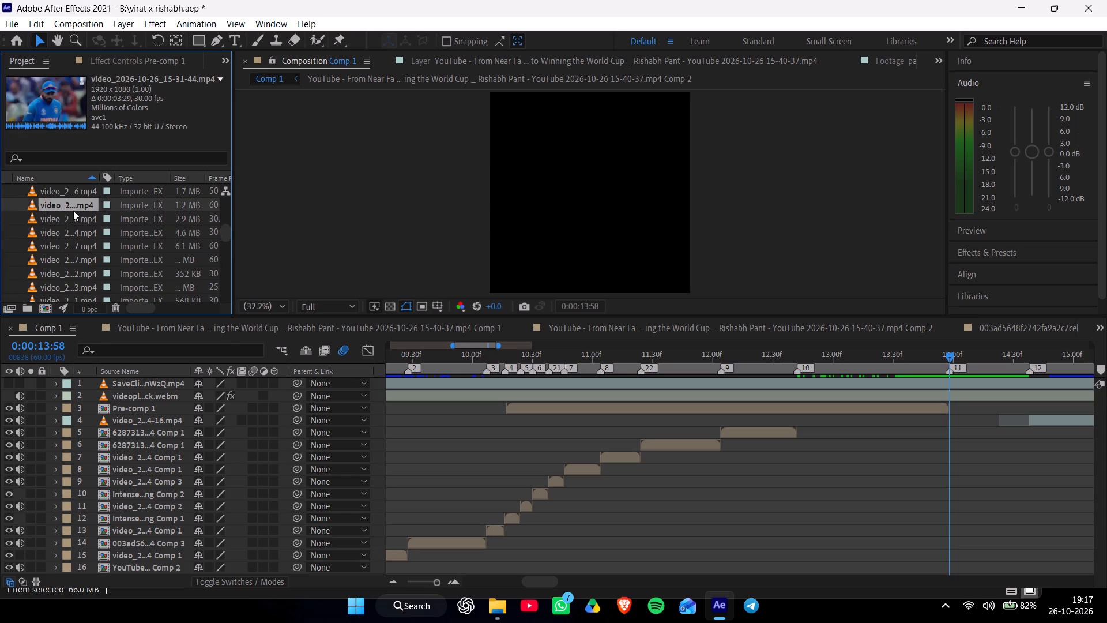
click(76, 196)
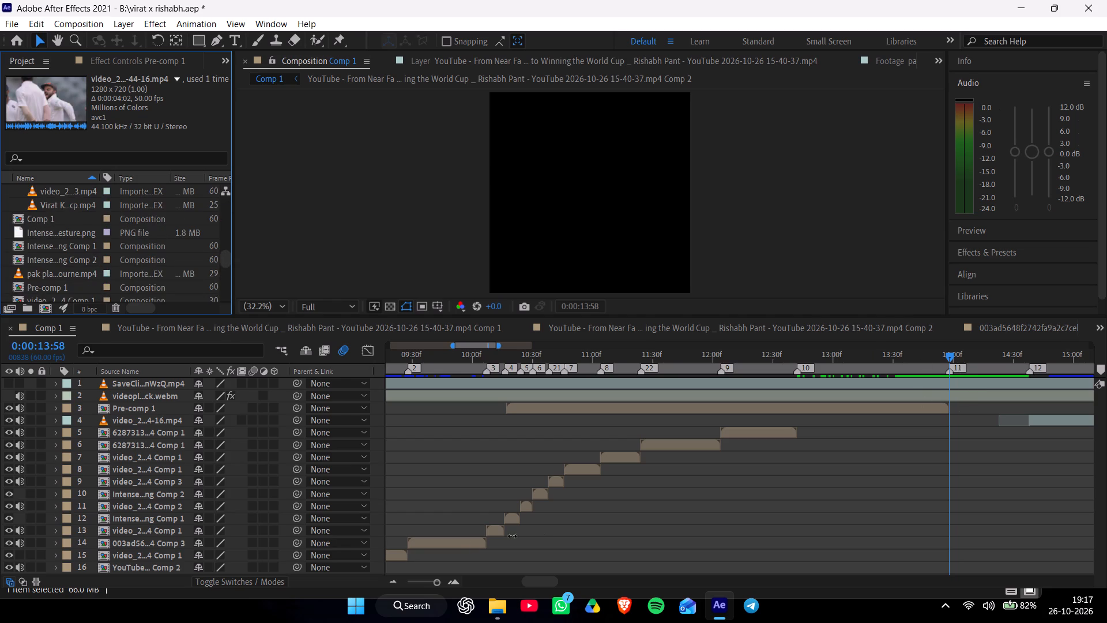
Open video_2026-10-25_20-44-57 from the virat kohli folder in VLC and skim through its shots.
click(495, 602)
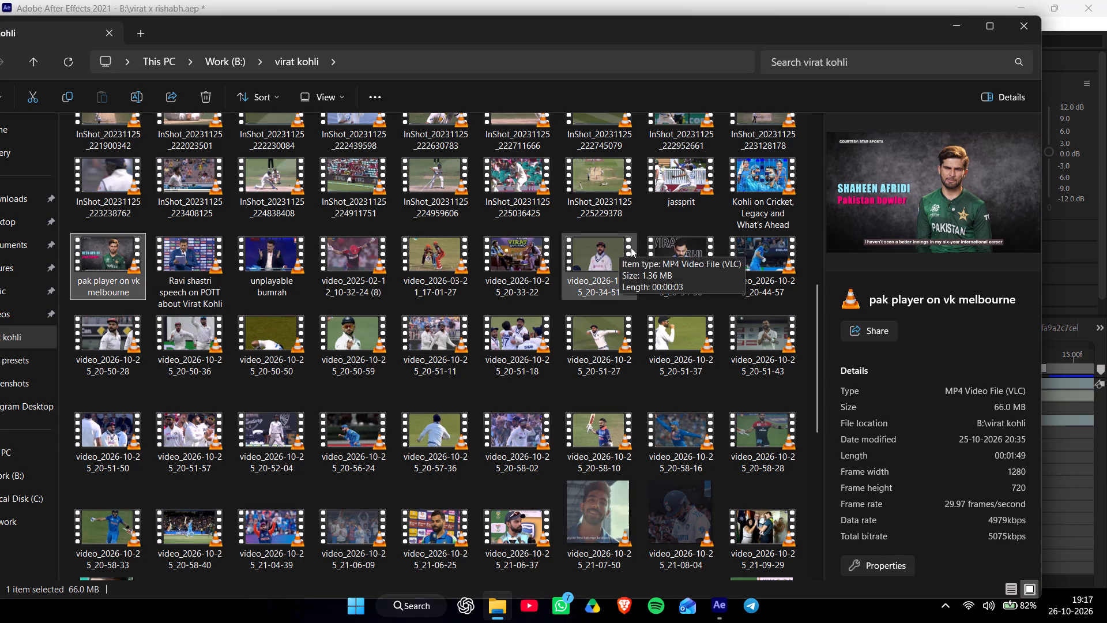
double_click(770, 259)
double_click(770, 259)
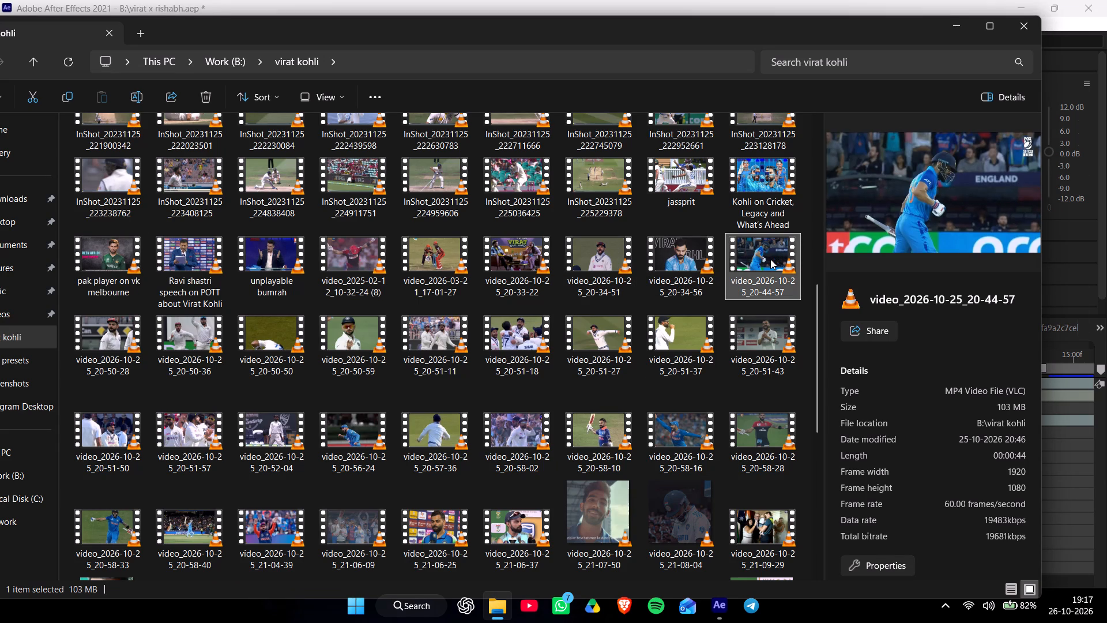
click(967, 31)
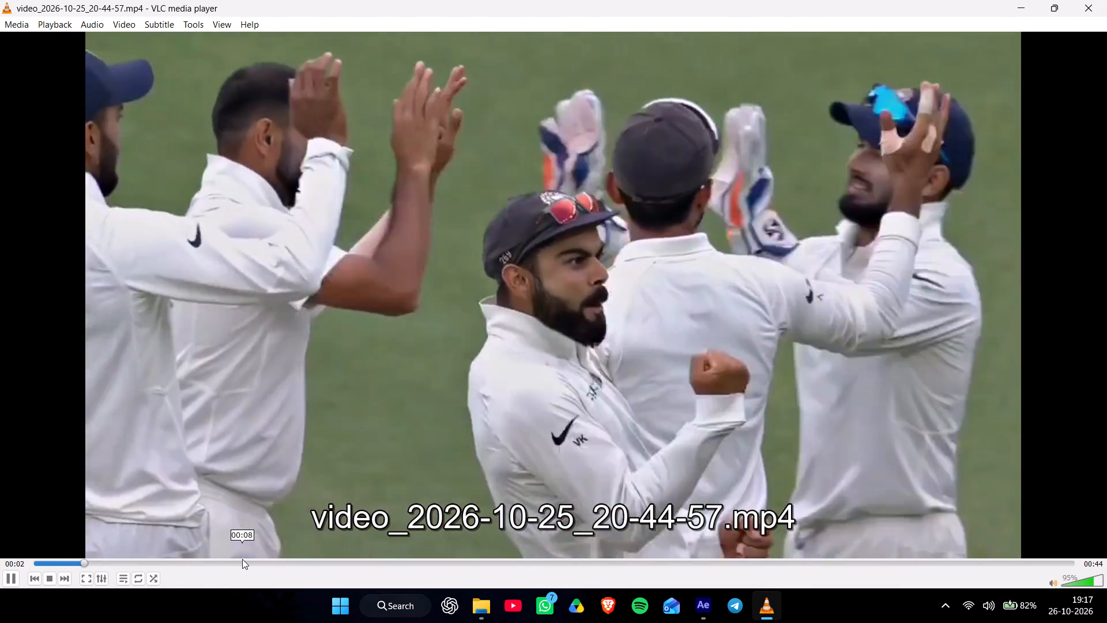
click(242, 559)
click(291, 562)
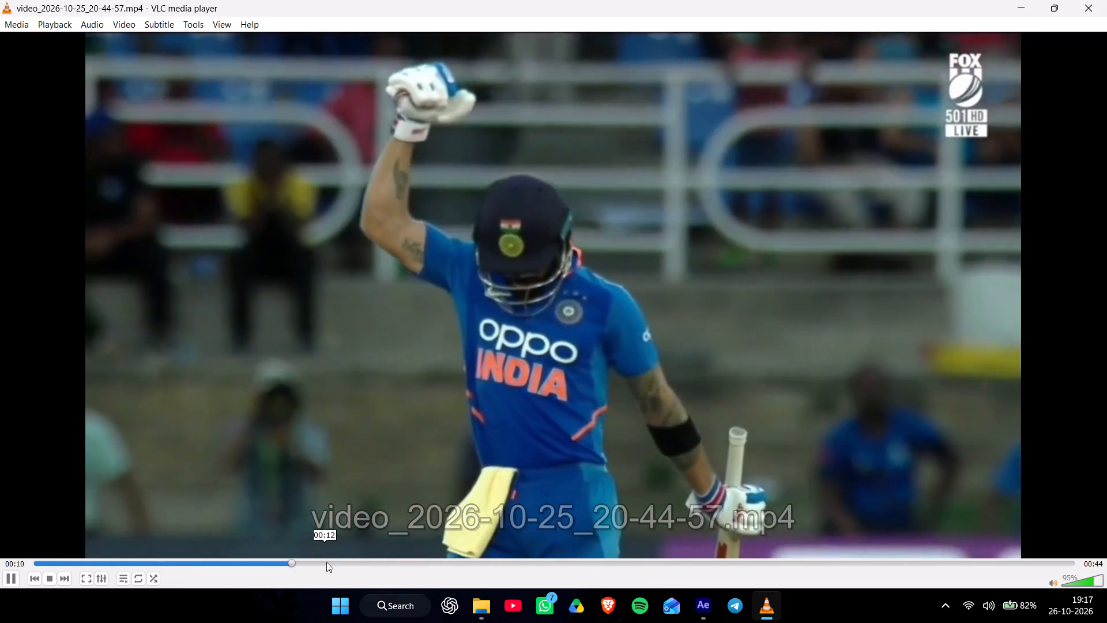
click(334, 561)
click(451, 564)
click(510, 560)
click(666, 569)
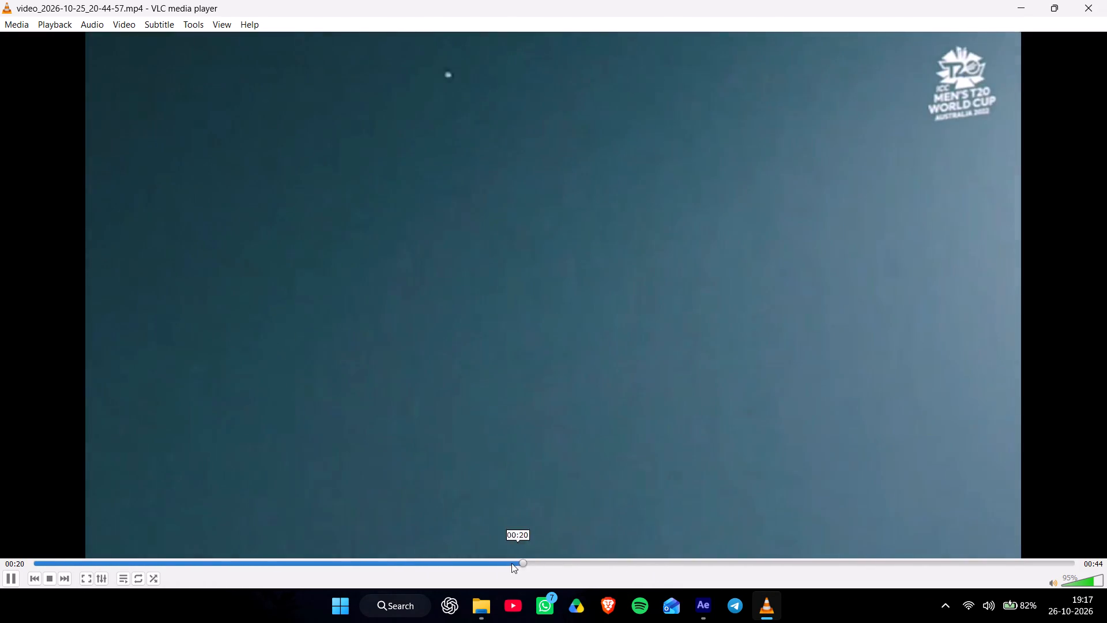
click(687, 562)
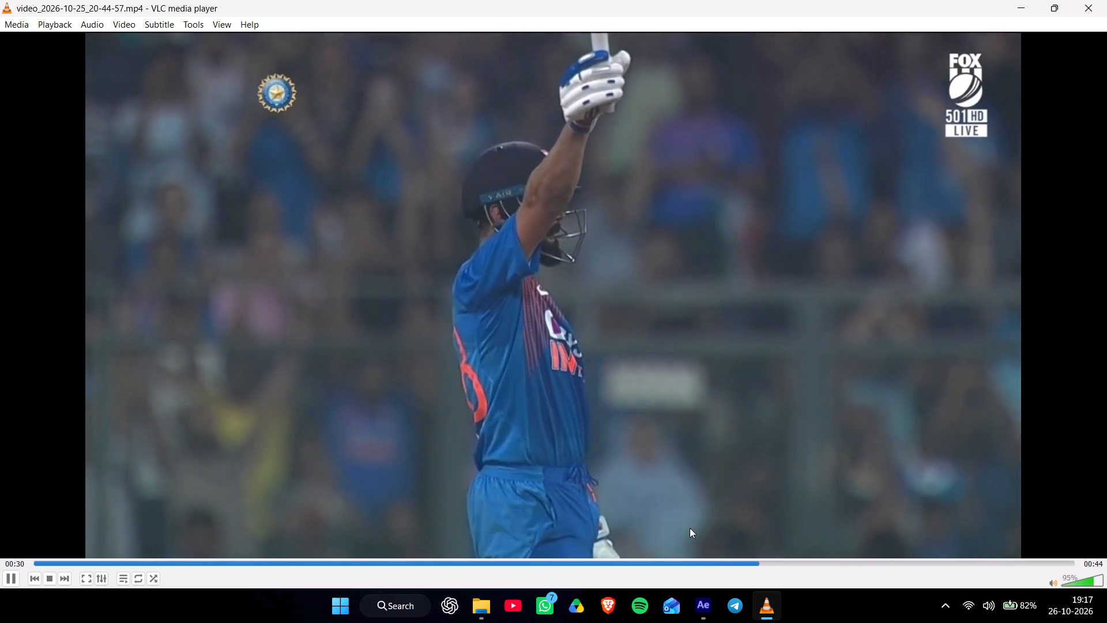
drag(635, 560, 630, 561)
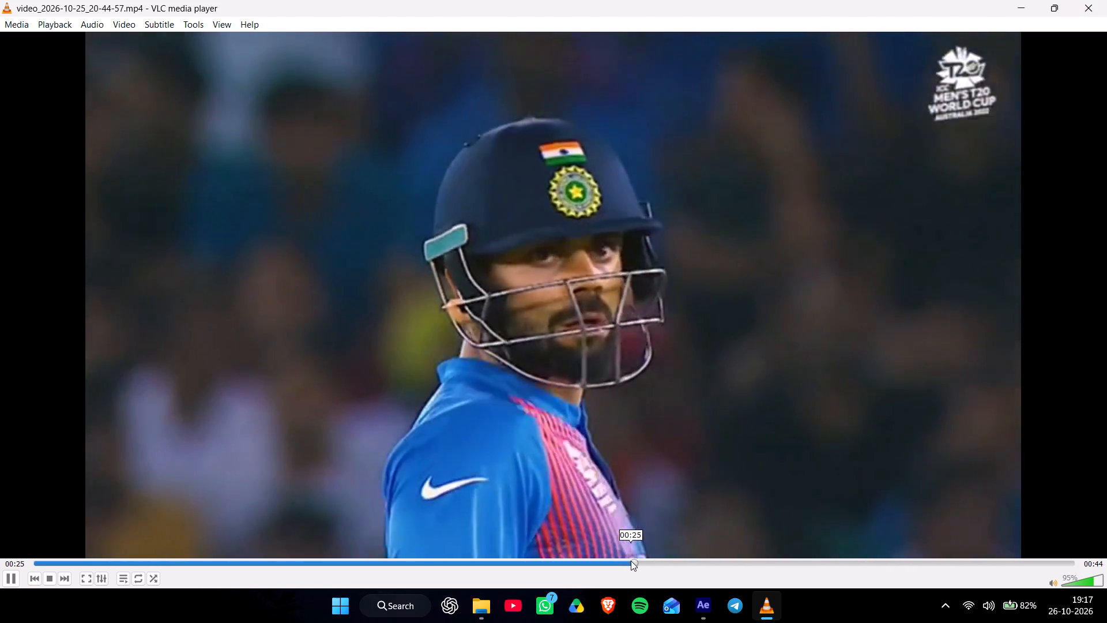
click(667, 562)
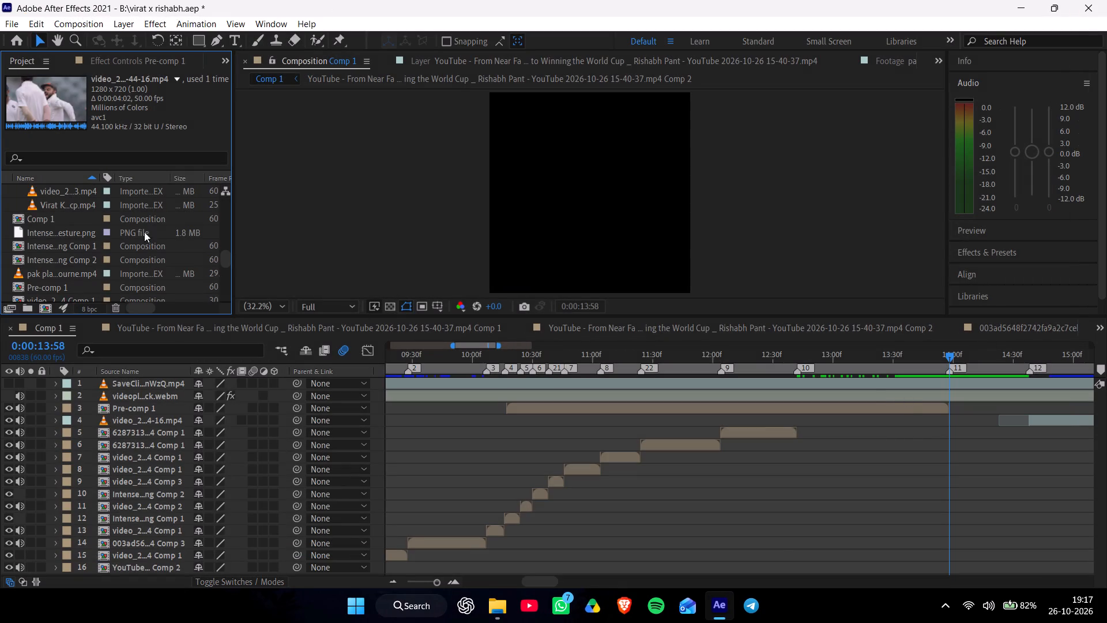
Import video_2026-10-25_20-44-57 from the virat kohli folder into the After Effects project.
click(501, 609)
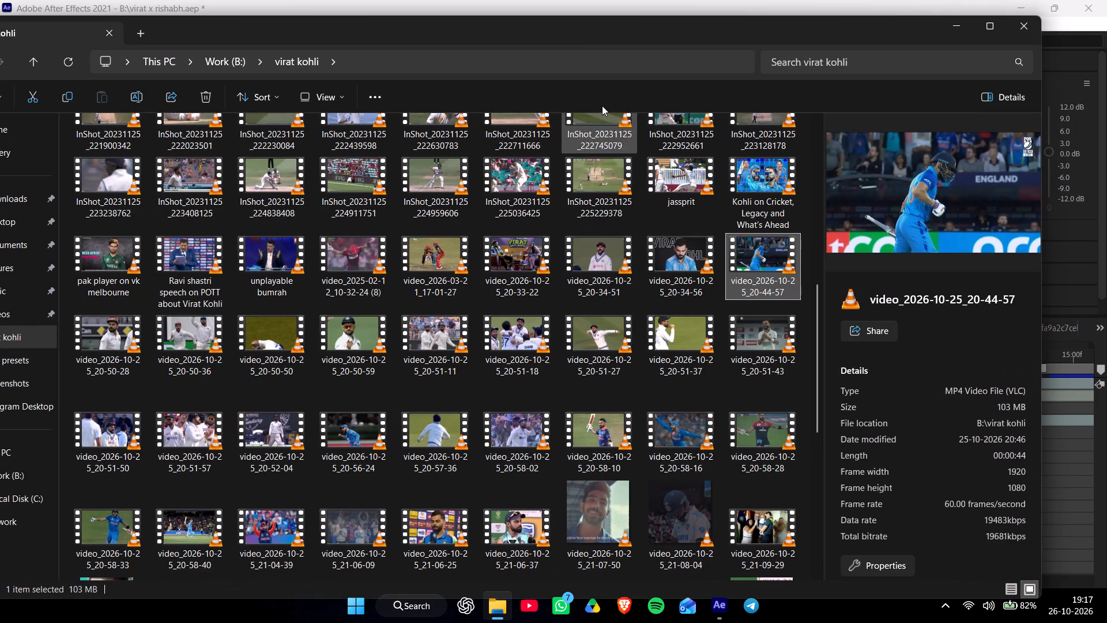
drag(581, 36, 906, 96)
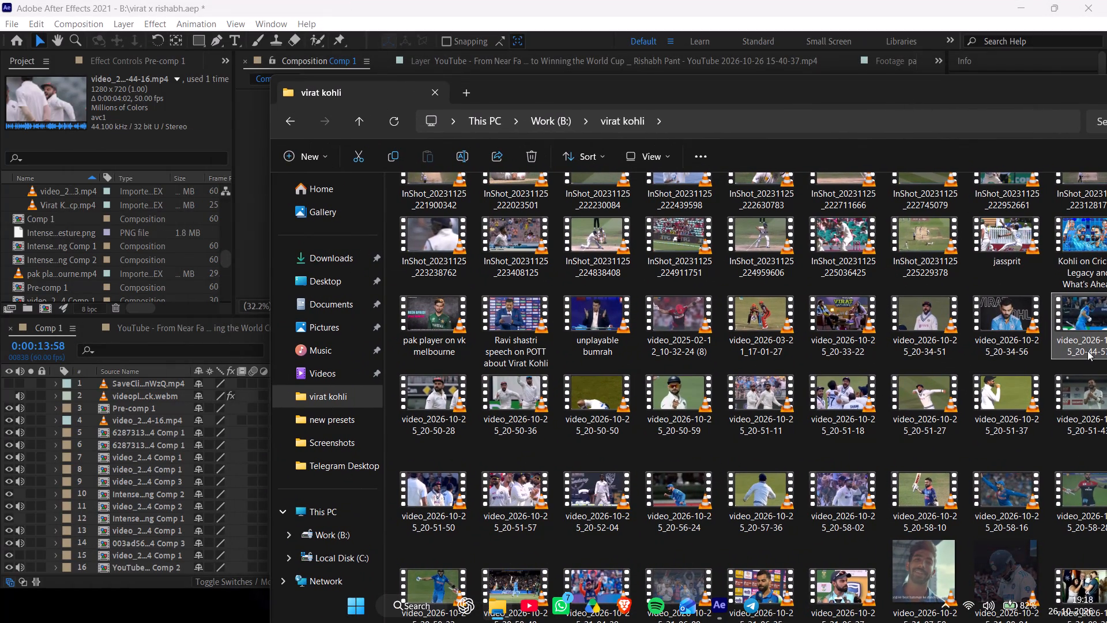
drag(1075, 339, 112, 219)
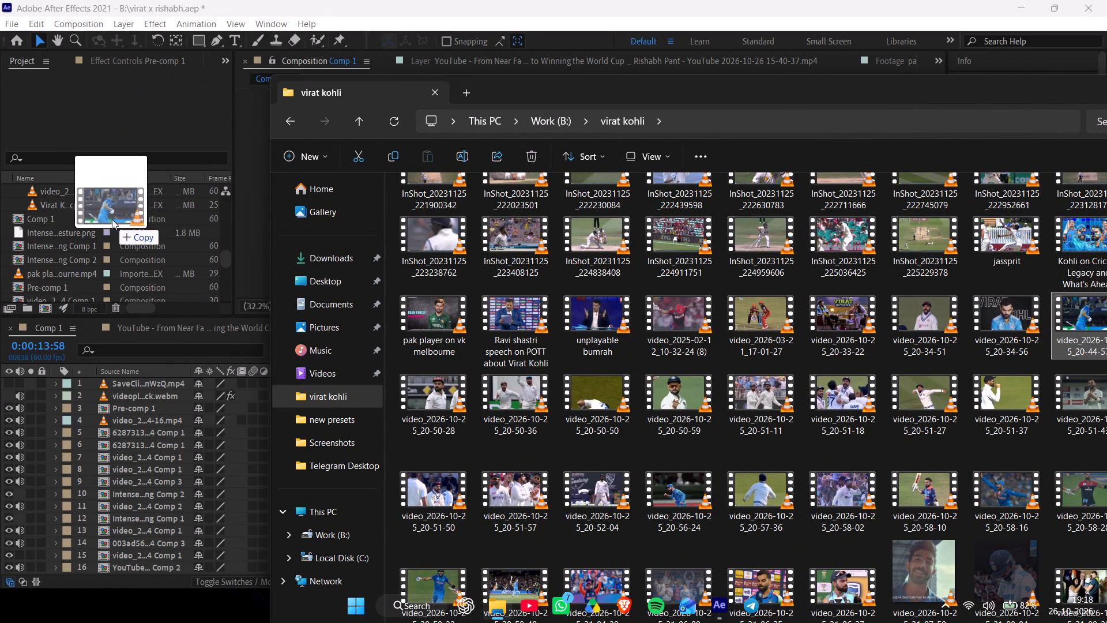
drag(112, 219, 70, 204)
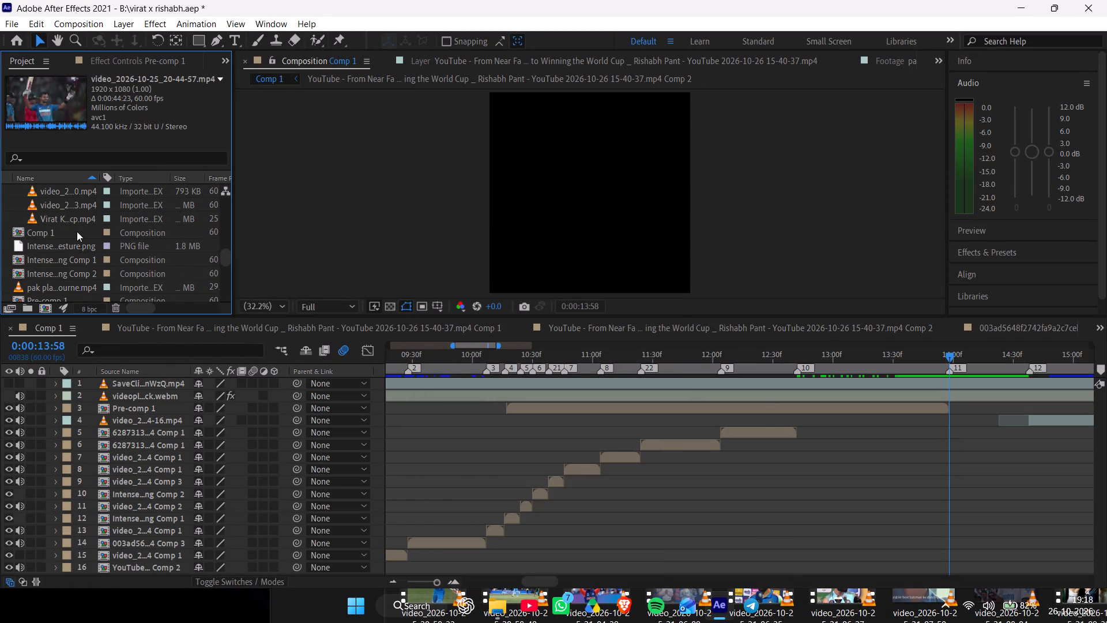
Open the imported video_2026-10-25_20-44-57.mp4 in the Footage viewer and set its in point at 0:00:42:52, on the orange-shawl portrait shot.
drag(229, 254, 228, 231)
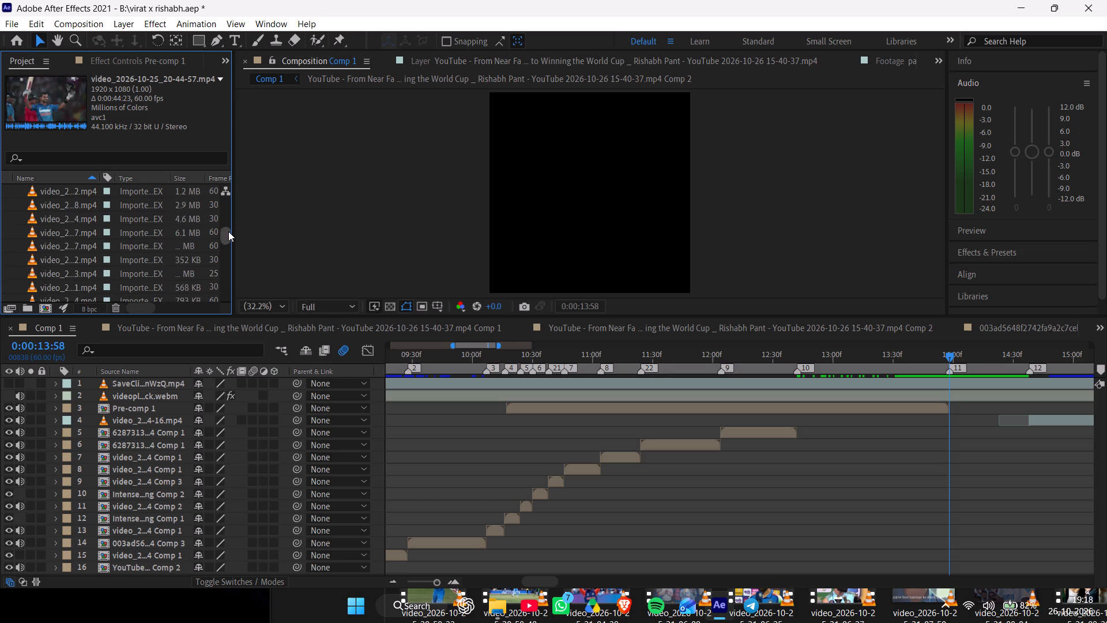
drag(228, 231, 229, 220)
double_click(62, 230)
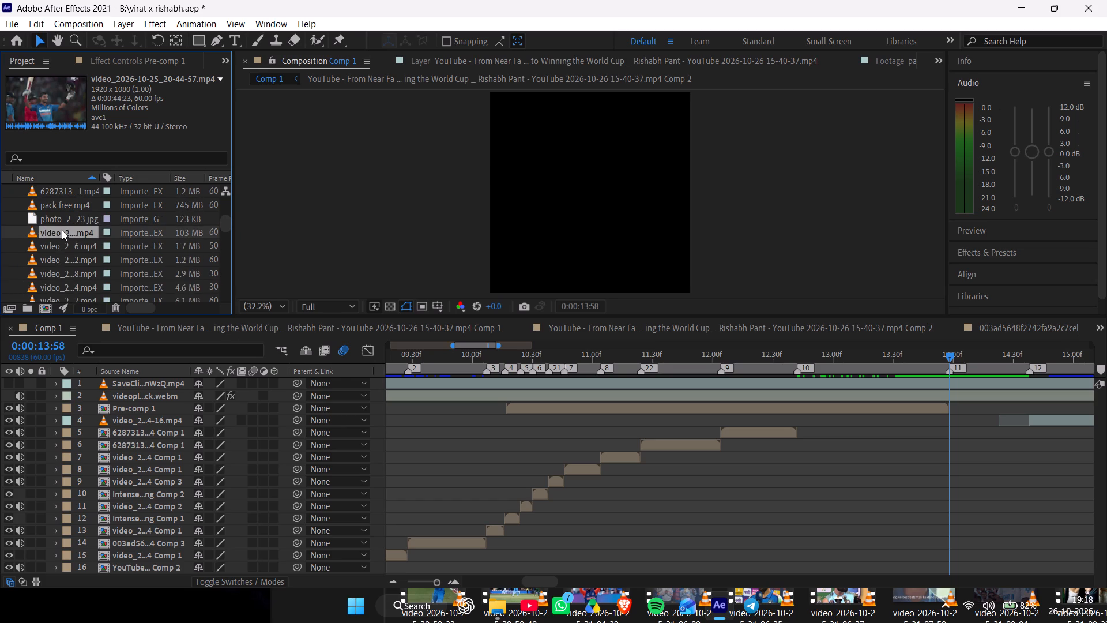
drag(884, 276, 899, 277)
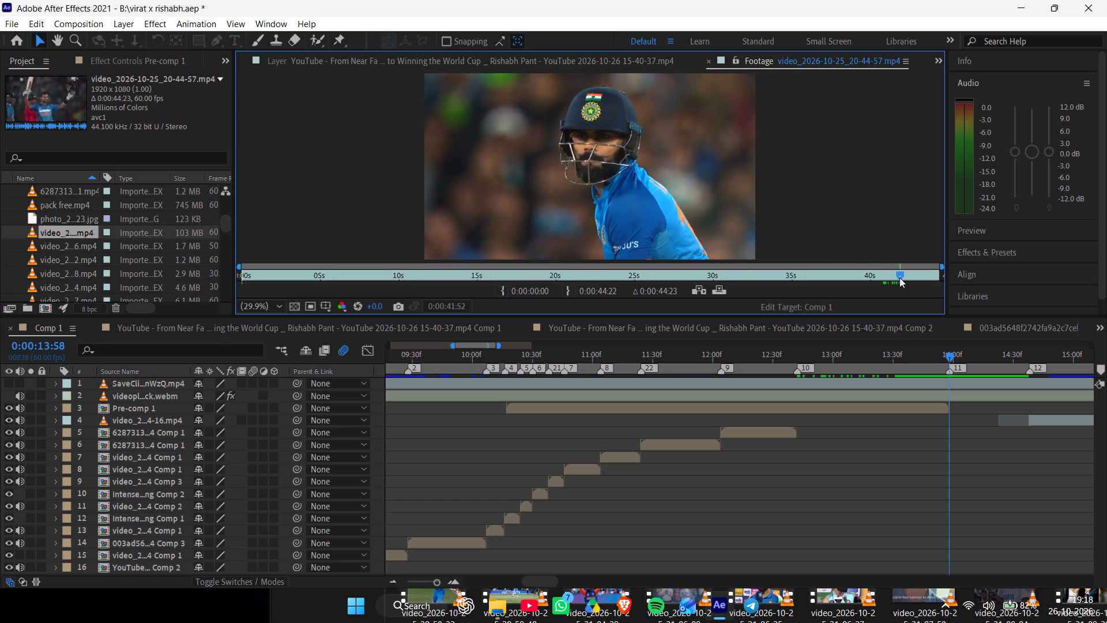
drag(899, 277, 916, 279)
click(503, 286)
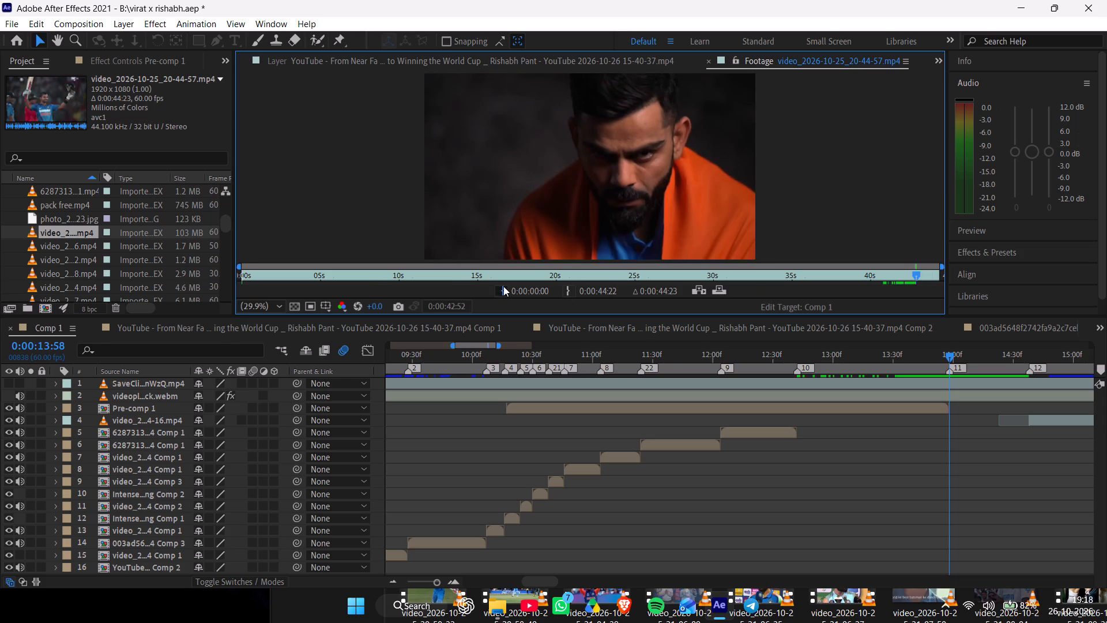
Add the trimmed clip to Comp 1 directly above Pre-comp 1, starting at 0:00:13:58.
drag(70, 230, 831, 392)
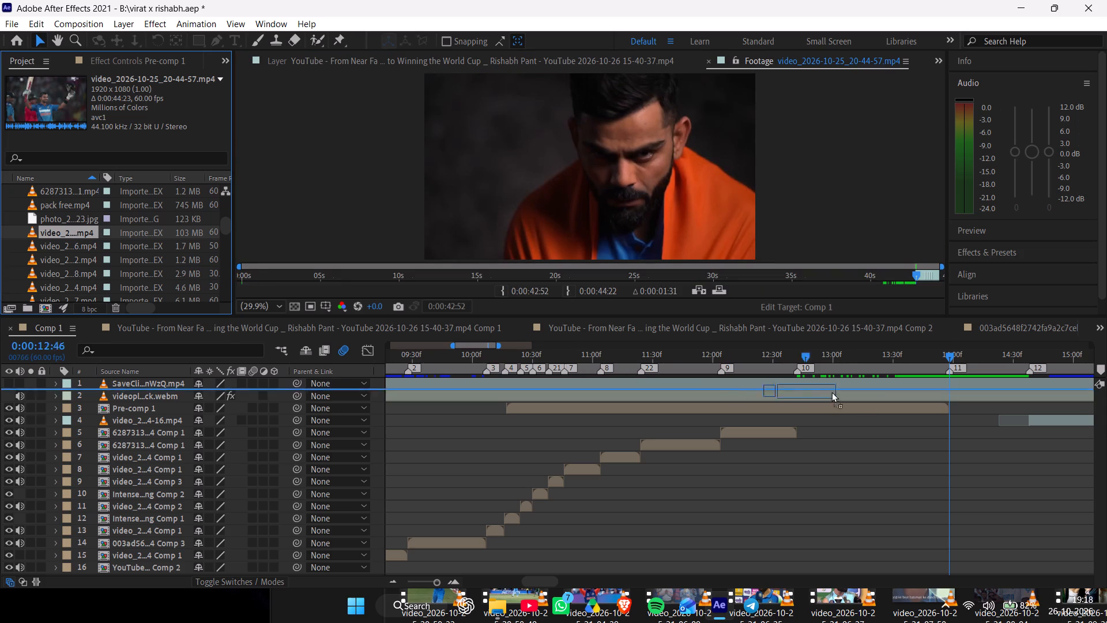
drag(831, 392, 951, 405)
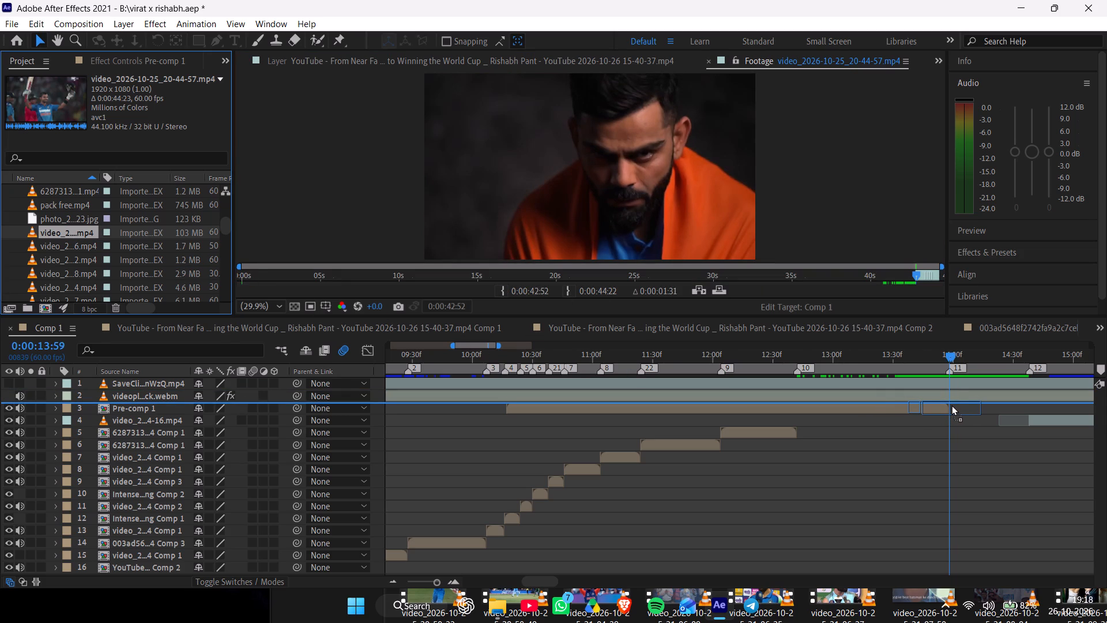
drag(951, 405, 949, 407)
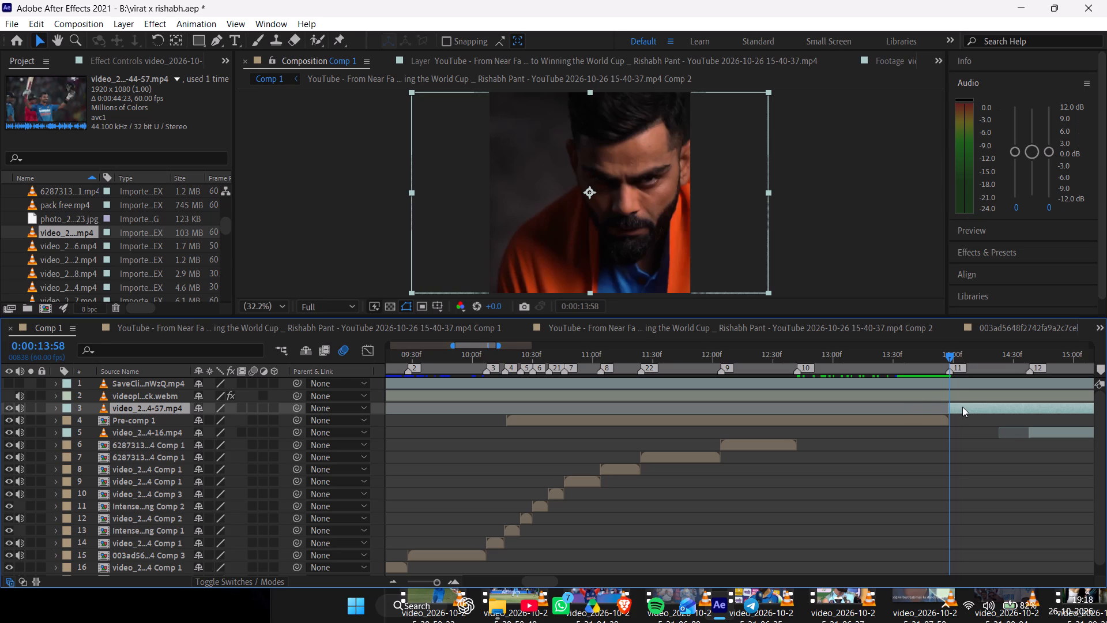
Fit the new clip to the composition height and set its horizontal position to 349 so the face is centred.
key(ctrl+alt+shift+g)
key(p)
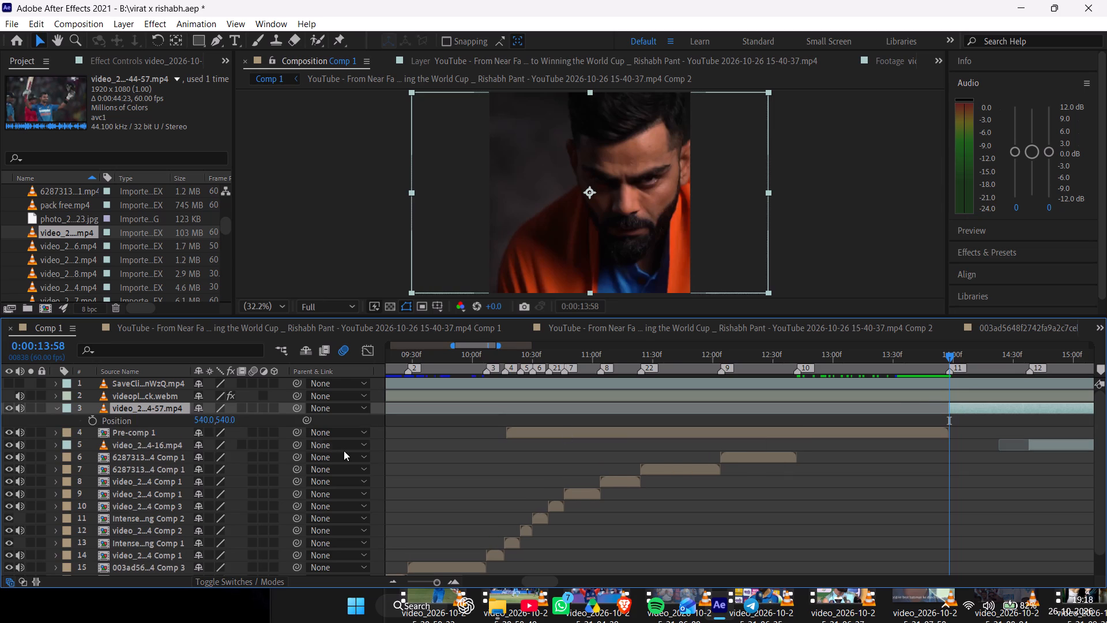
drag(204, 423, 74, 431)
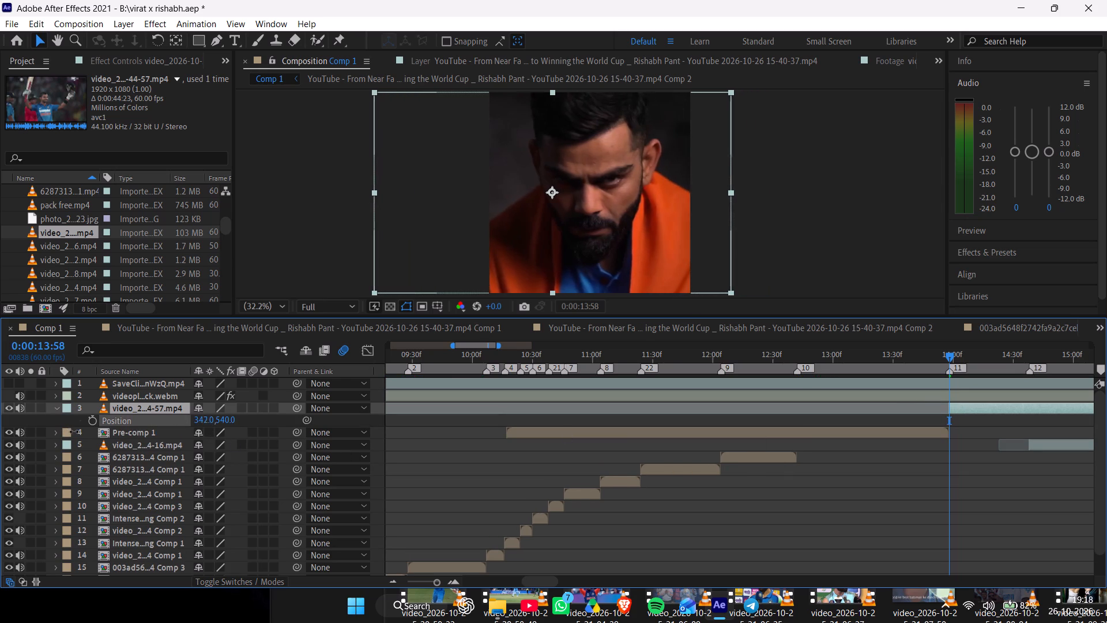
drag(74, 431, 77, 433)
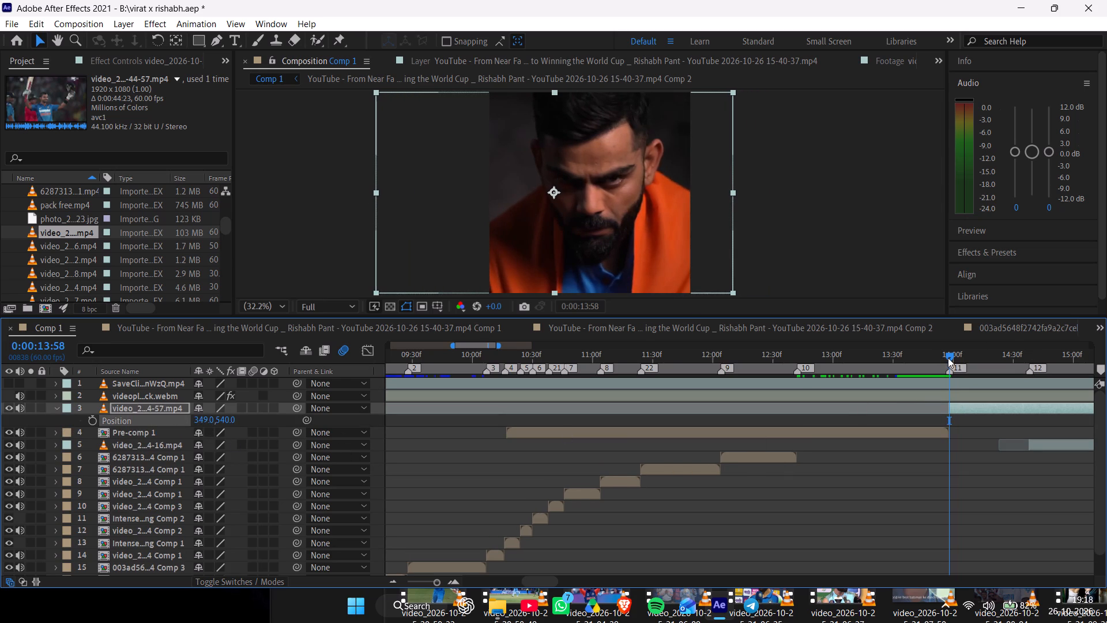
Try earlier timings for the portrait clip against marker 12, settling its start at 0:00:13:57.
drag(948, 358, 1027, 371)
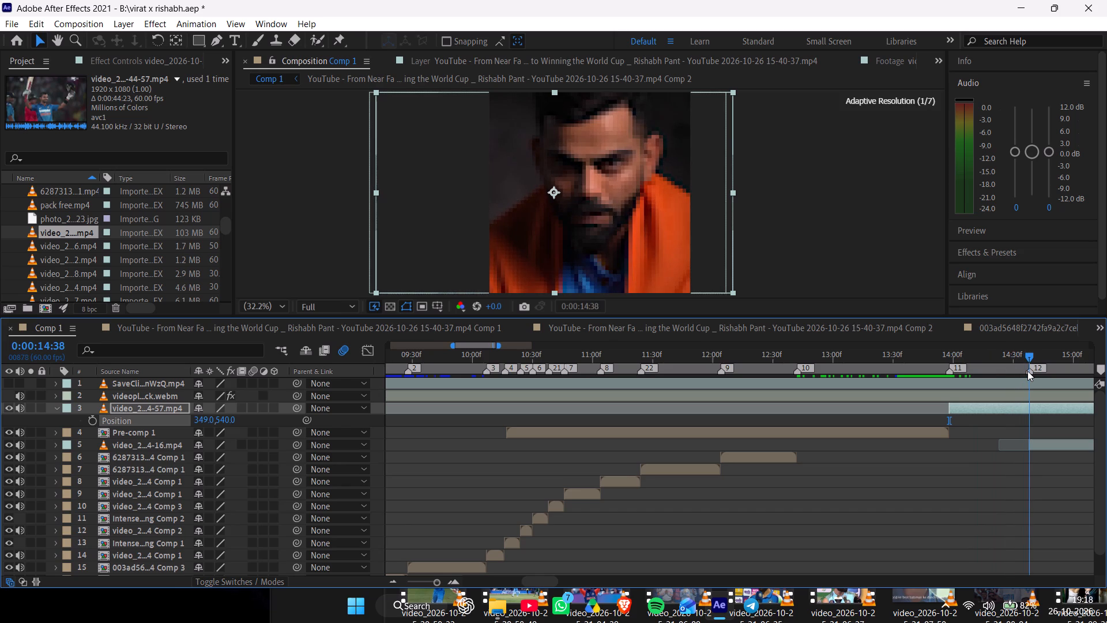
drag(1027, 371, 1029, 371)
drag(1040, 405, 1011, 410)
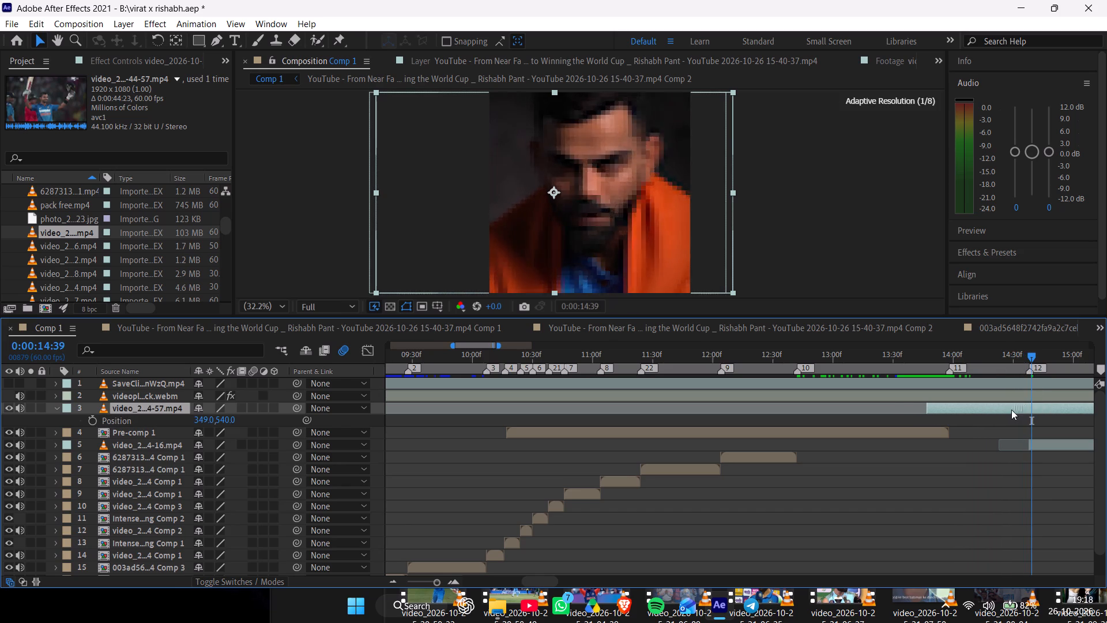
drag(1011, 410, 1000, 414)
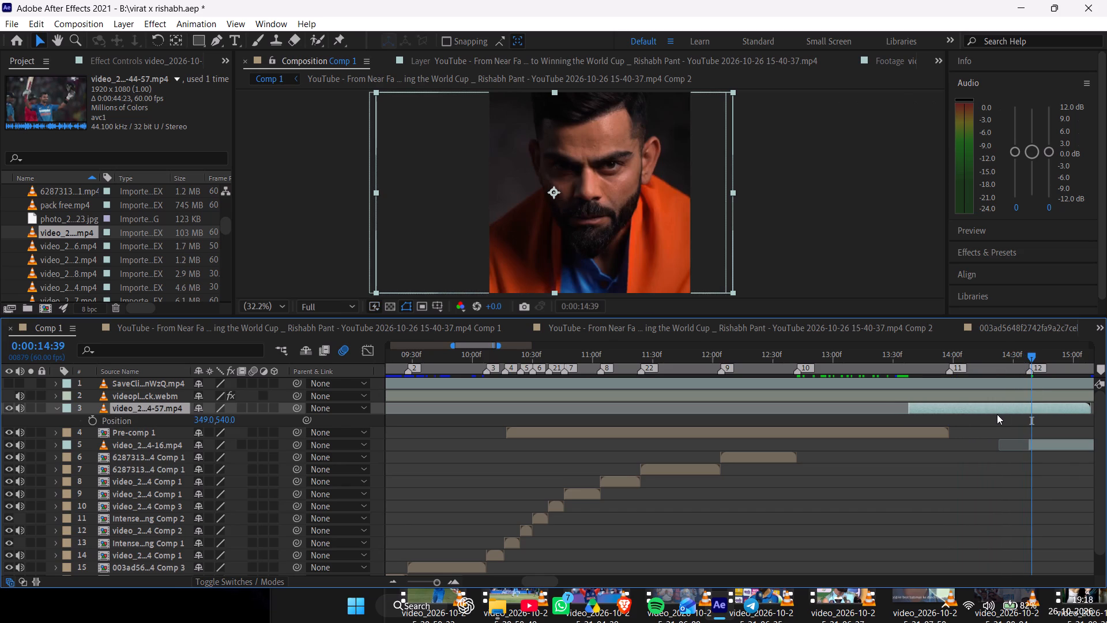
drag(997, 414, 1018, 416)
drag(1011, 411, 1029, 411)
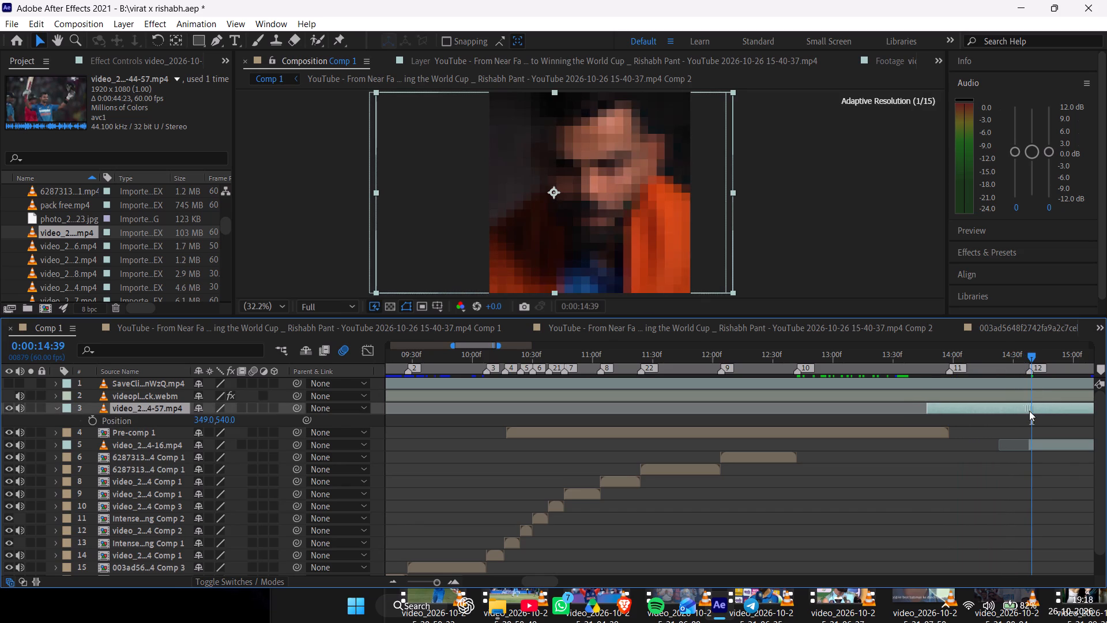
drag(1029, 411, 1038, 411)
drag(957, 355, 954, 356)
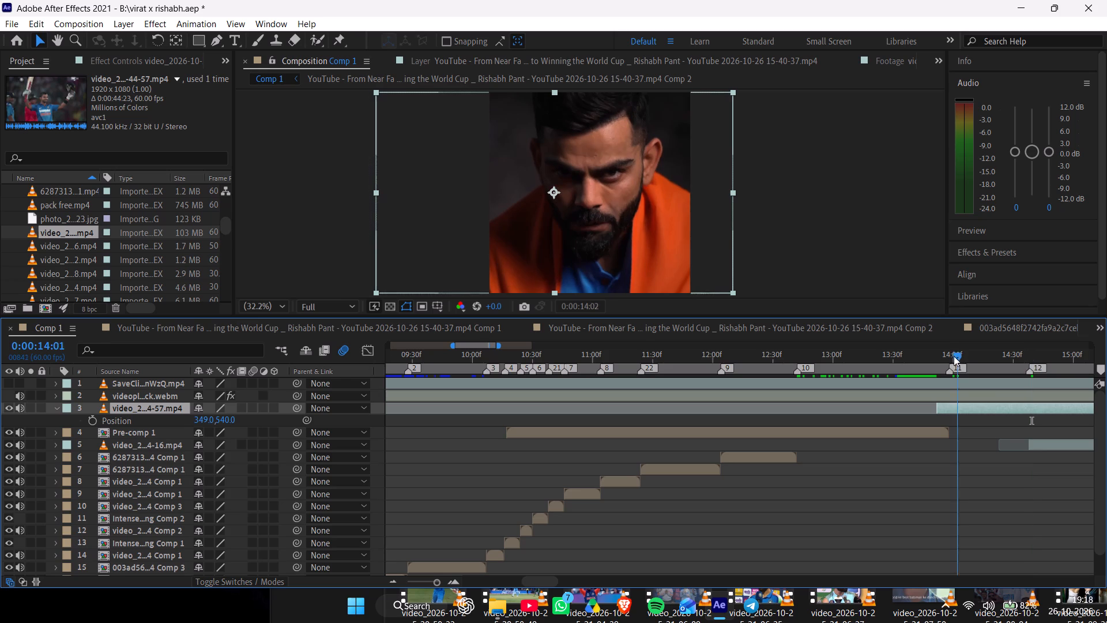
drag(954, 356, 948, 359)
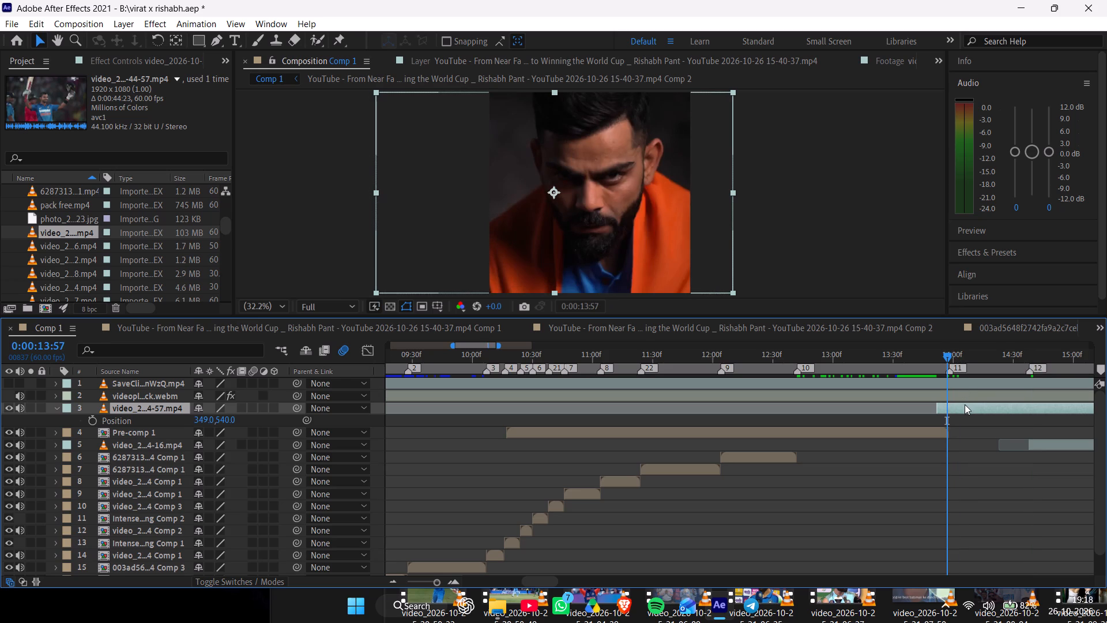
drag(967, 407, 977, 409)
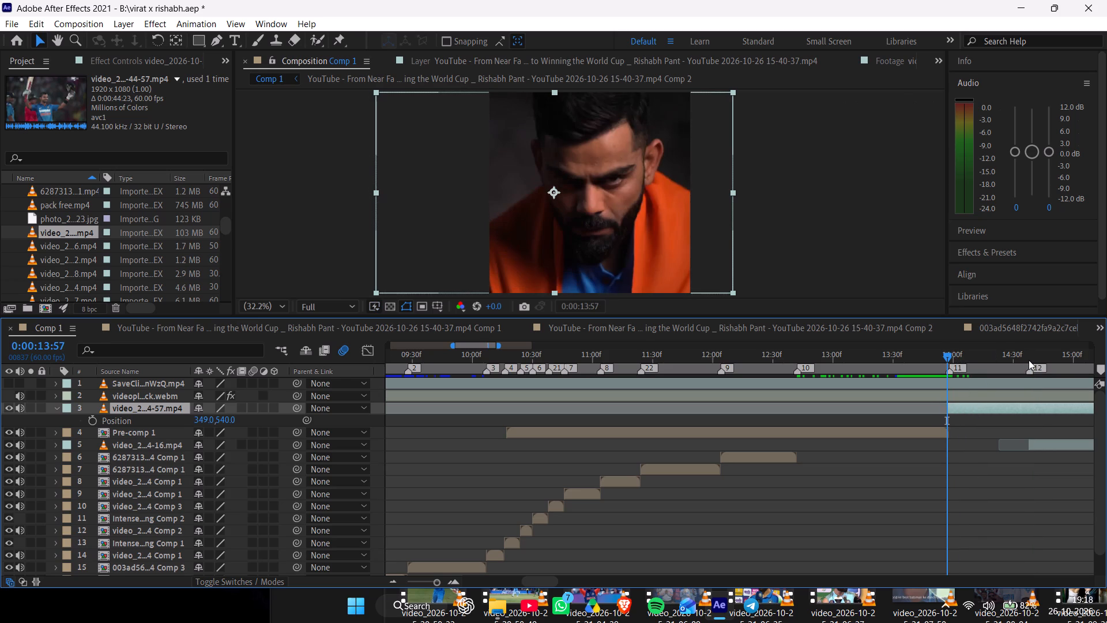
Split the portrait clip at 0:00:14:38, by marker 12, and delete the part after the cut.
click(1029, 360)
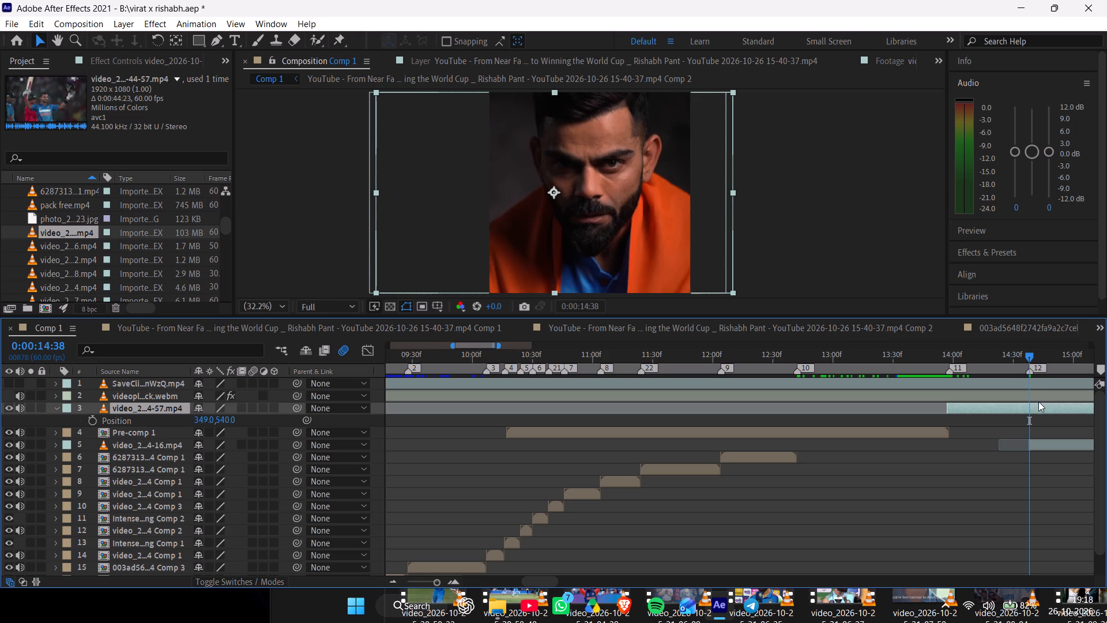
click(1038, 404)
key(ctrl+shift+d)
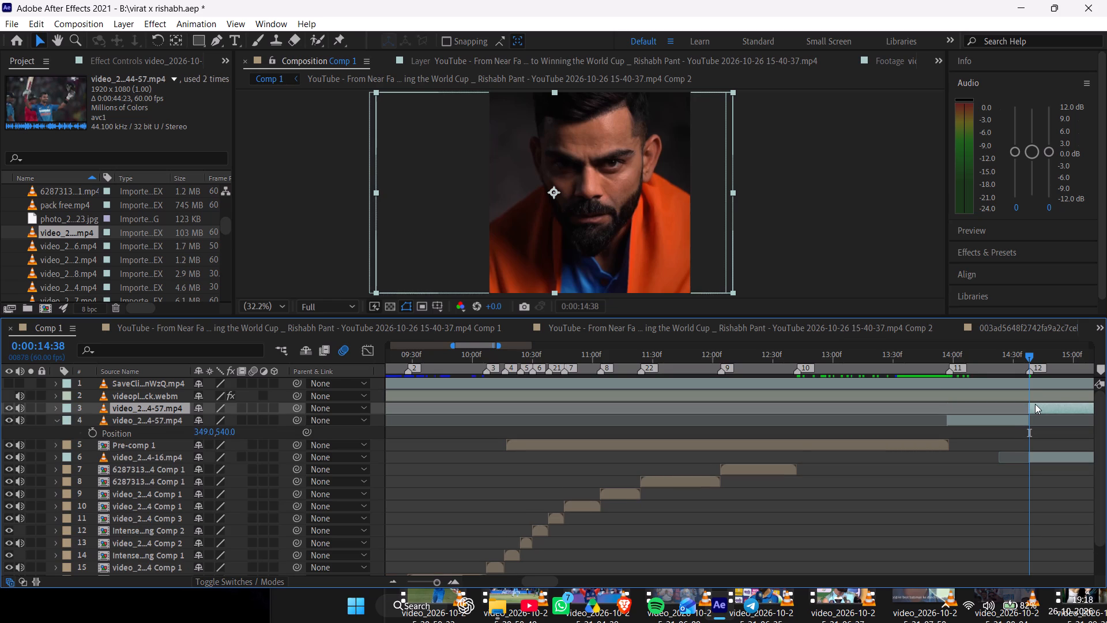
key(Delete)
Pre-compose the trimmed portrait clip as video_2026-10-25_20-44-57.mp4 Comp 1, moving all attributes and adjusting the duration to the layer's span.
click(997, 410)
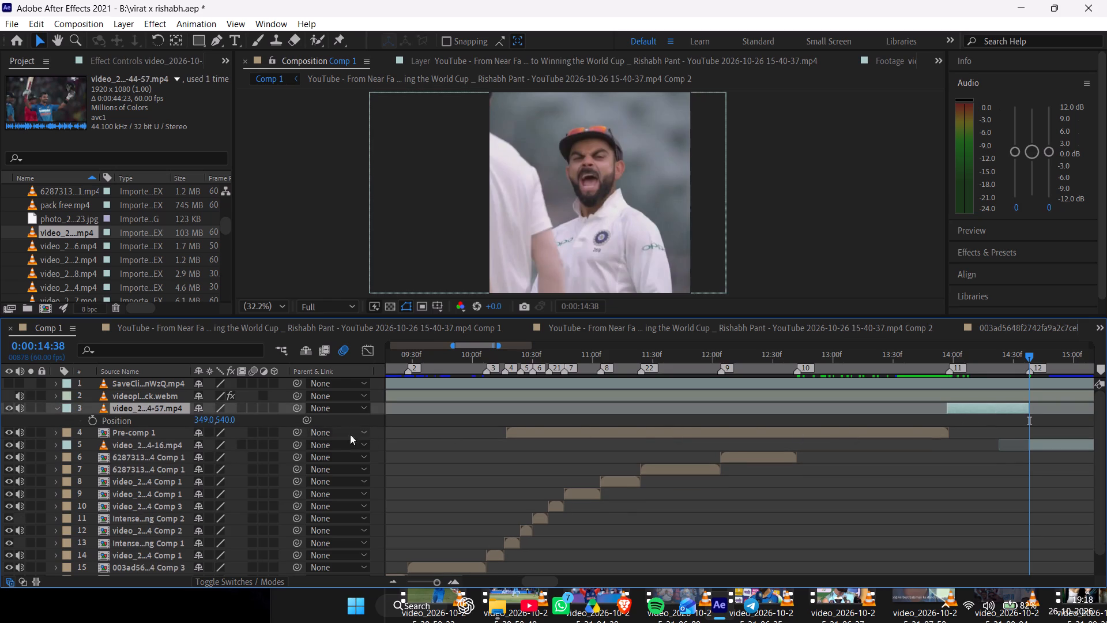
click(55, 406)
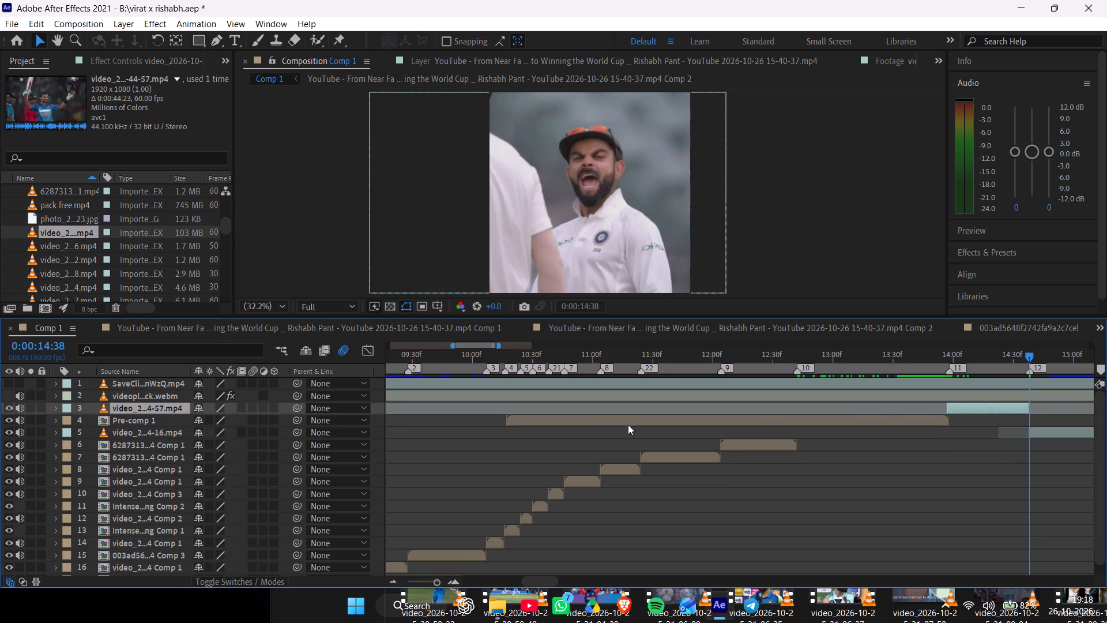
key(ctrl+shift+c)
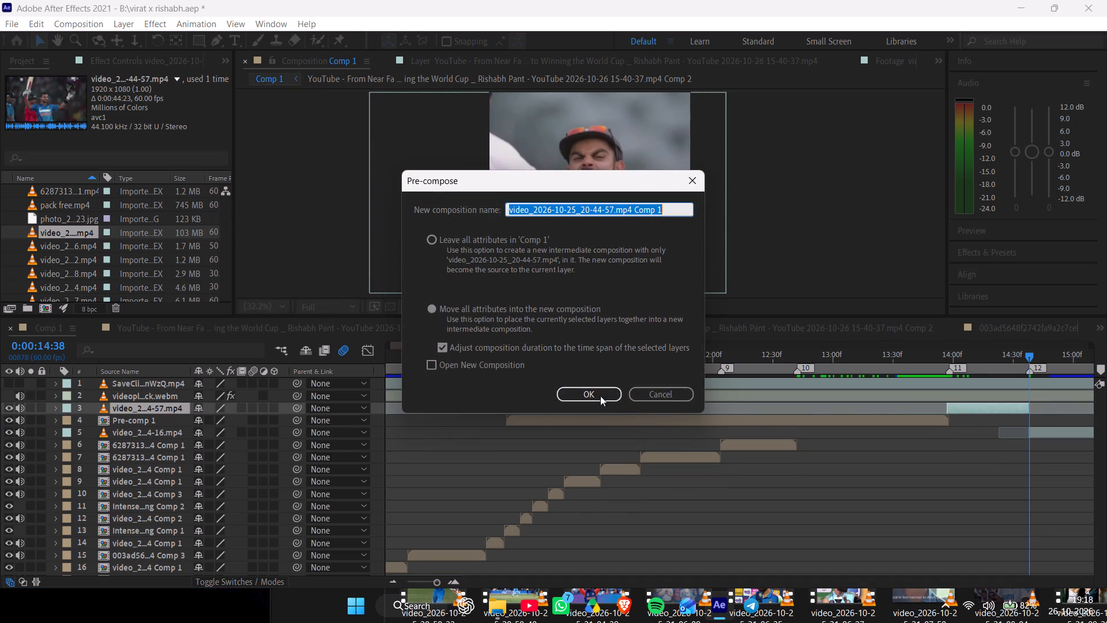
click(596, 396)
Move the video_2...4-16.mp4 layer above the new portrait pre-comp in the layer stack.
click(1059, 431)
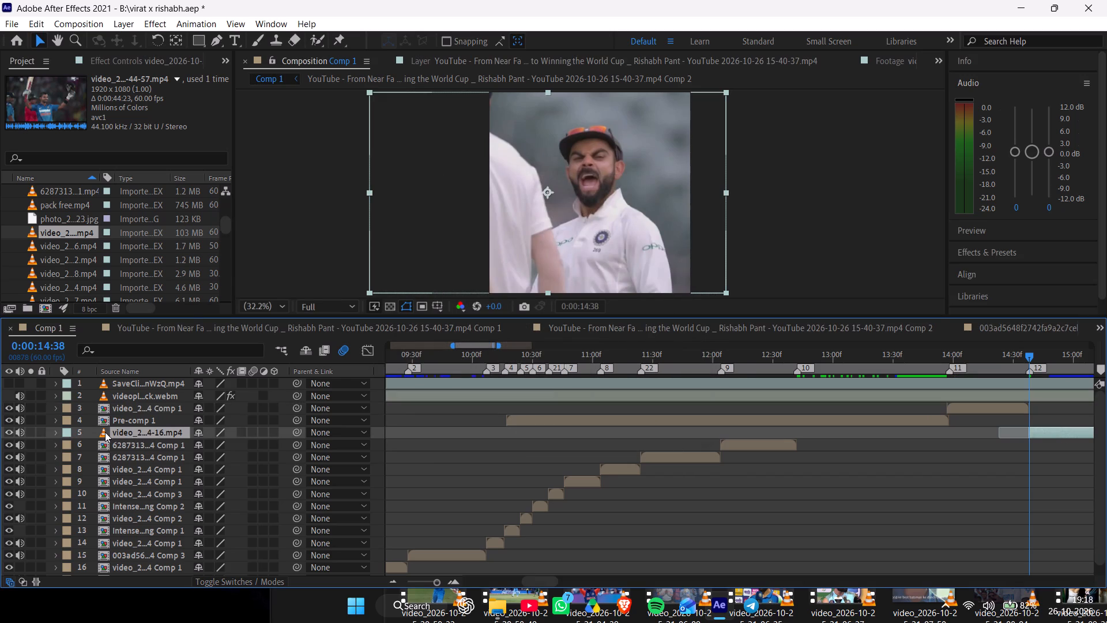
drag(117, 436, 121, 404)
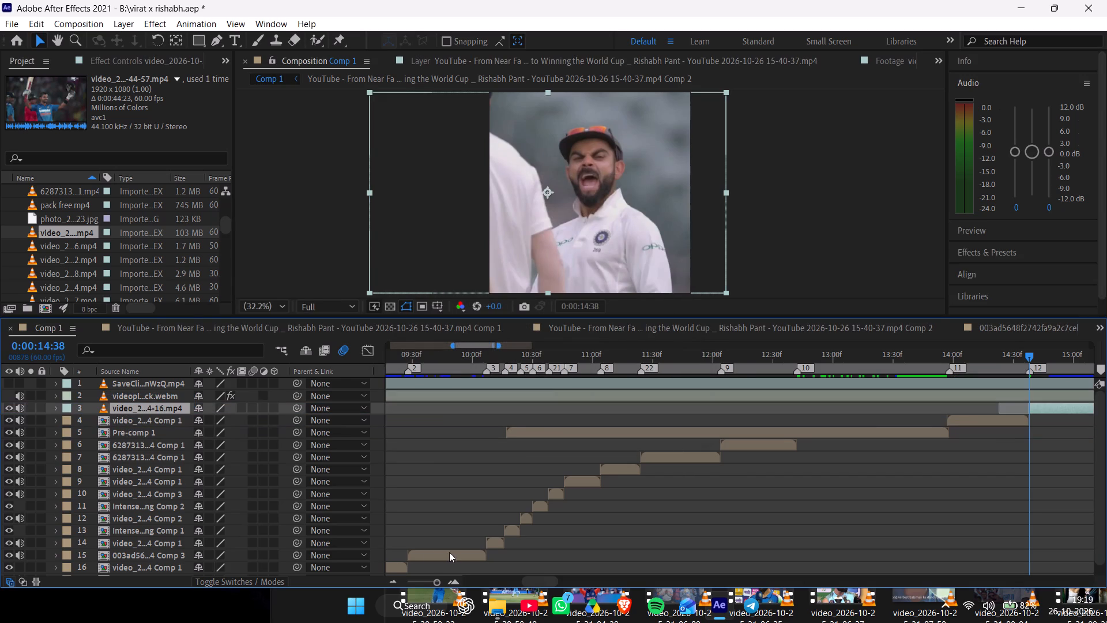
Slide the video_2...4-16.mp4 layer about 15 frames earlier and split it at 0:00:15:14, by marker 13.
drag(537, 578, 560, 582)
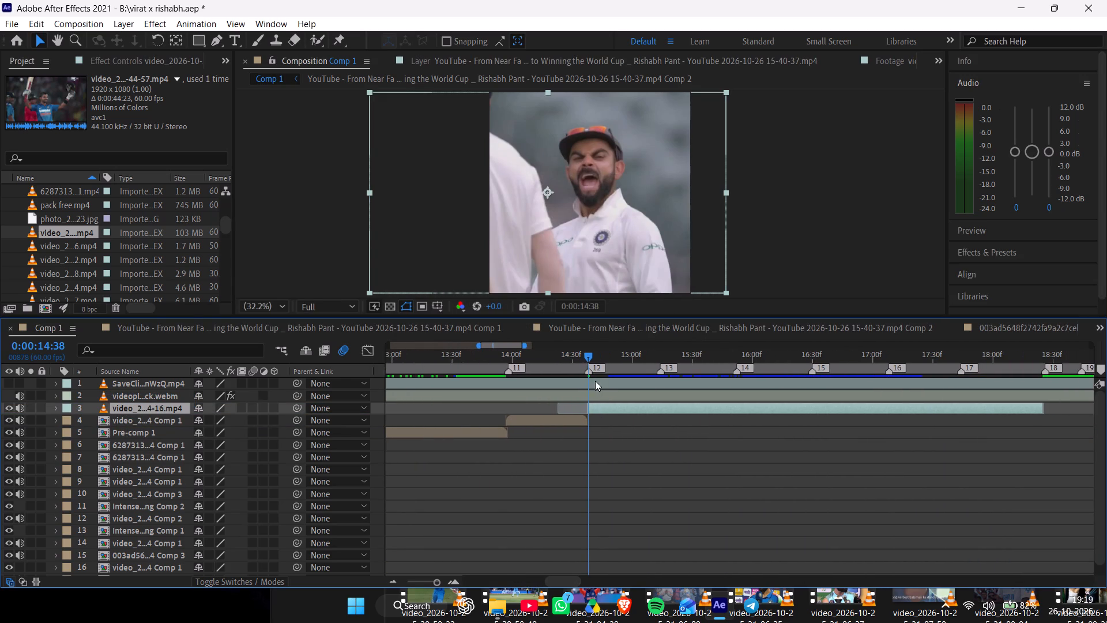
drag(585, 358, 637, 375)
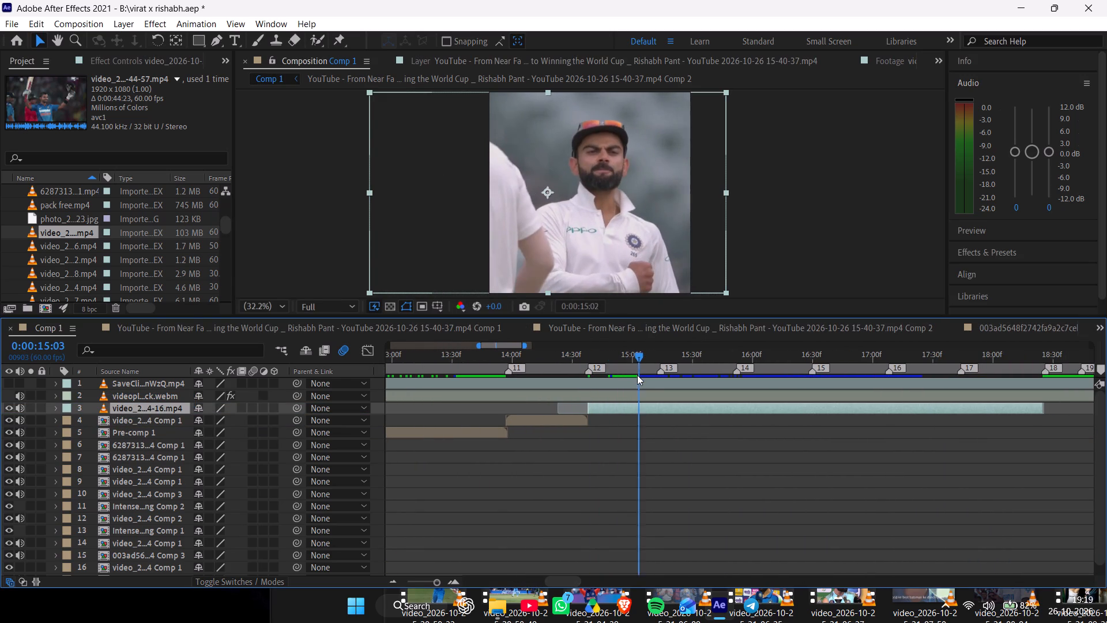
drag(637, 375, 657, 381)
drag(662, 411, 634, 414)
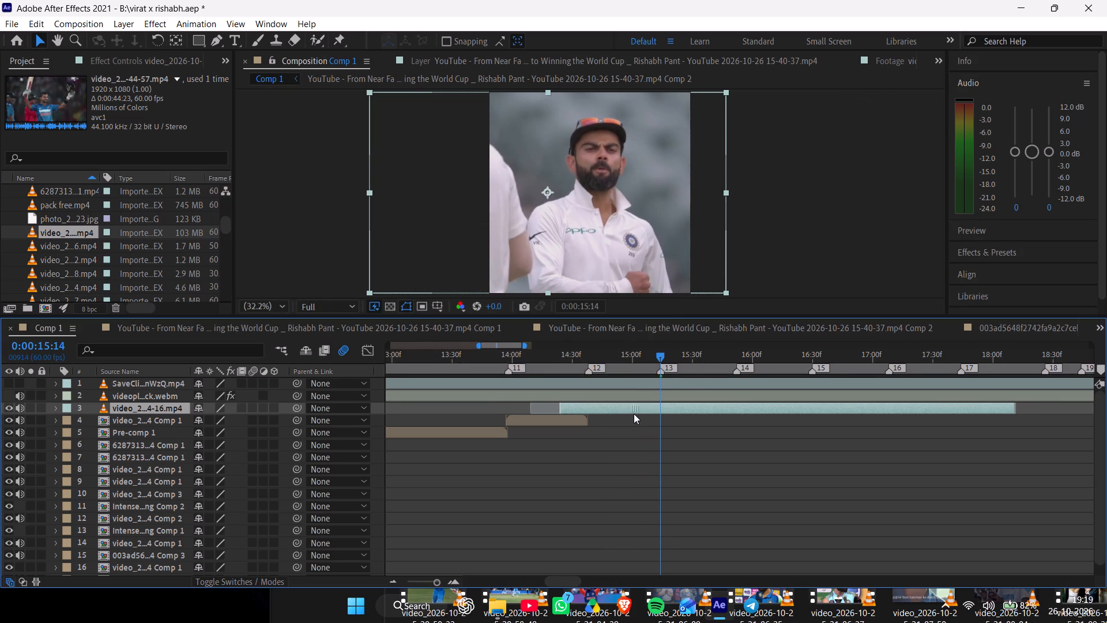
drag(634, 414, 631, 414)
key(ctrl+shift+d)
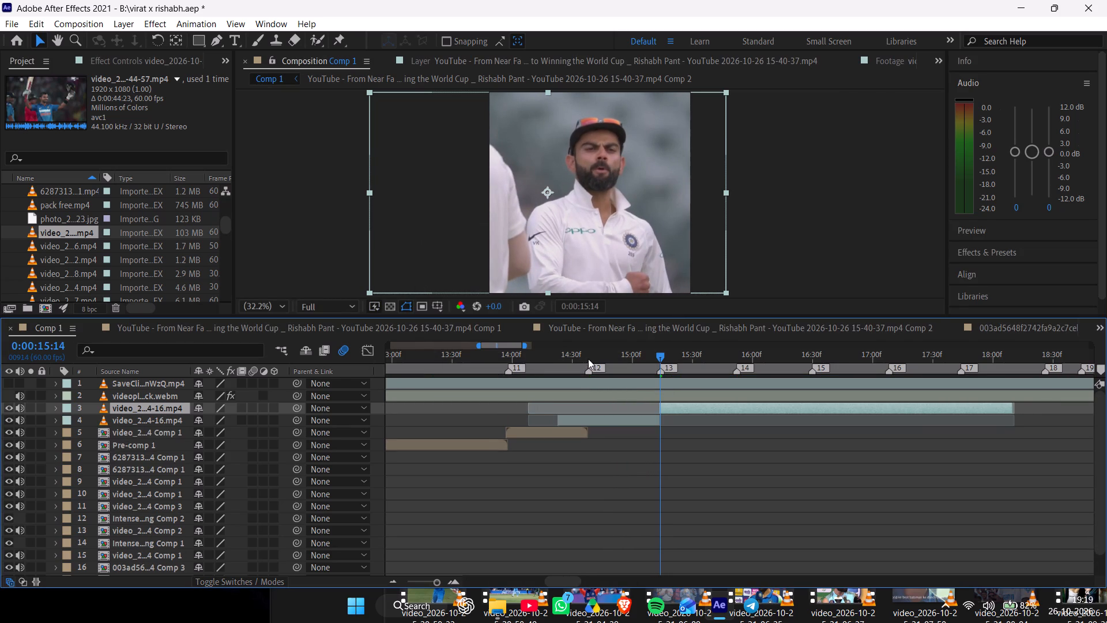
Split the first video_2...4-16.mp4 piece at 0:00:14:38 and delete the part overlapping the portrait pre-comp.
click(590, 361)
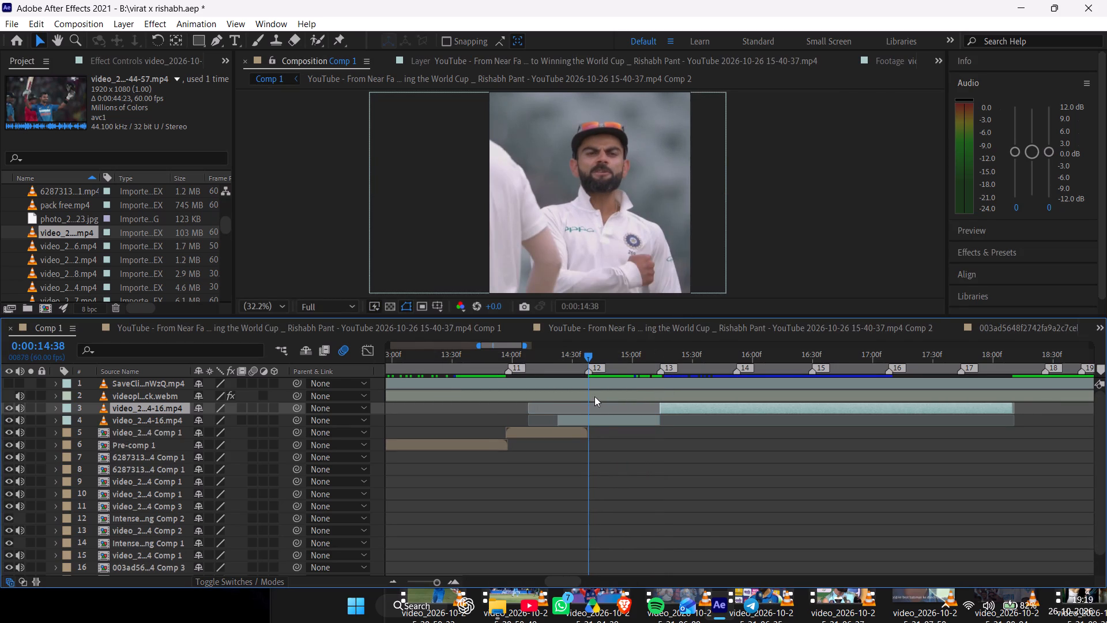
click(600, 417)
key(ctrl+shift+d)
click(581, 431)
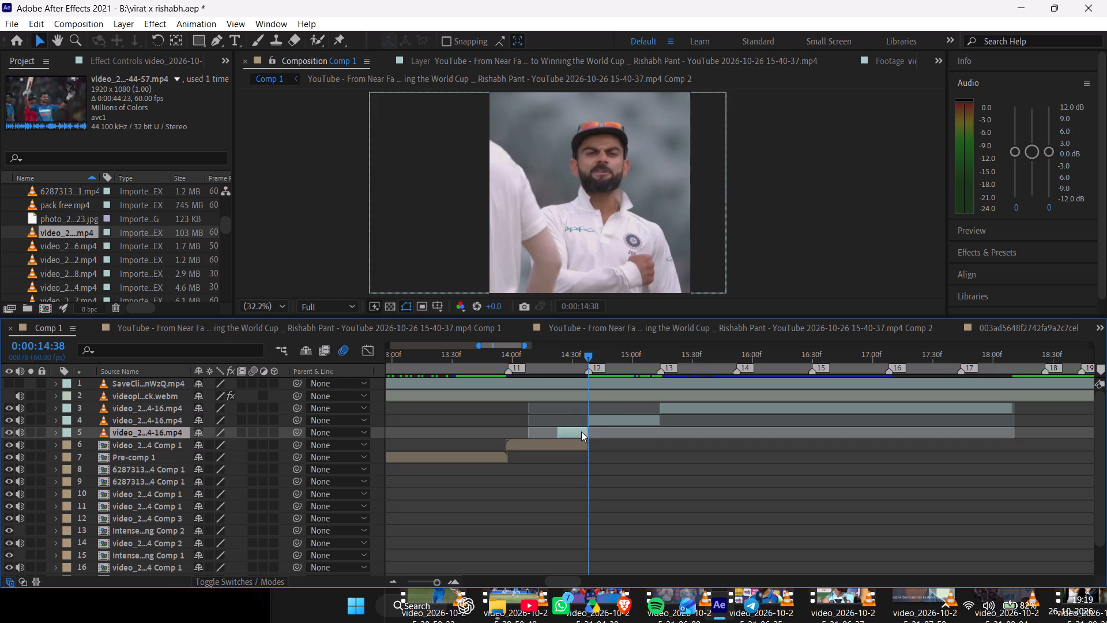
key(Delete)
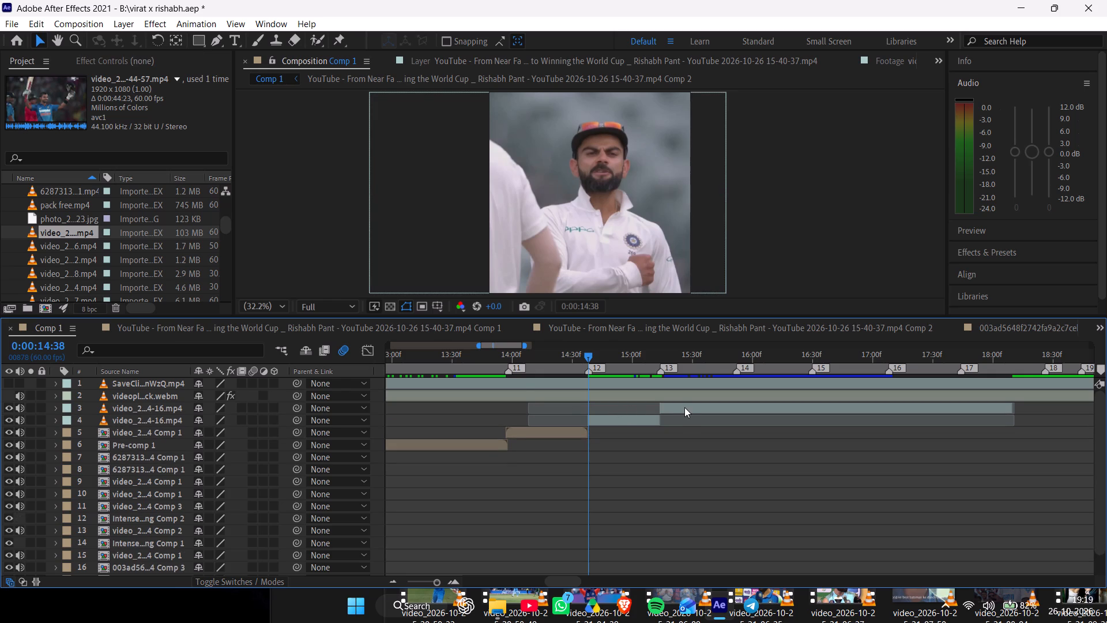
Scrub through the split video_2...4-16.mp4 clip from marker 13 to past marker 16 to examine the player's expressions.
click(684, 407)
click(673, 347)
drag(676, 358, 883, 400)
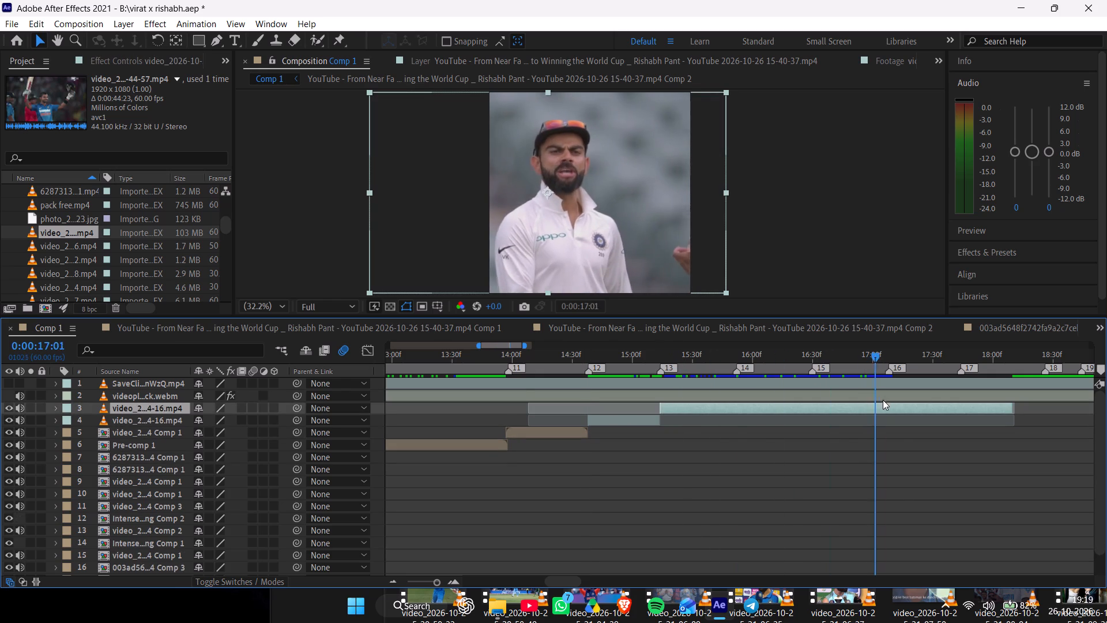
drag(883, 400, 825, 437)
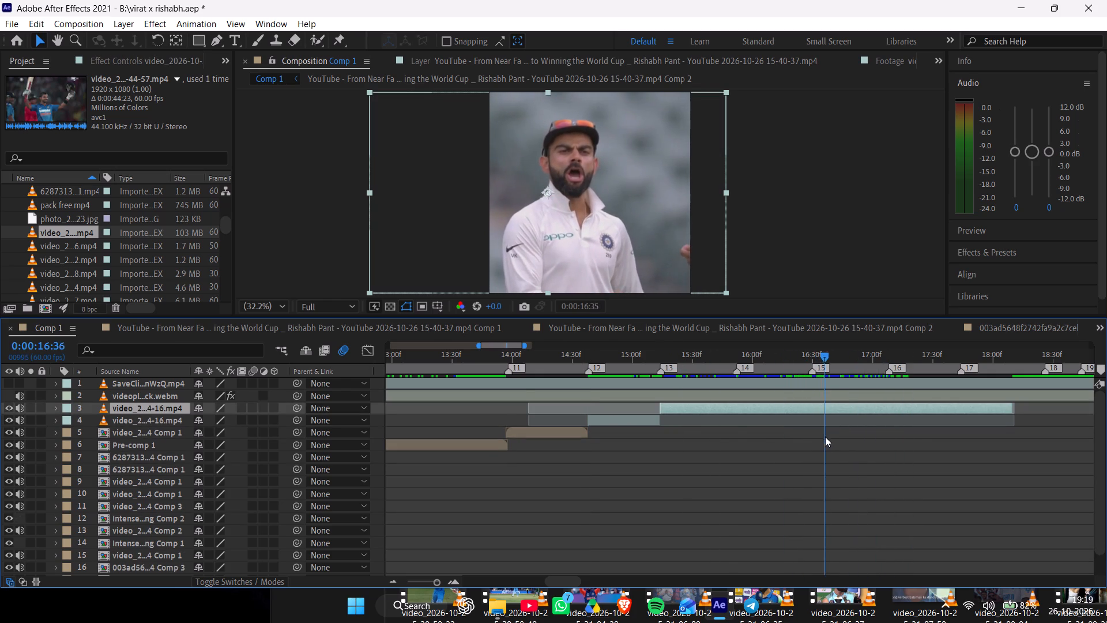
drag(825, 437, 719, 478)
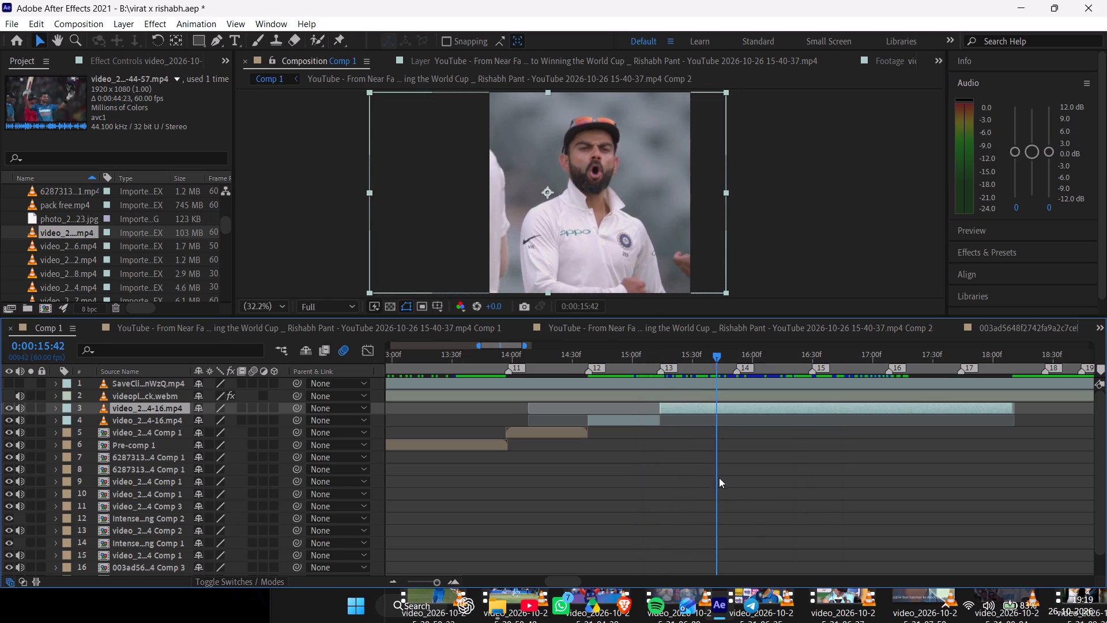
drag(719, 478, 859, 504)
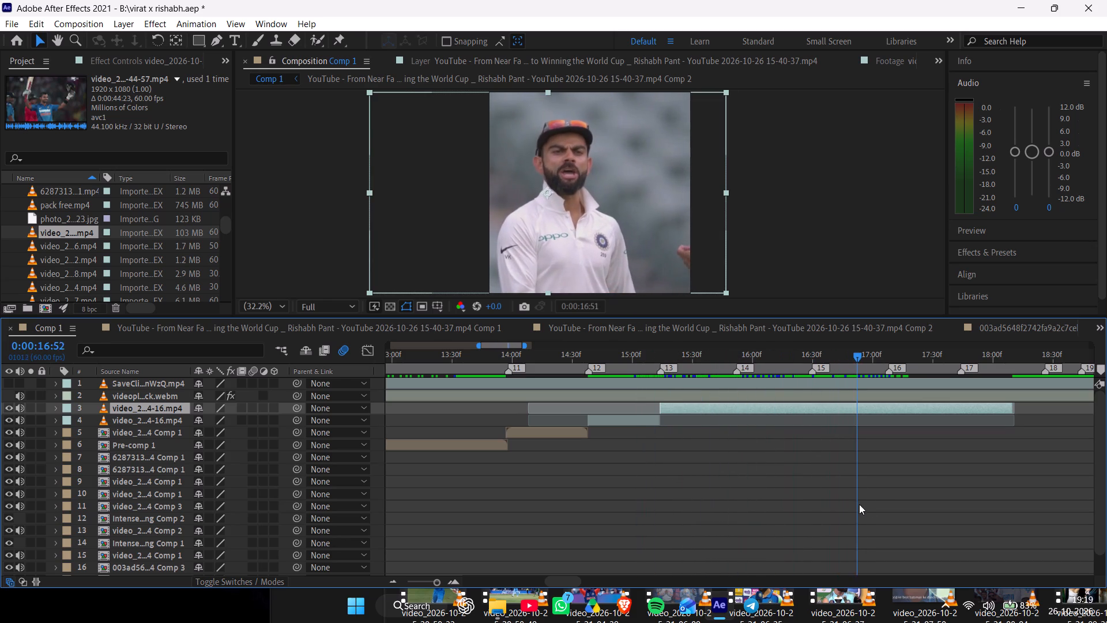
drag(859, 504, 943, 513)
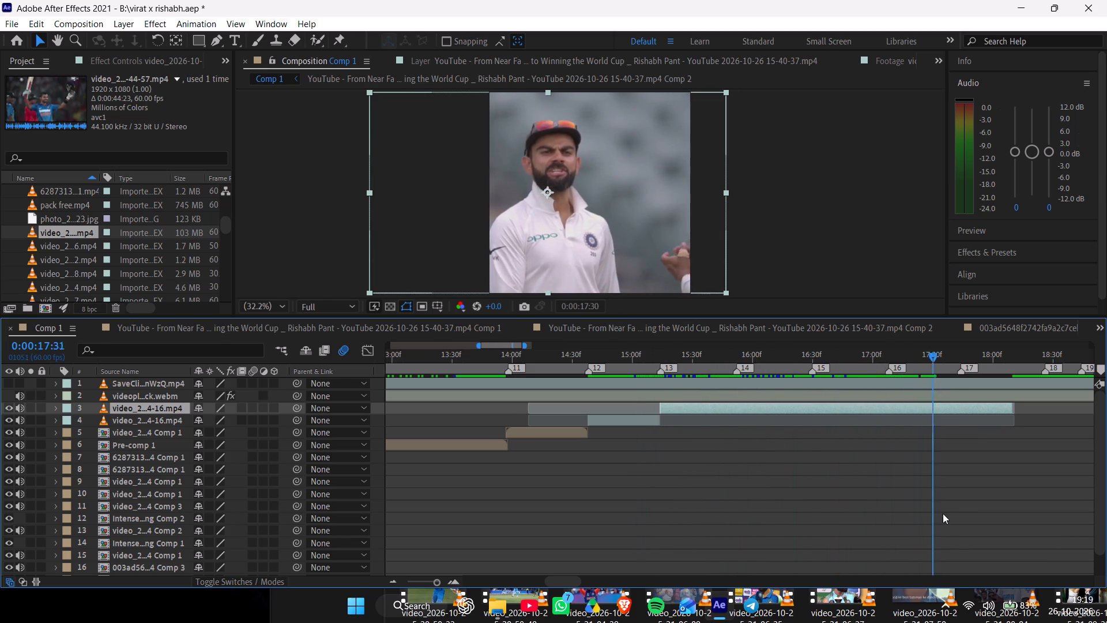
drag(943, 513, 925, 526)
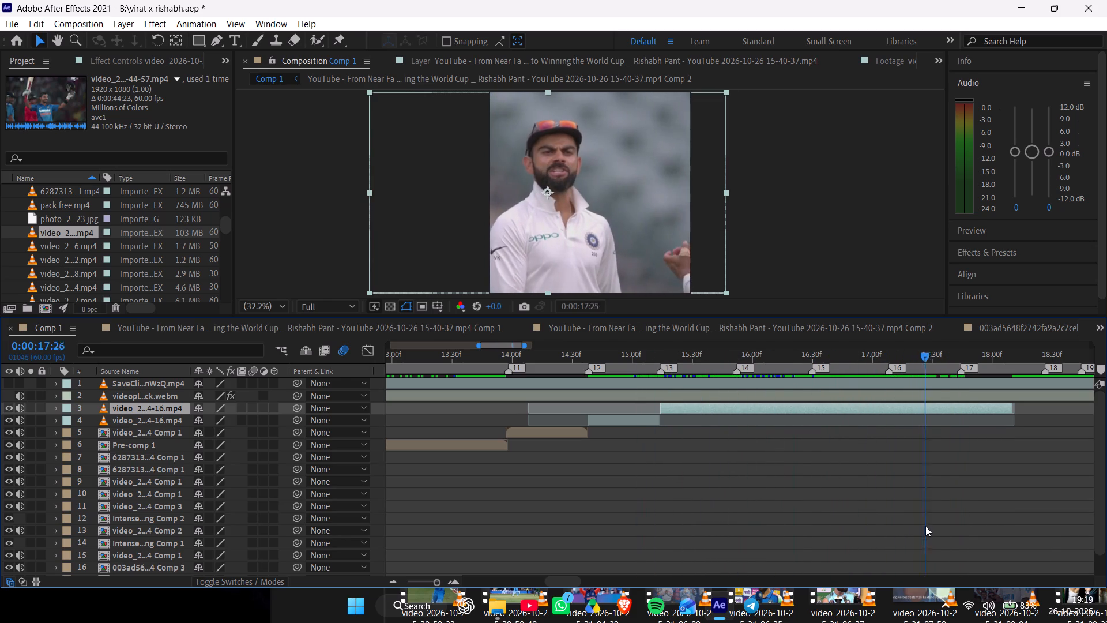
drag(925, 526, 687, 527)
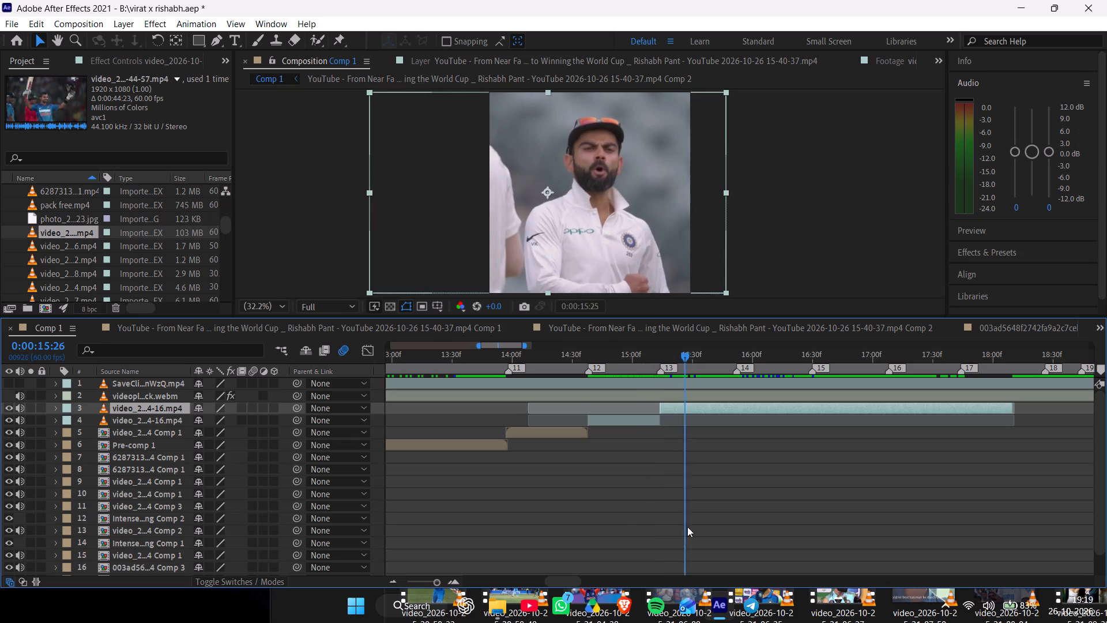
drag(687, 527, 664, 547)
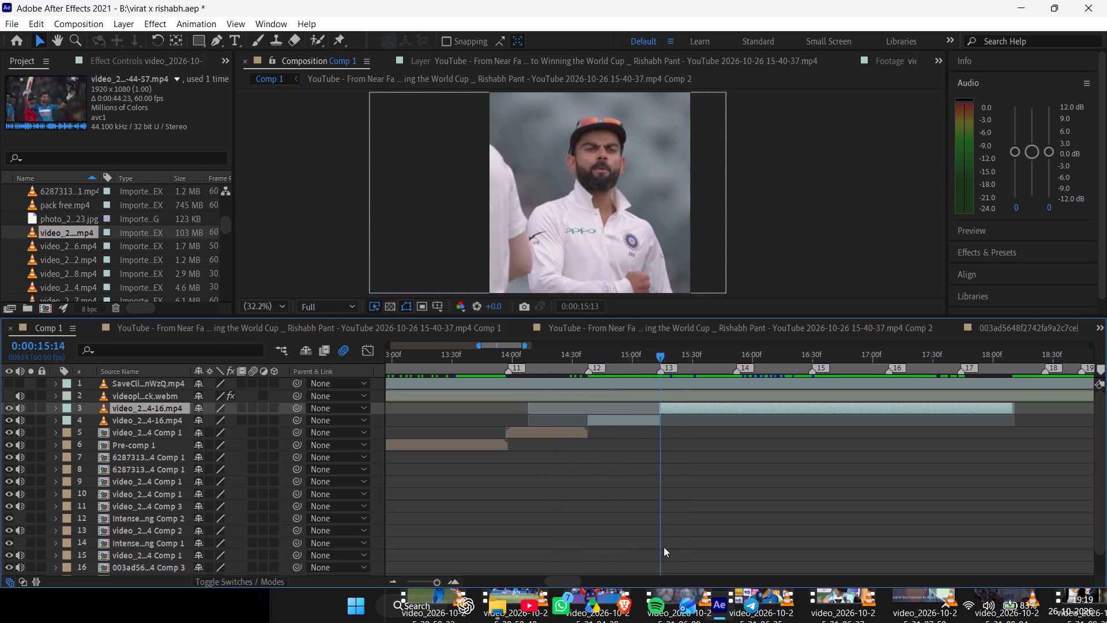
drag(664, 547, 646, 553)
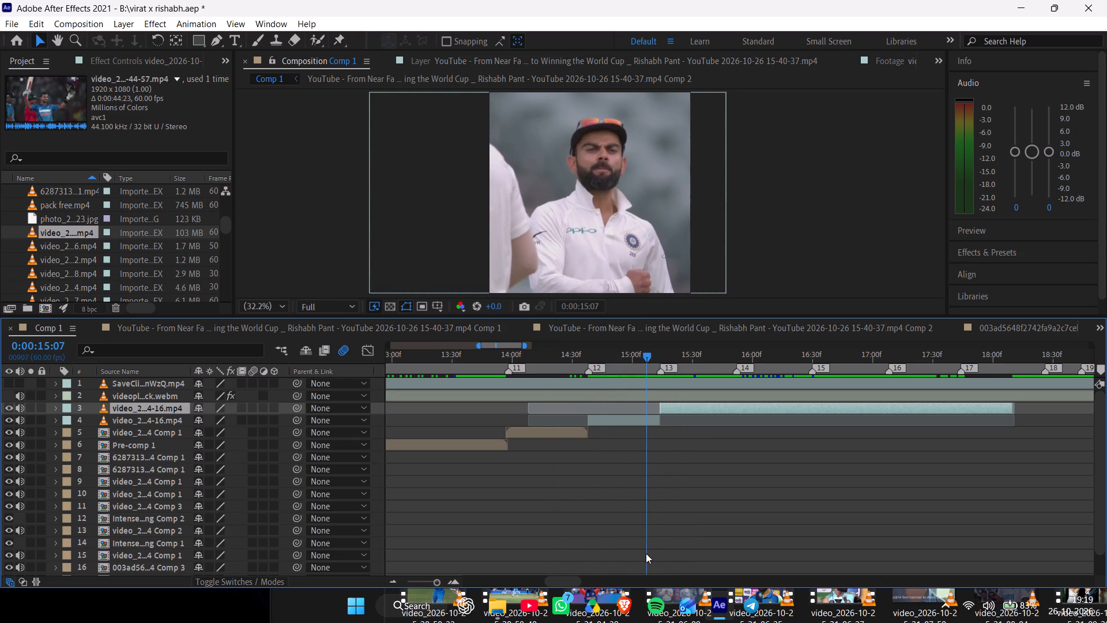
drag(646, 553, 647, 553)
Undo the deletion and both splits of the video_2...4-16.mp4 layer.
click(635, 425)
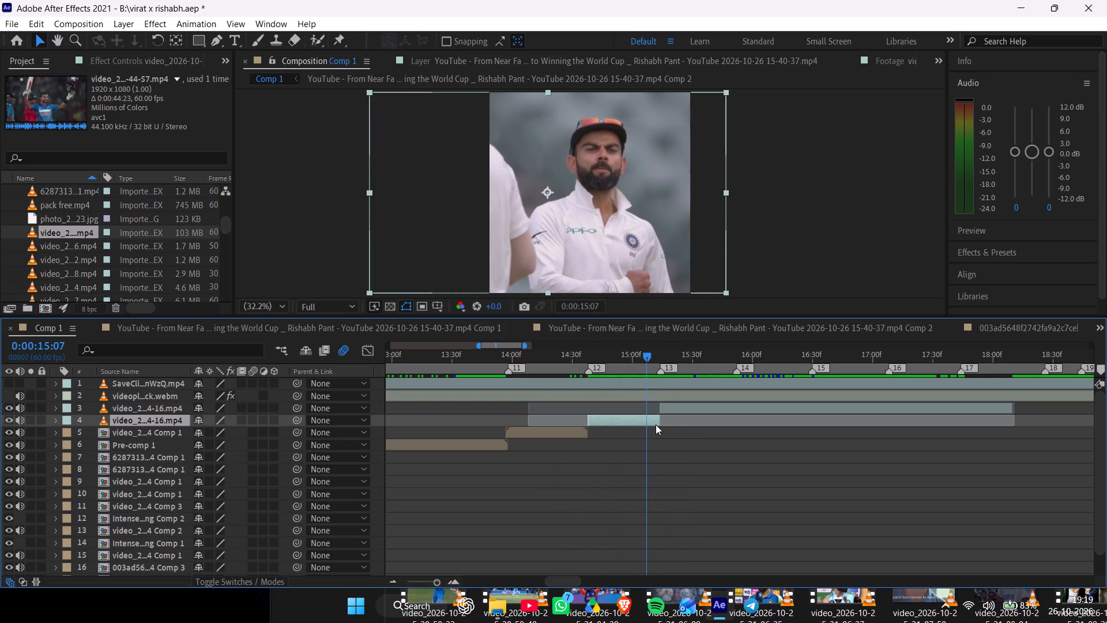
key(ctrl+z)
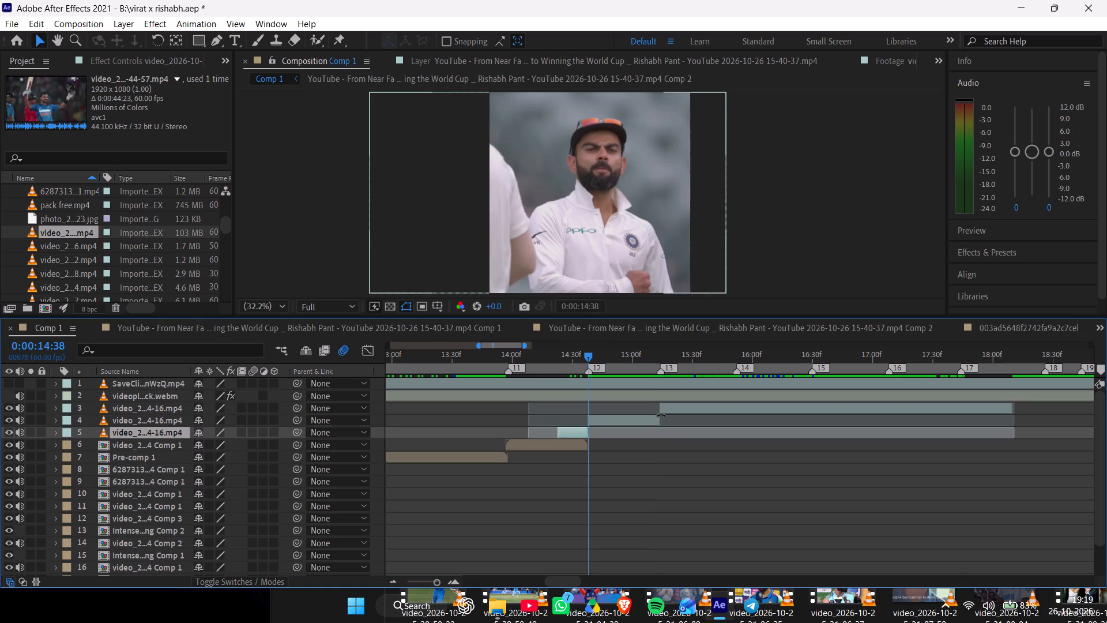
key(ctrl+z)
key(ctrl+z)
Slide the video_2...4-16.mp4 layer about 14 frames earlier, checking its opening frame at 0:00:14:38.
drag(669, 407, 665, 407)
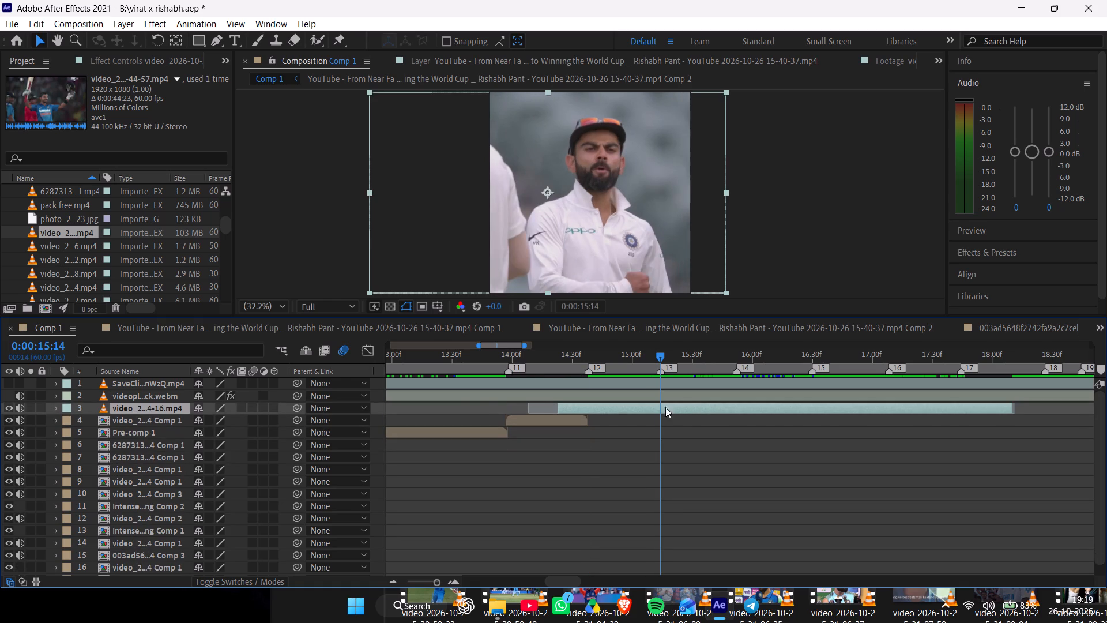
drag(665, 407, 575, 416)
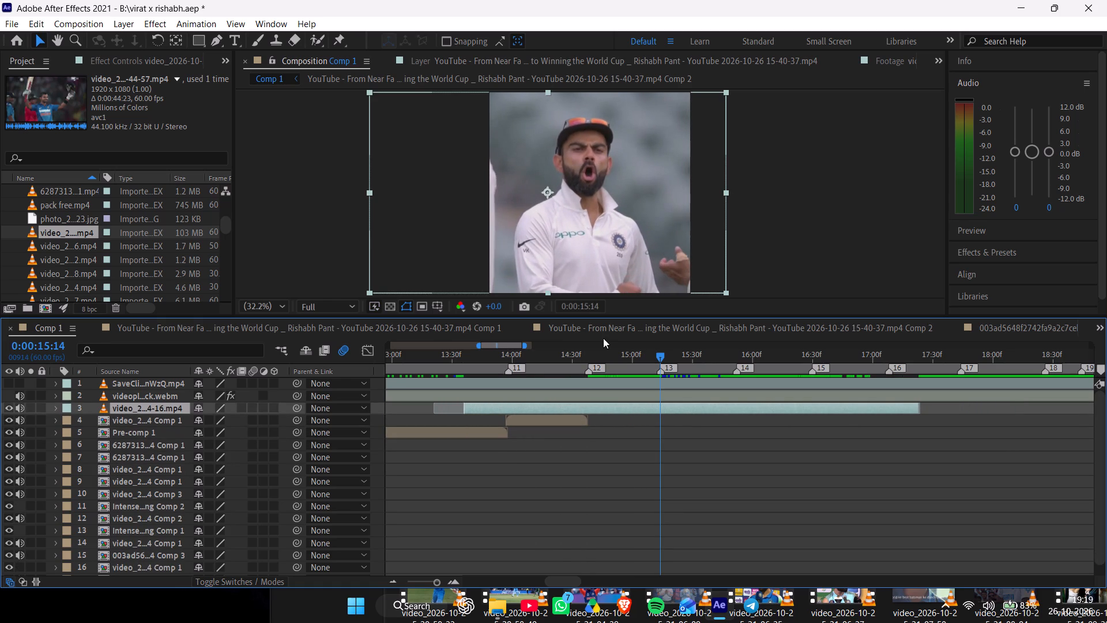
drag(587, 358, 584, 361)
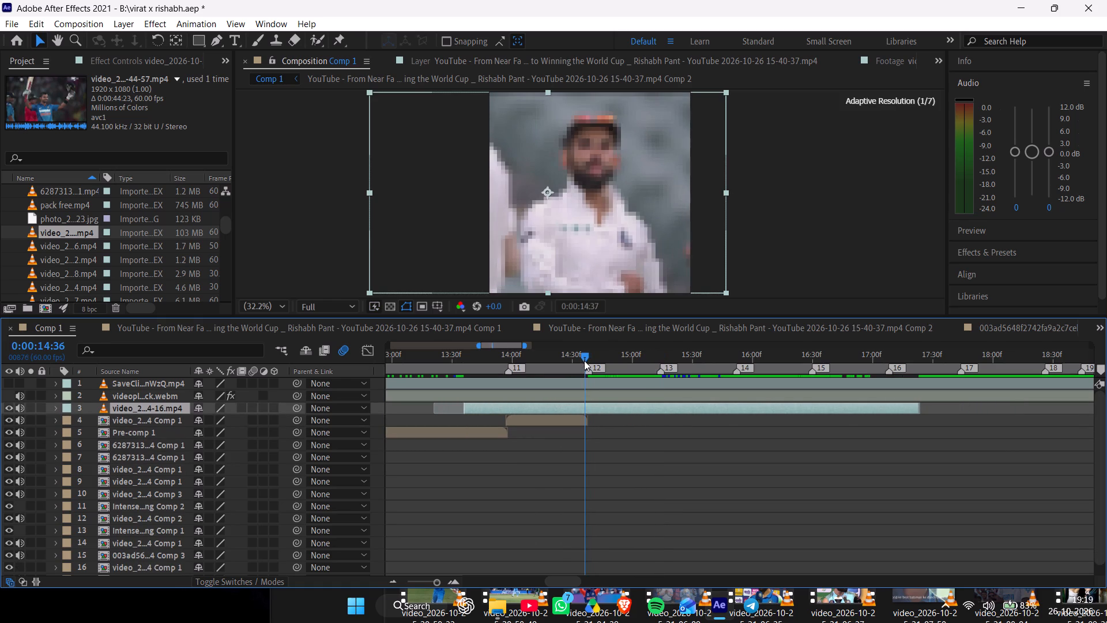
drag(584, 361, 589, 365)
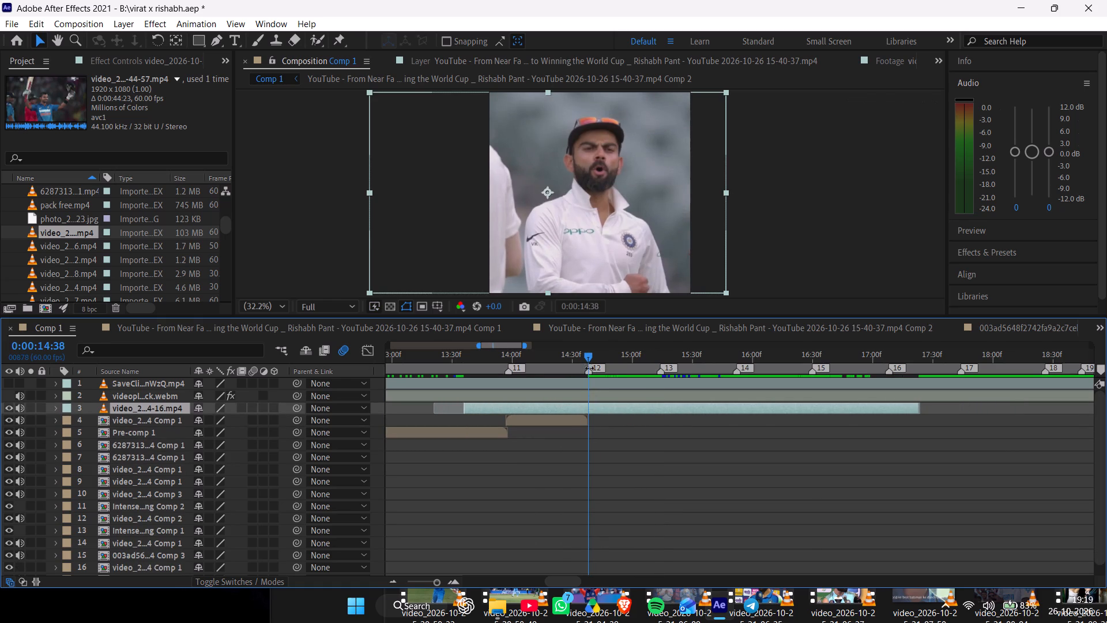
drag(598, 411, 649, 412)
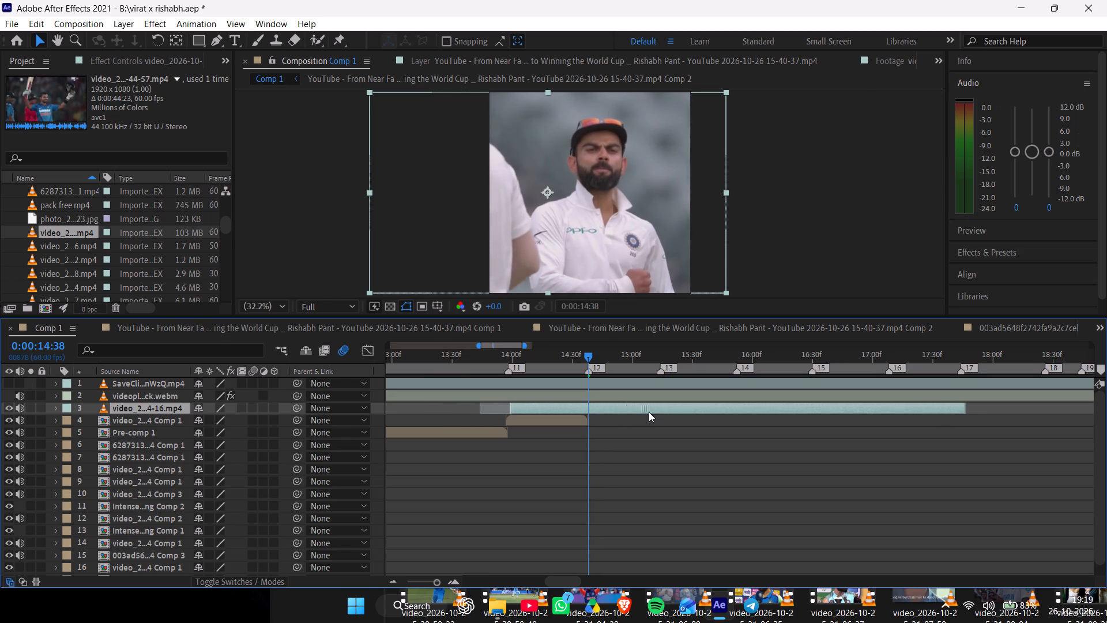
drag(649, 412, 664, 412)
Split the video_2...4-16.mp4 layer at 0:00:14:38 and 0:00:15:14, deleting the pieces outside markers 12 and 13.
key(ctrl+shift+d)
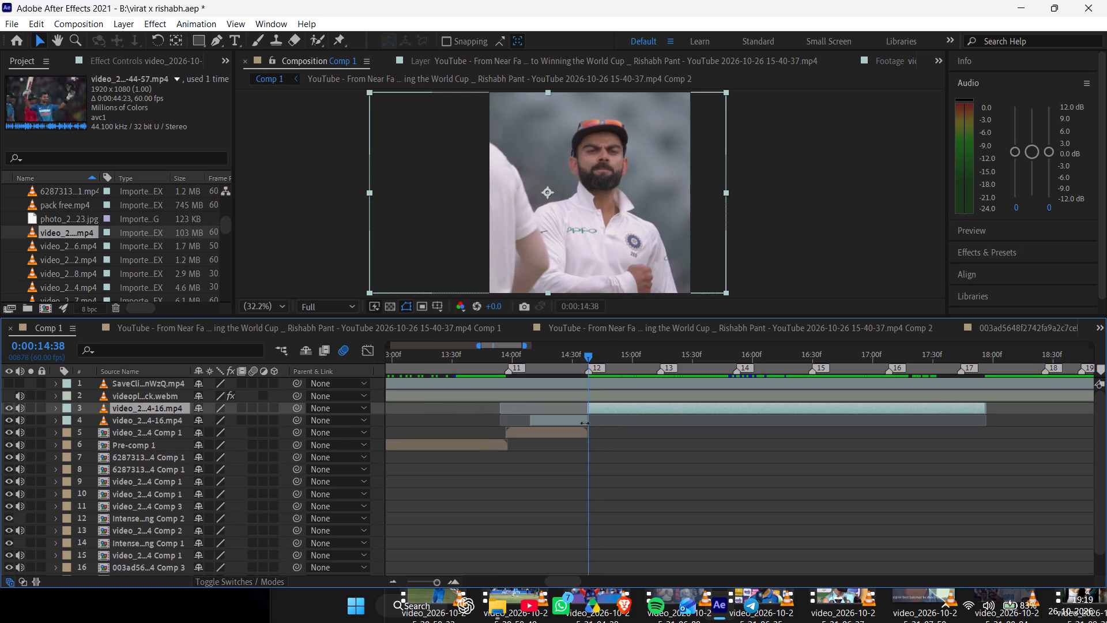
click(582, 423)
key(Delete)
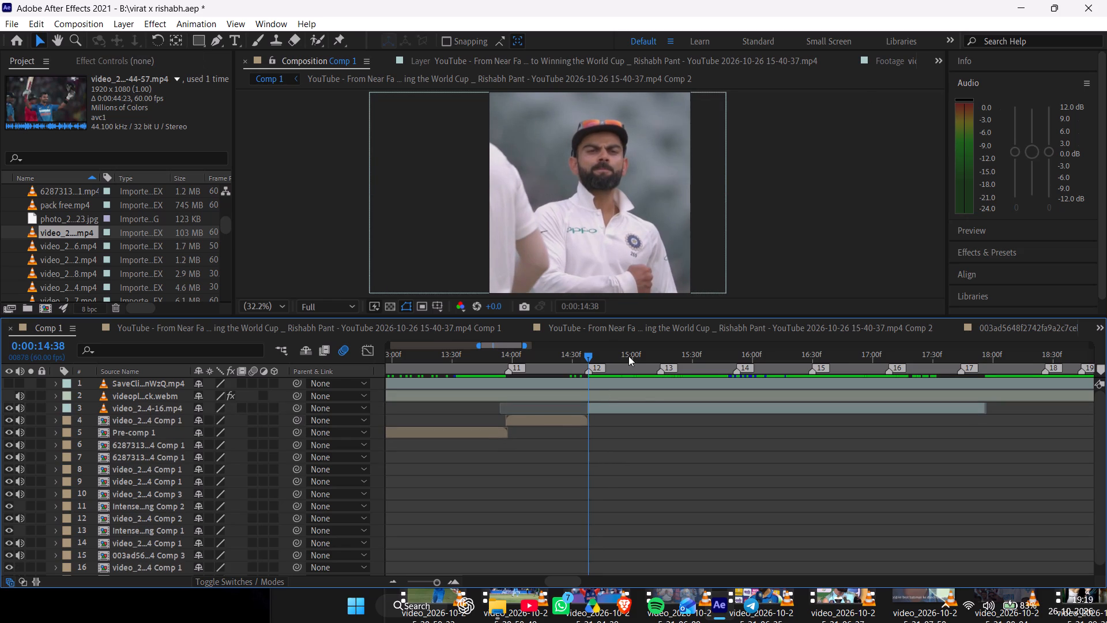
drag(629, 356, 660, 385)
click(661, 410)
key(ctrl+shift+d)
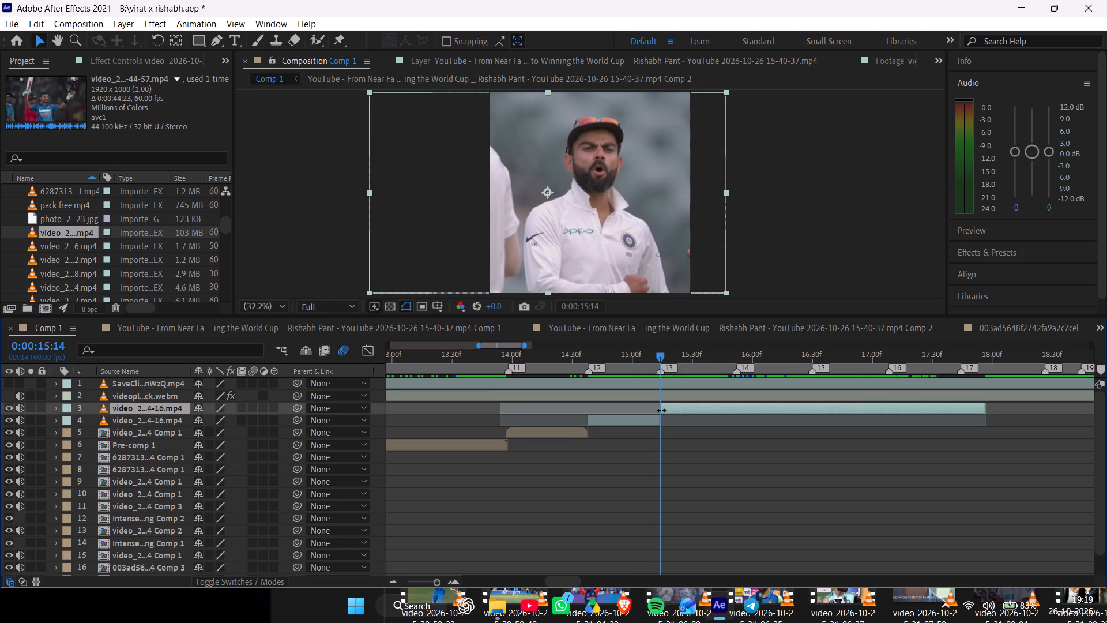
key(Delete)
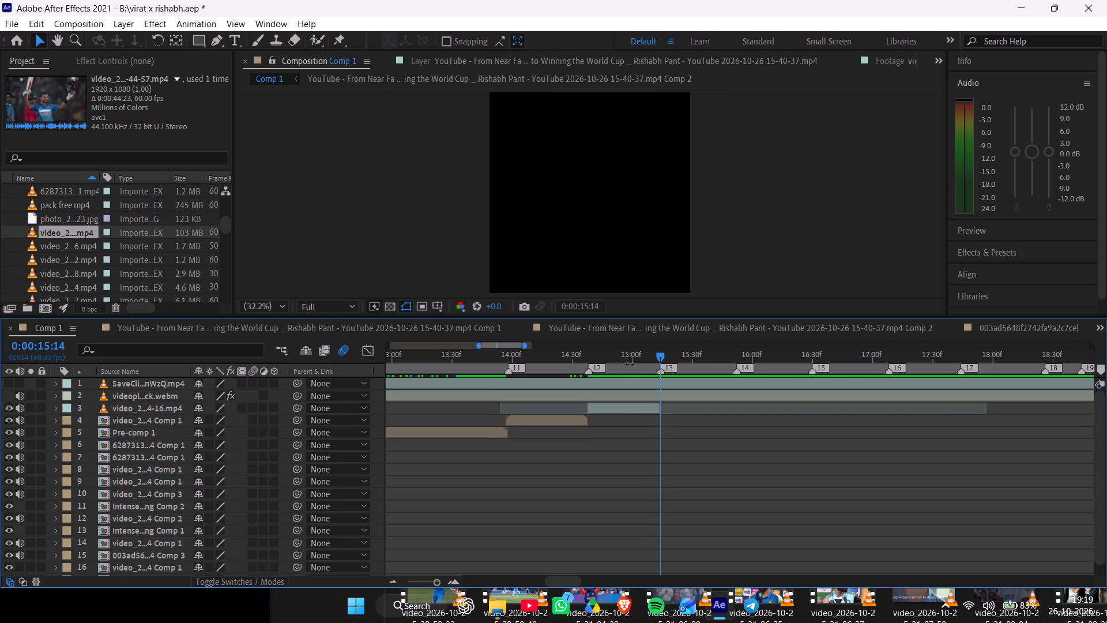
Scale the trimmed video_2...4-16.mp4 clip to 159% and shift it slightly left to centre the player in the frame.
click(628, 362)
click(632, 404)
key(s)
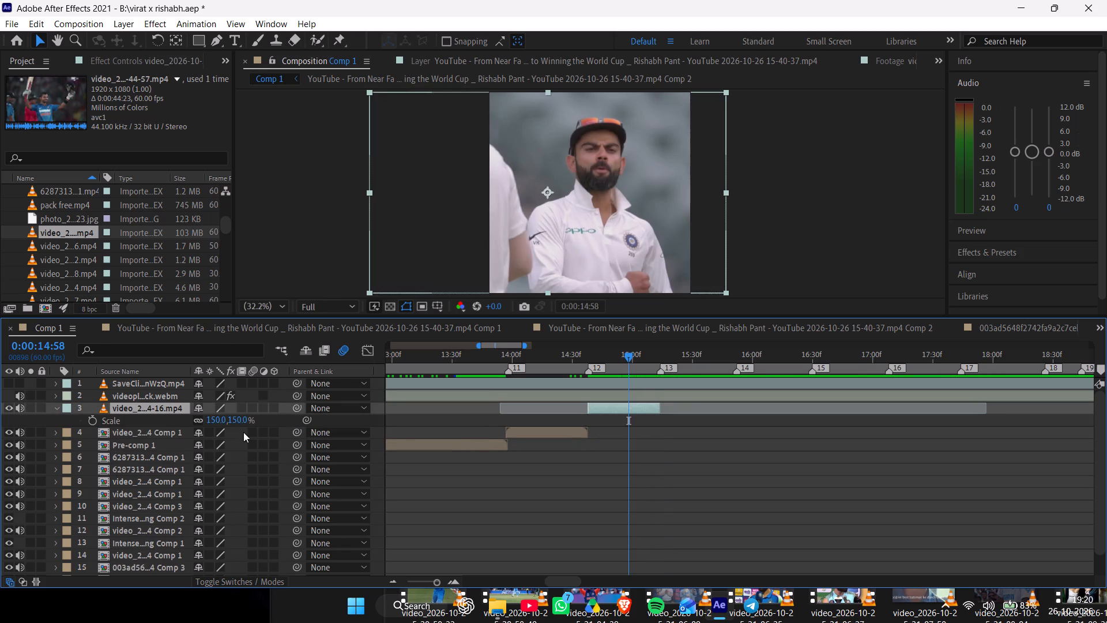
drag(213, 423, 221, 424)
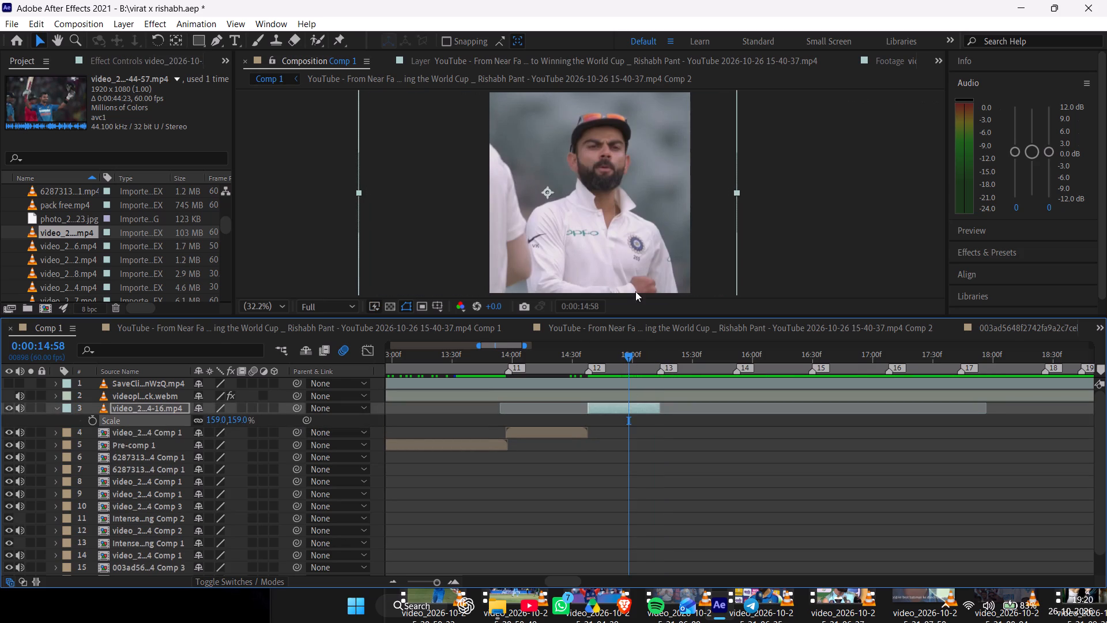
drag(639, 220, 629, 220)
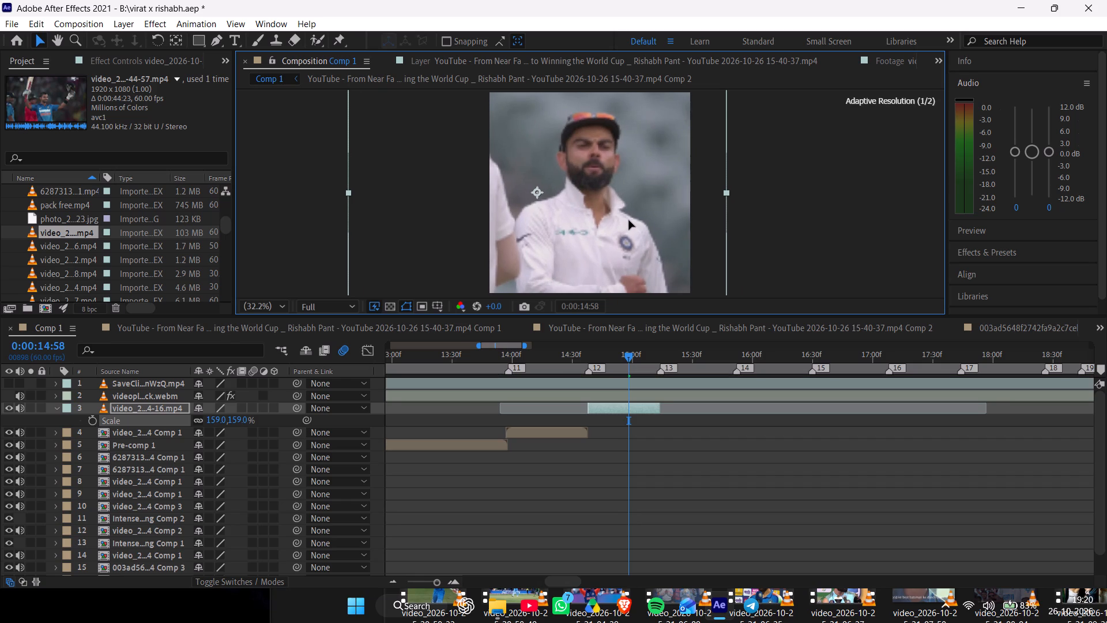
drag(629, 220, 631, 220)
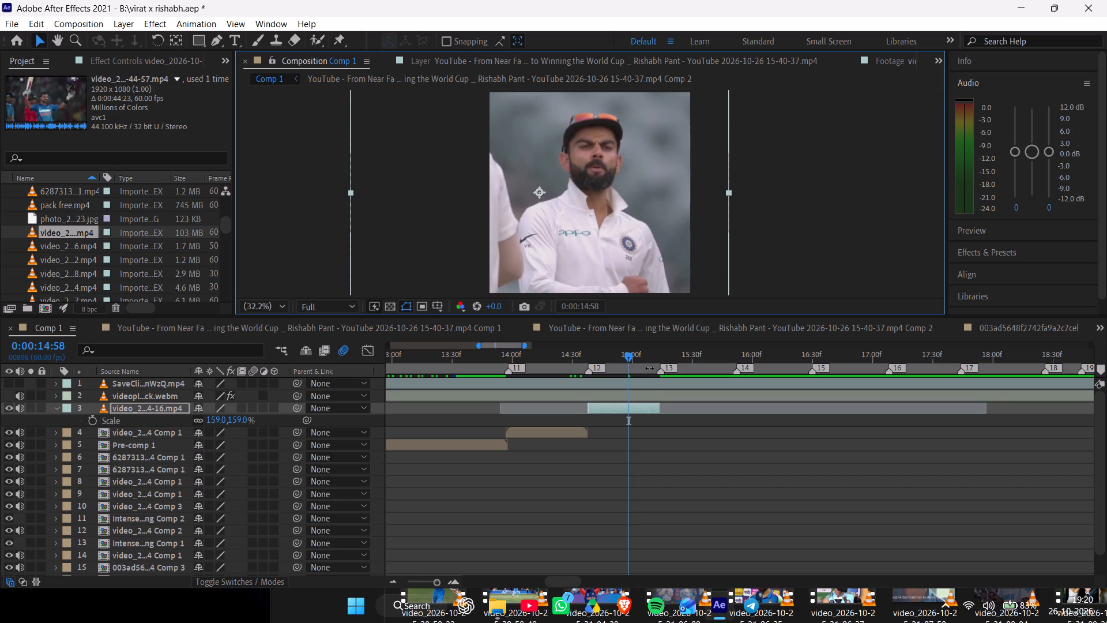
Pre-compose the trimmed and rescaled video_2...4-16.mp4 clip.
key(ctrl+shift+c)
click(590, 389)
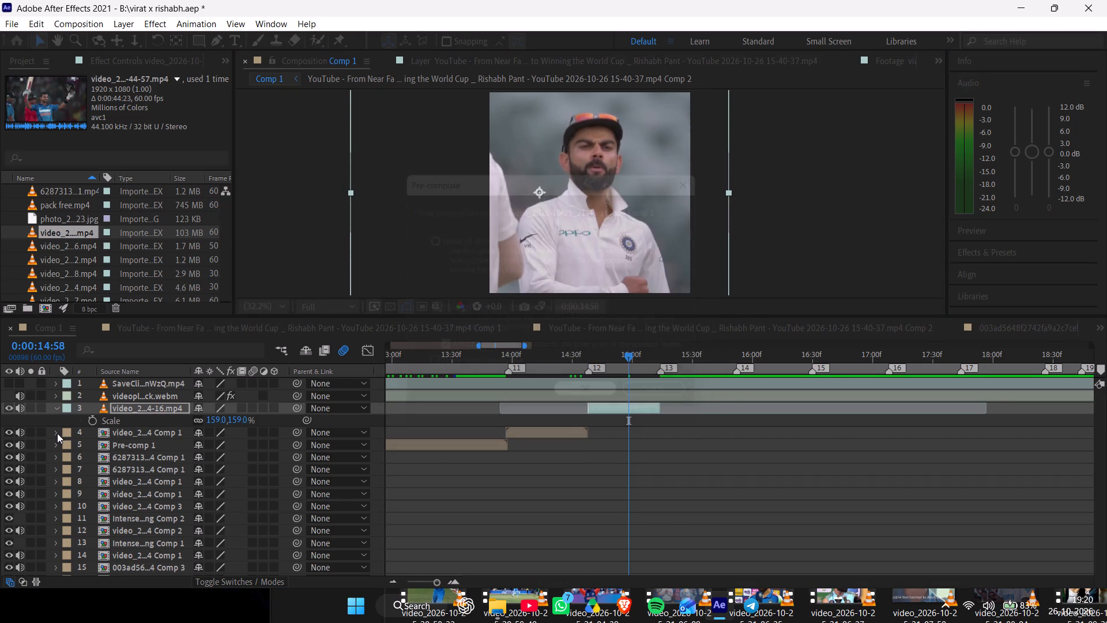
Open the video_2026-10-26_15-32-37.mp4 Comp 1 pre-comp at marker 8 and set its video layer's scale to 118%.
drag(653, 355, 661, 357)
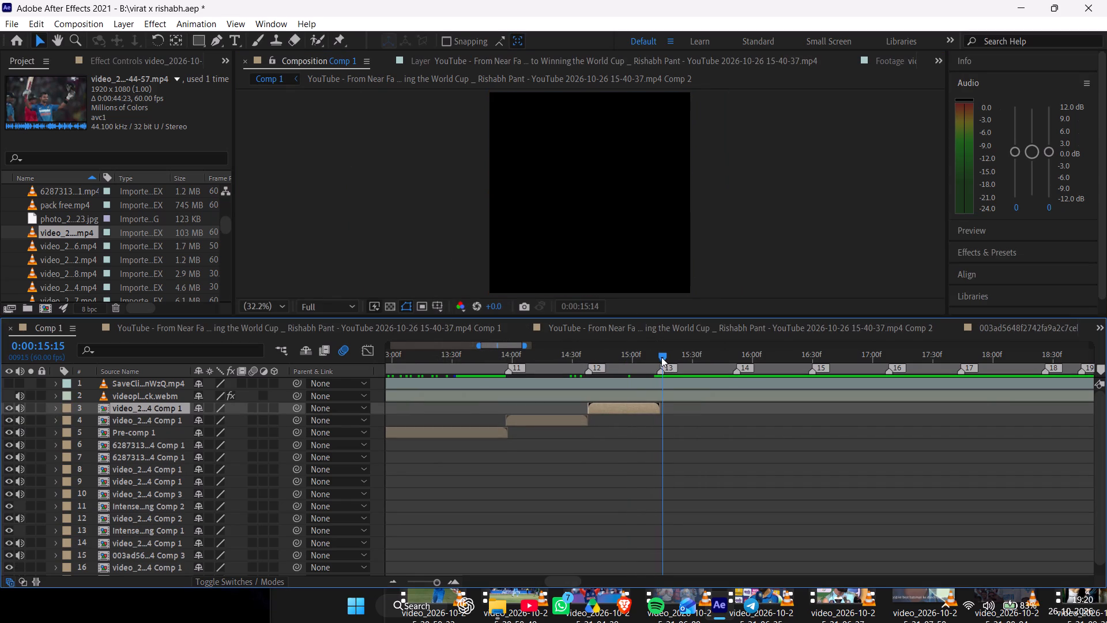
drag(661, 357, 474, 409)
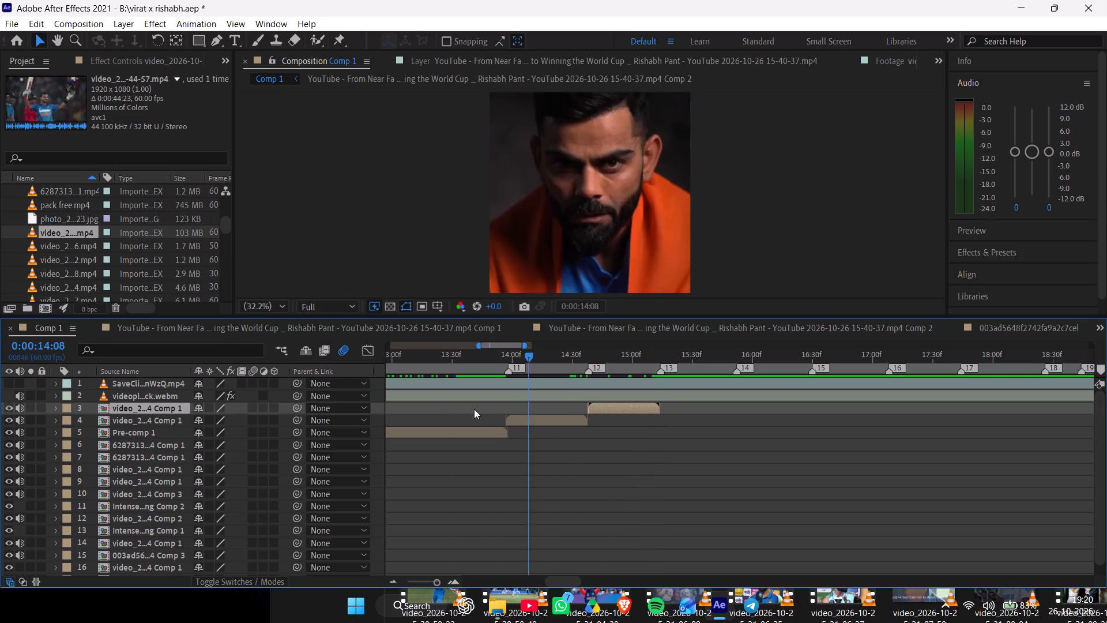
drag(474, 409, 806, 516)
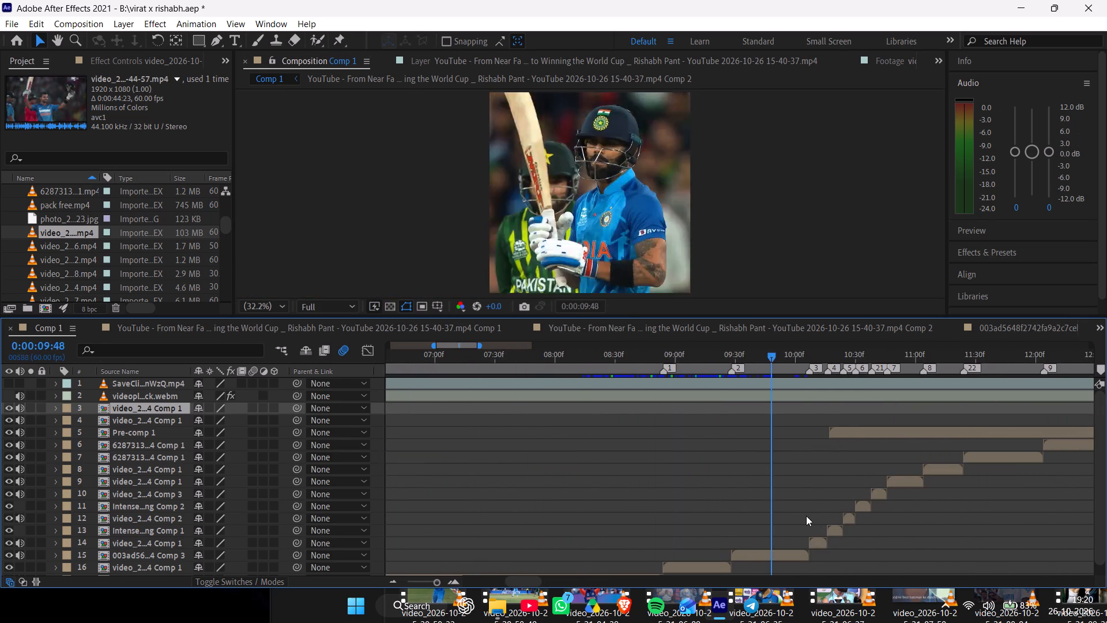
drag(806, 516, 980, 524)
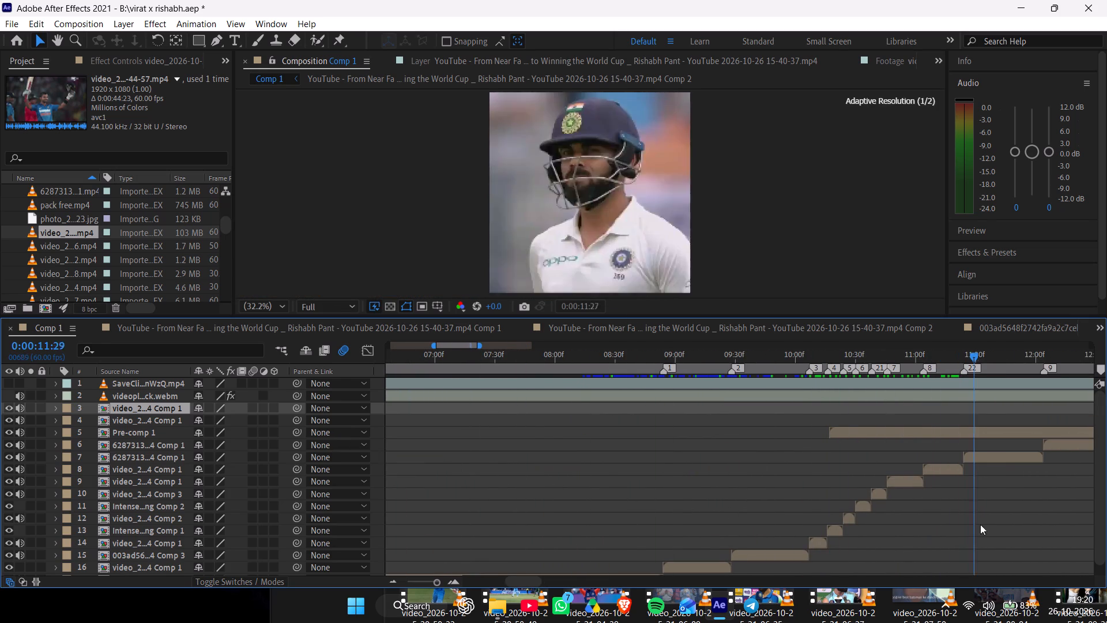
drag(980, 524, 937, 547)
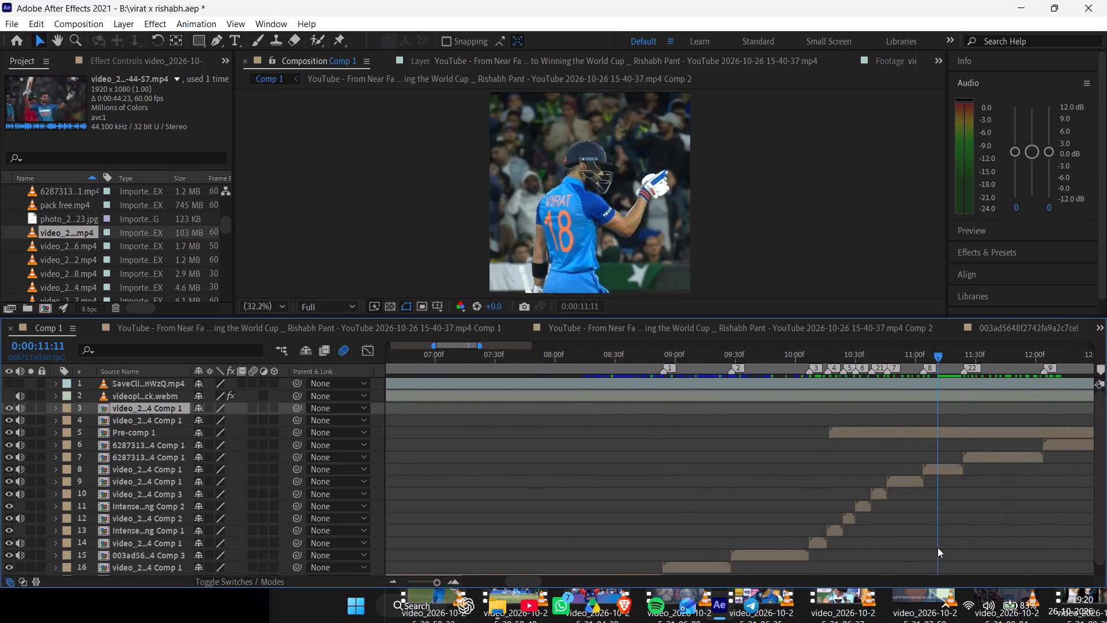
drag(937, 547, 944, 547)
double_click(937, 468)
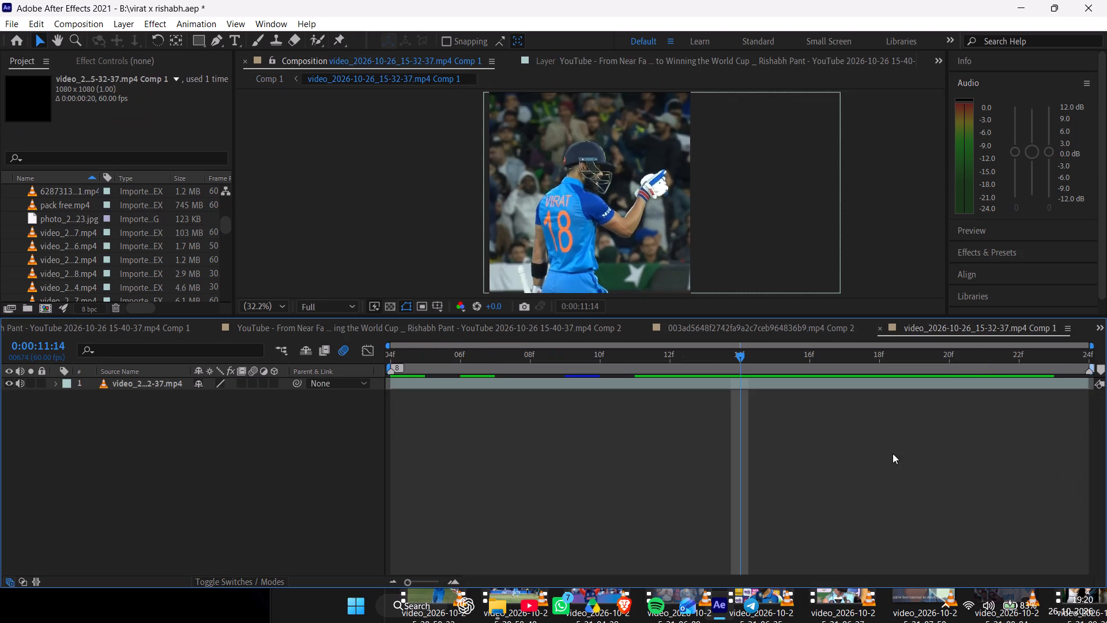
click(670, 386)
key(s)
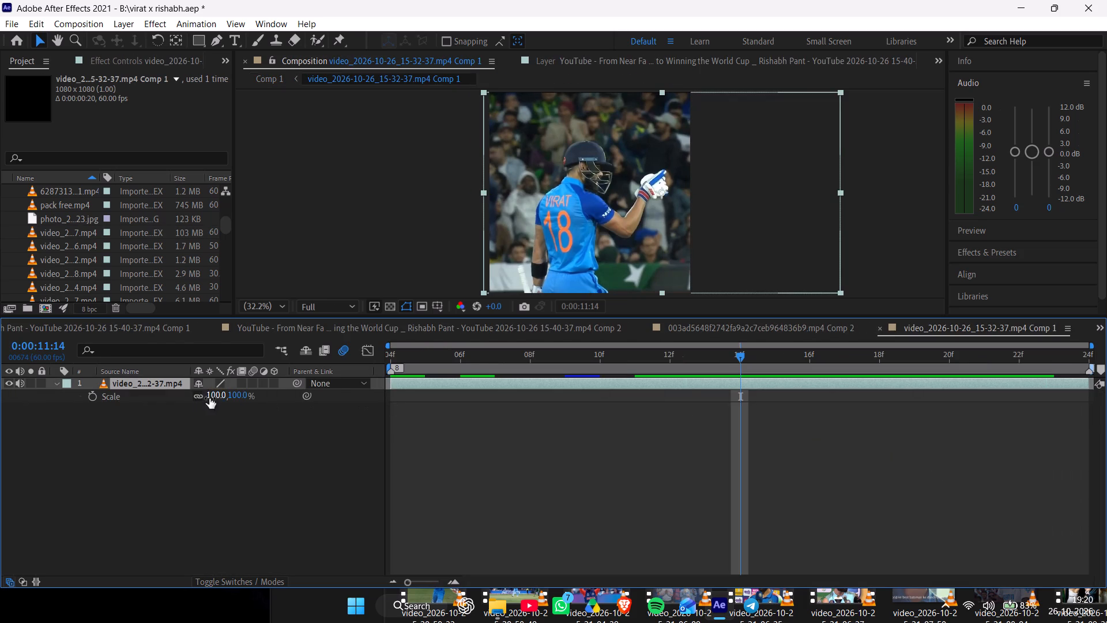
drag(209, 398, 224, 400)
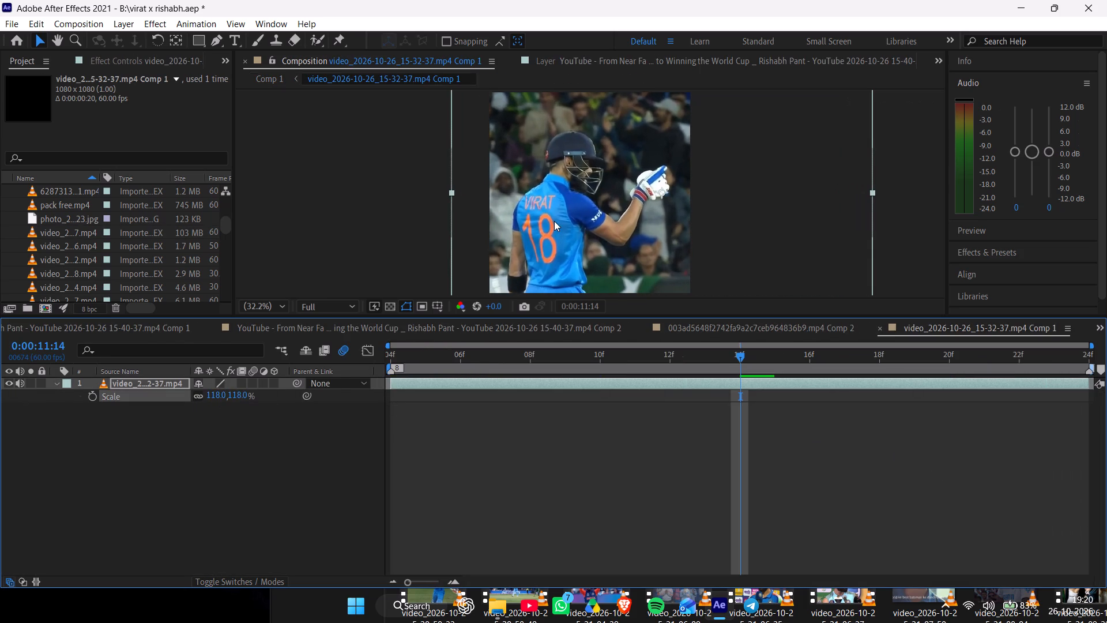
Set the position of the video layer inside this pre-comp to 1003, 528 to reframe the batter.
key(p)
drag(205, 396, 206, 396)
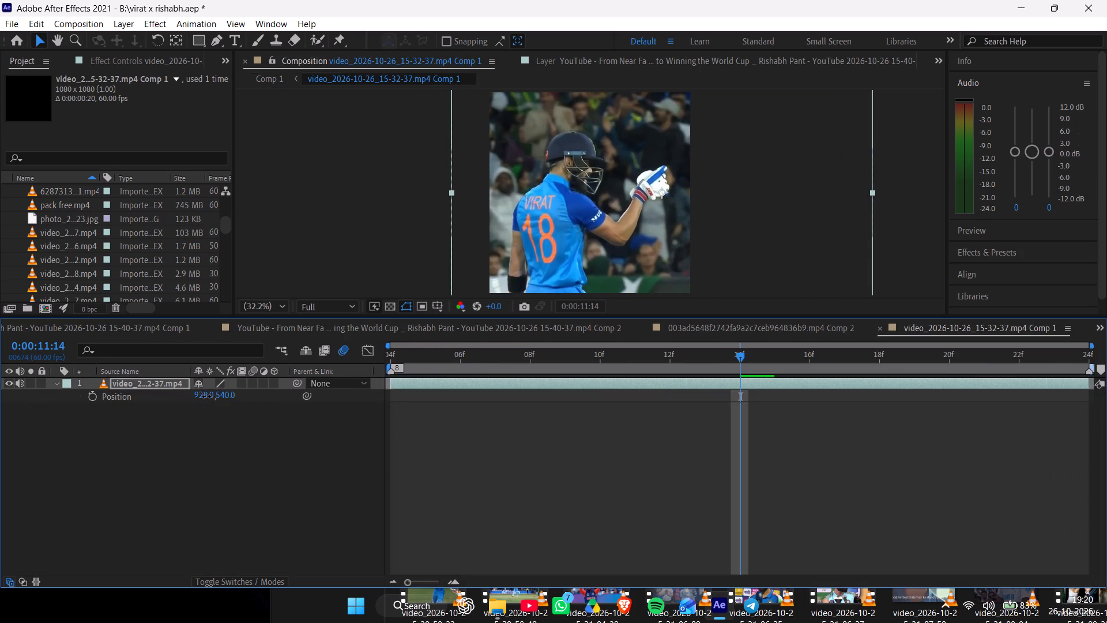
drag(206, 396, 263, 399)
drag(234, 397, 221, 398)
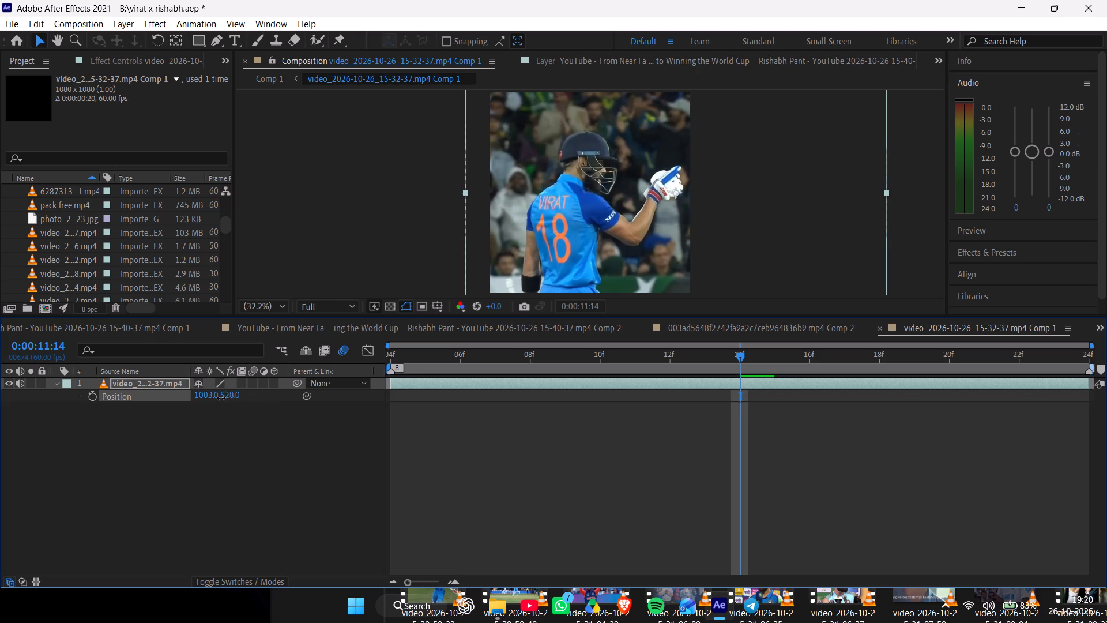
Set the position of the video layer inside the marker 8 pre-comp to 968, 481 to reframe the batter.
drag(221, 398, 183, 405)
drag(198, 396, 176, 399)
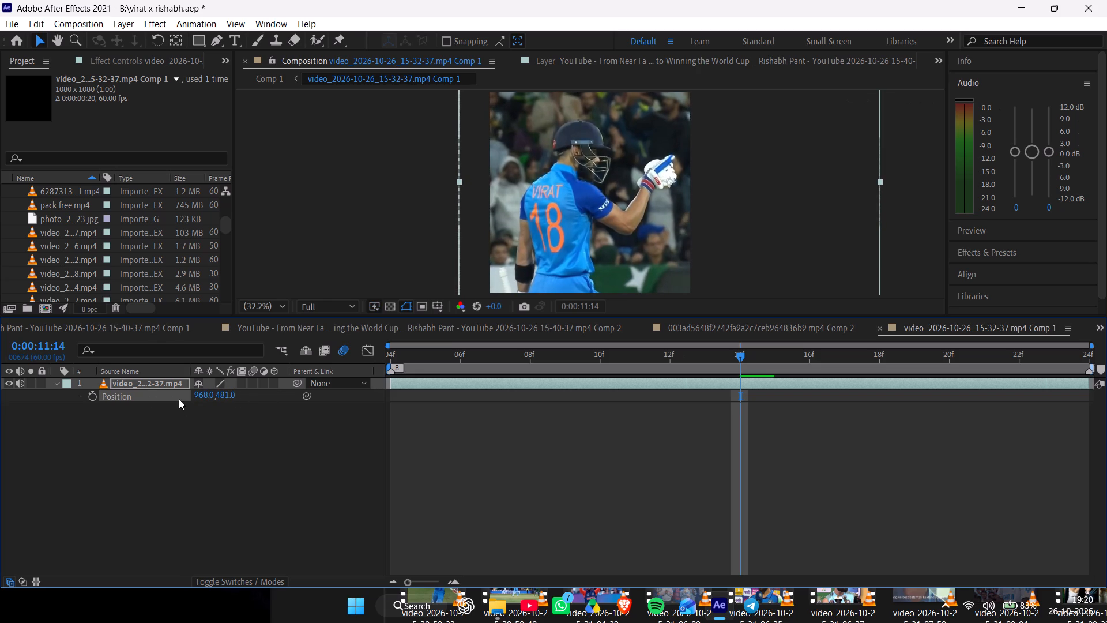
Return to Comp 1 and place the playhead at marker 13, at 0:00:15:14.
click(59, 326)
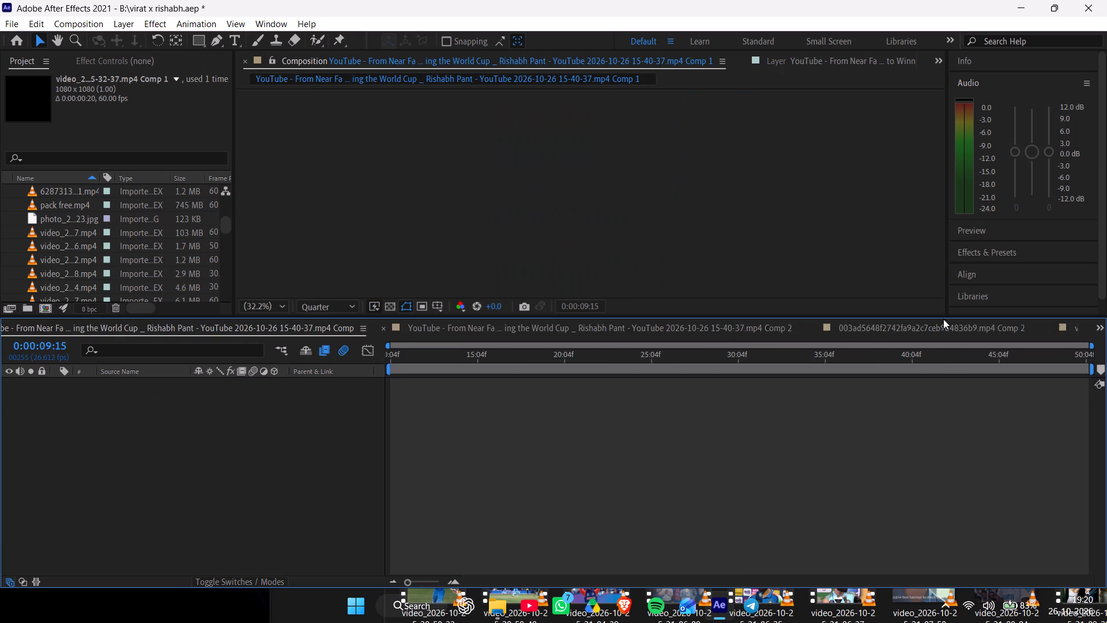
click(1104, 326)
click(974, 347)
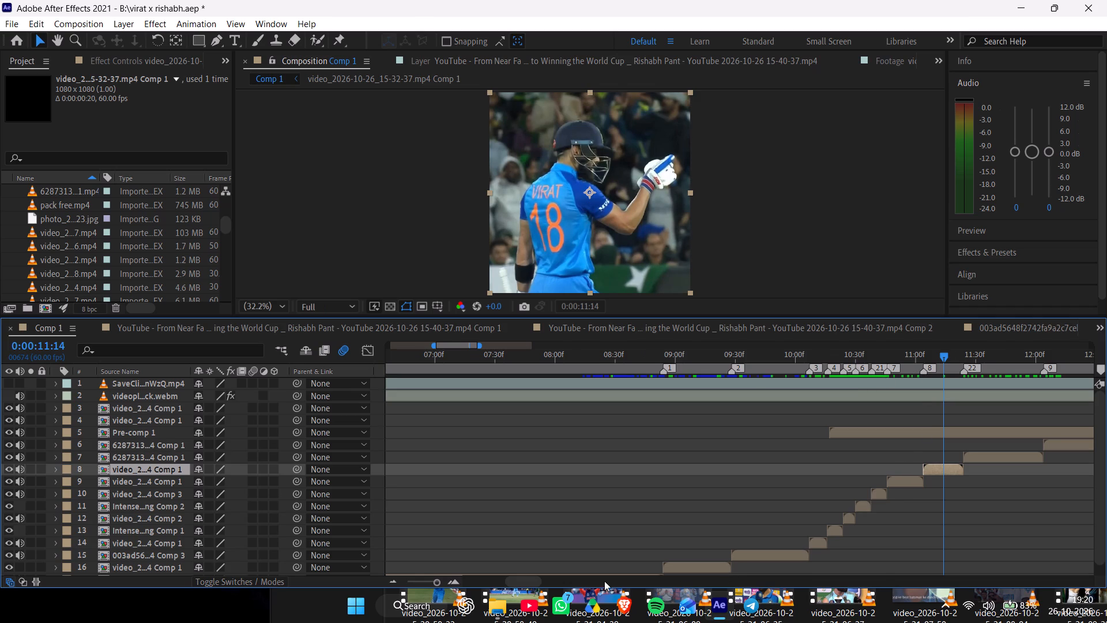
drag(531, 581, 572, 587)
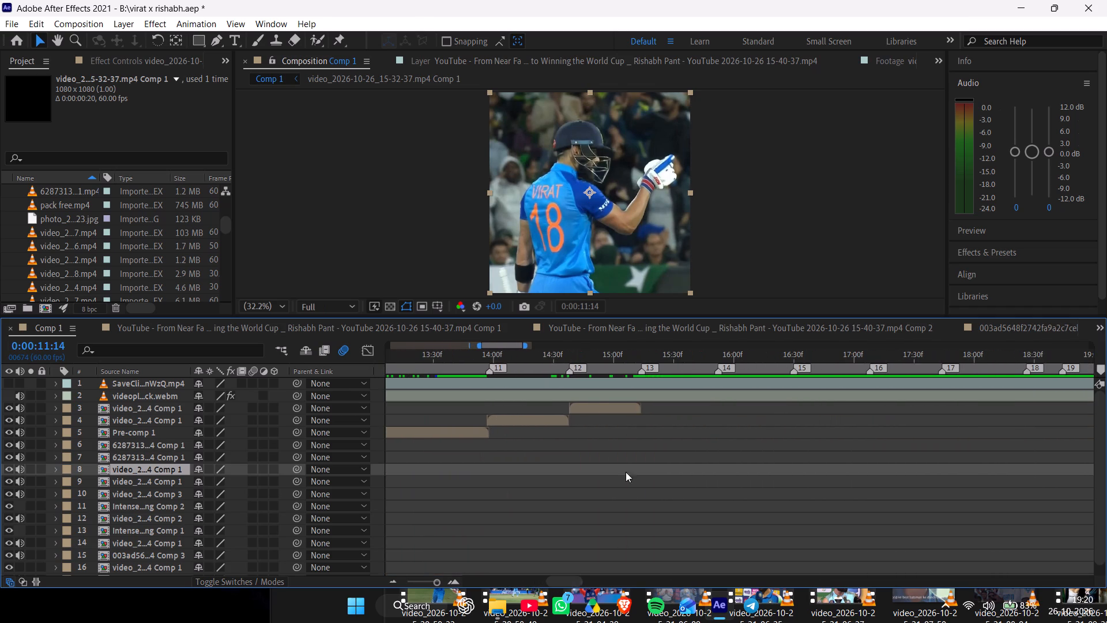
drag(636, 355, 642, 356)
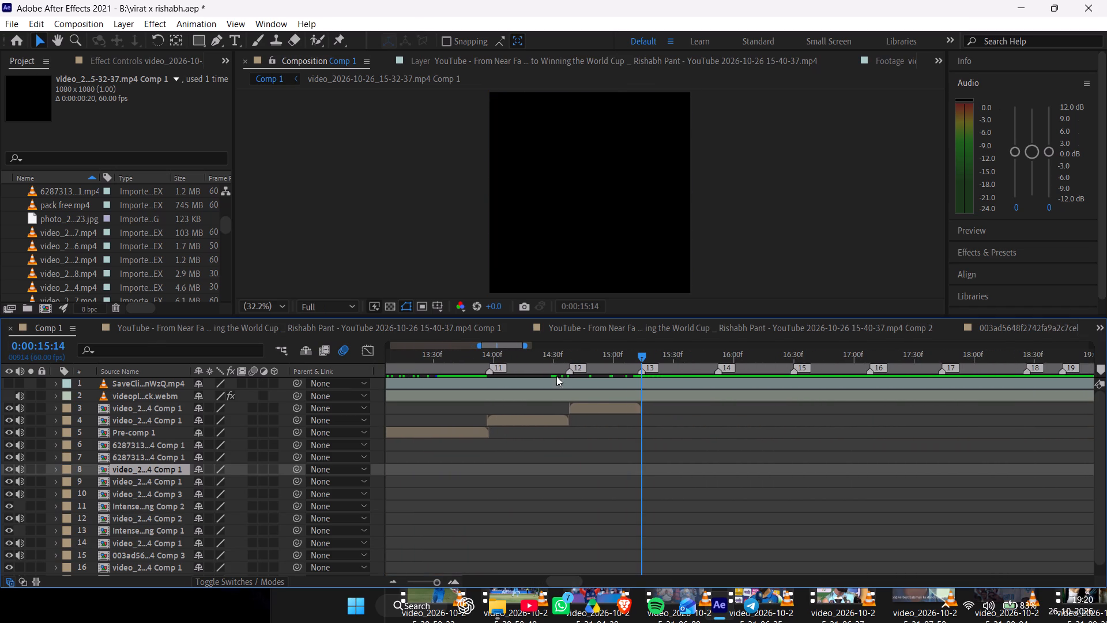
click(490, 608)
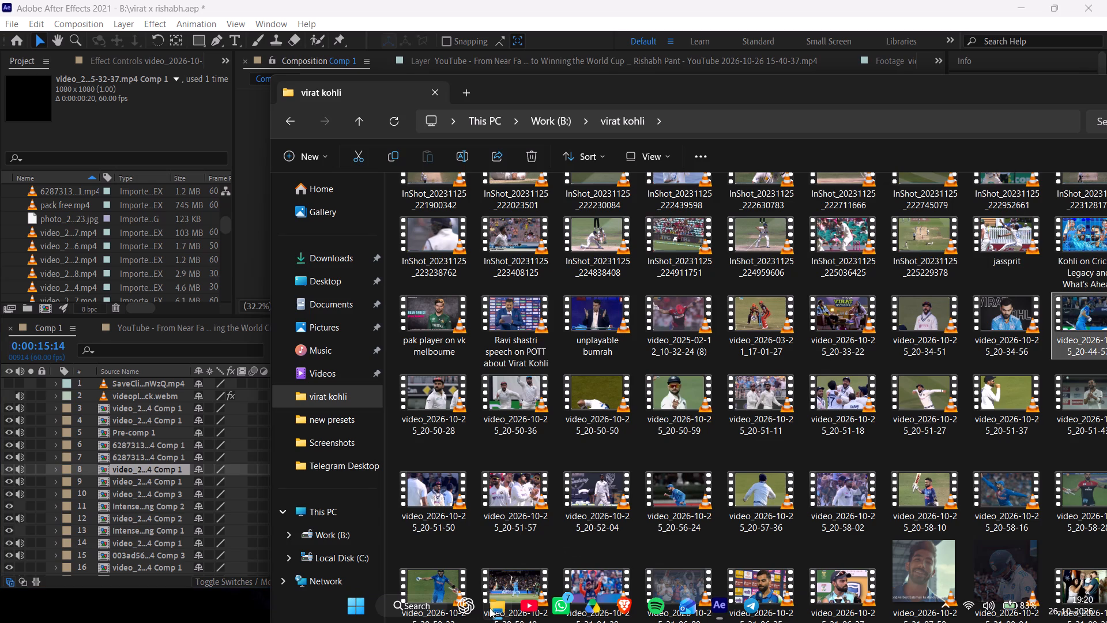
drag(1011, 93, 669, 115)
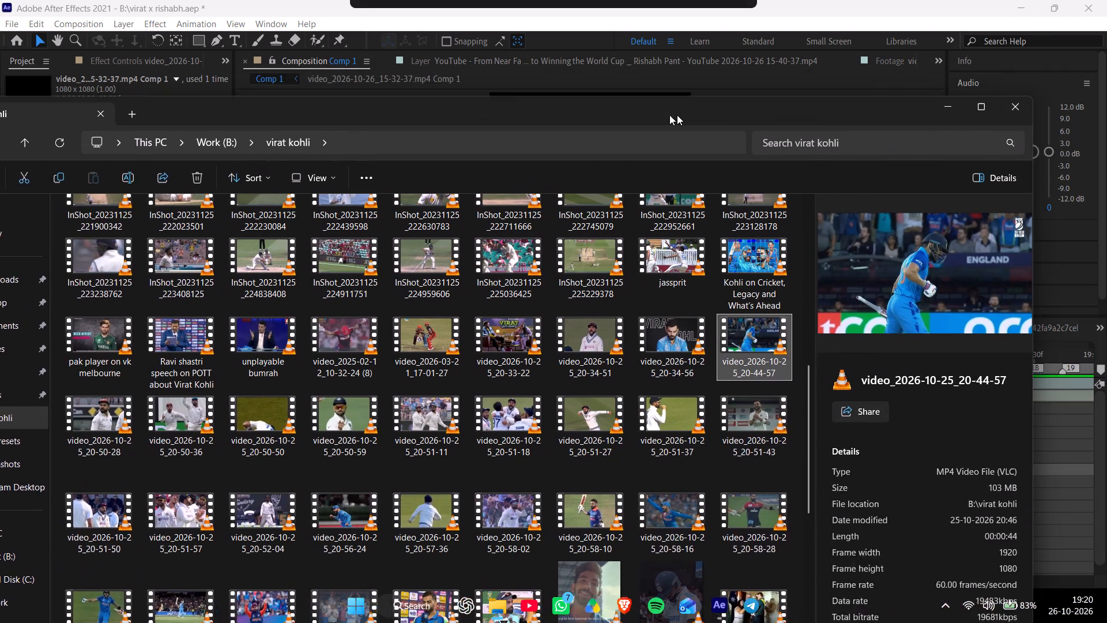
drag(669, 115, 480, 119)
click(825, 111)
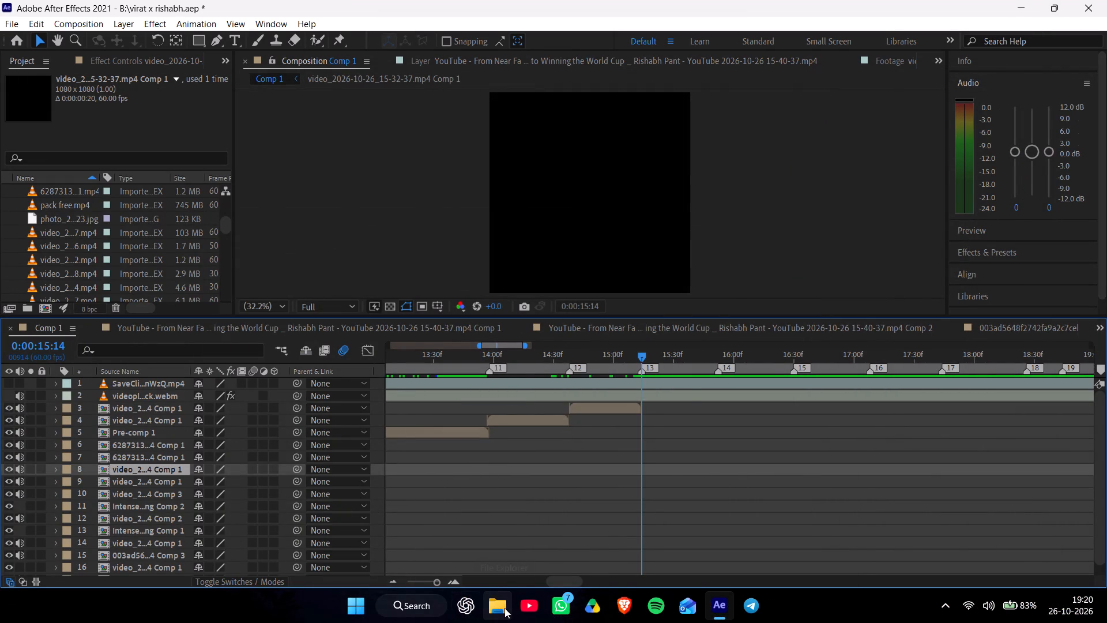
Open the video_2026-10-25_20-44-57.mp4 footage and set its in point to 0:00:28:45, where the batter raises his bat.
click(77, 219)
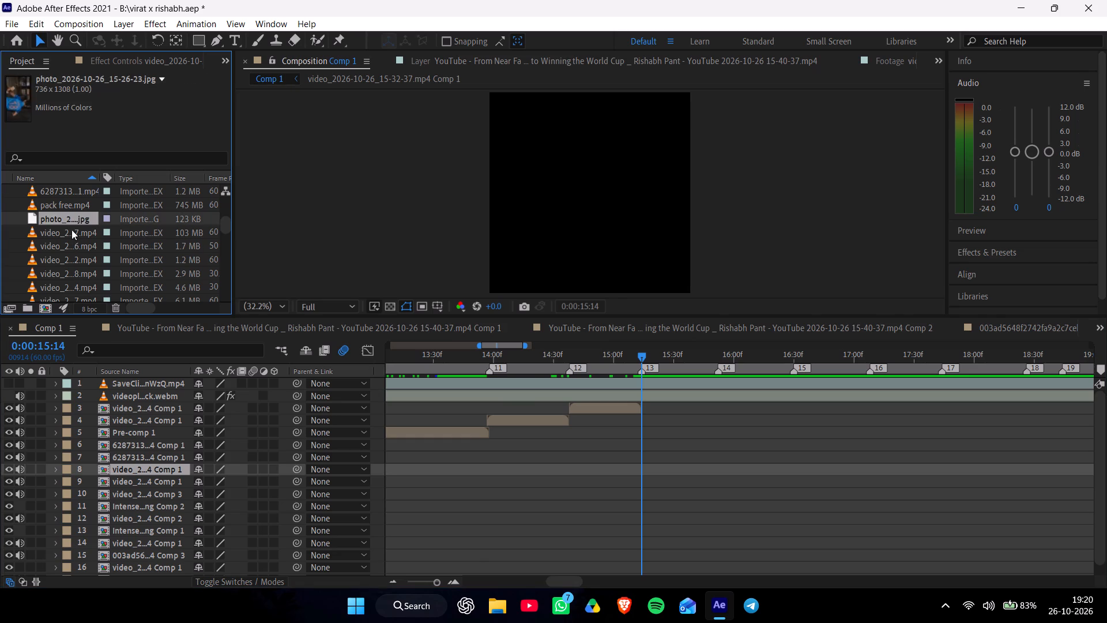
click(71, 230)
click(71, 243)
double_click(70, 228)
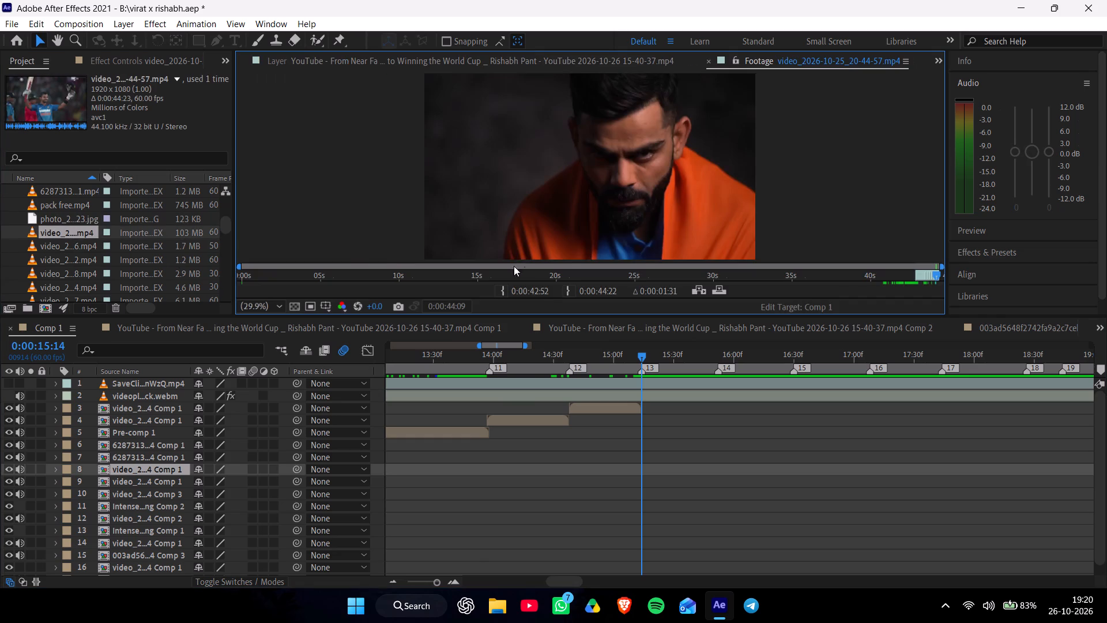
drag(350, 270, 487, 294)
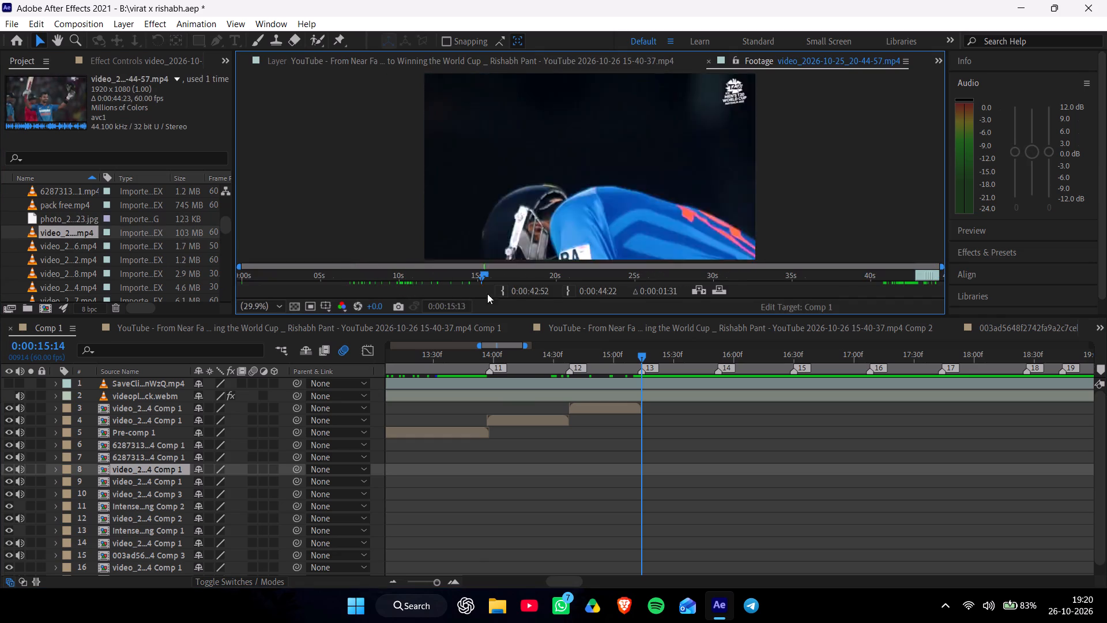
drag(487, 294, 661, 301)
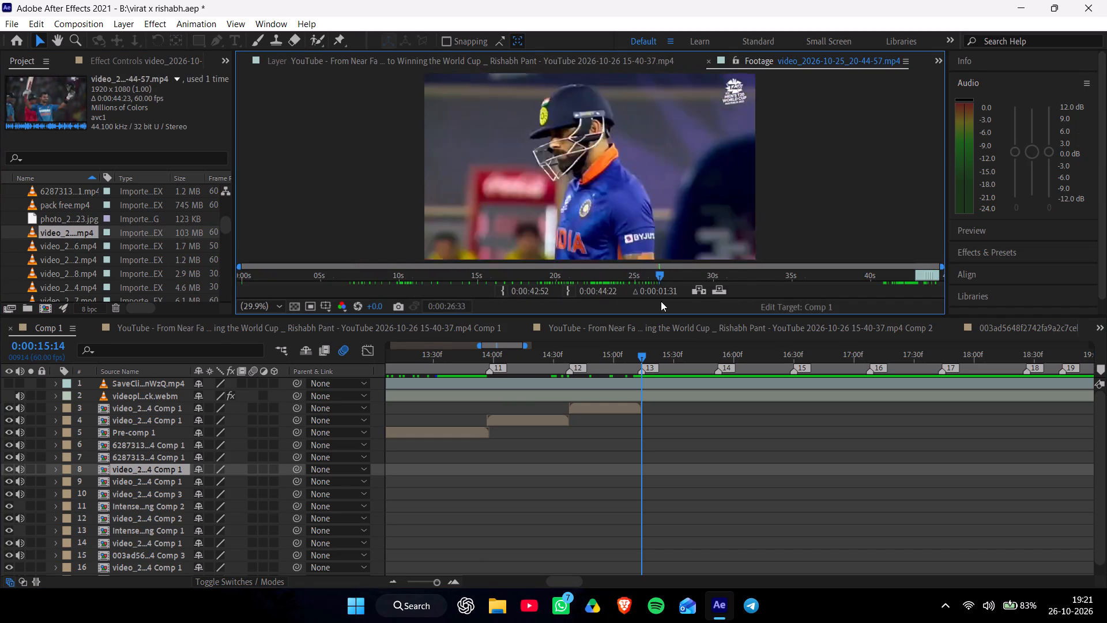
drag(661, 301, 684, 303)
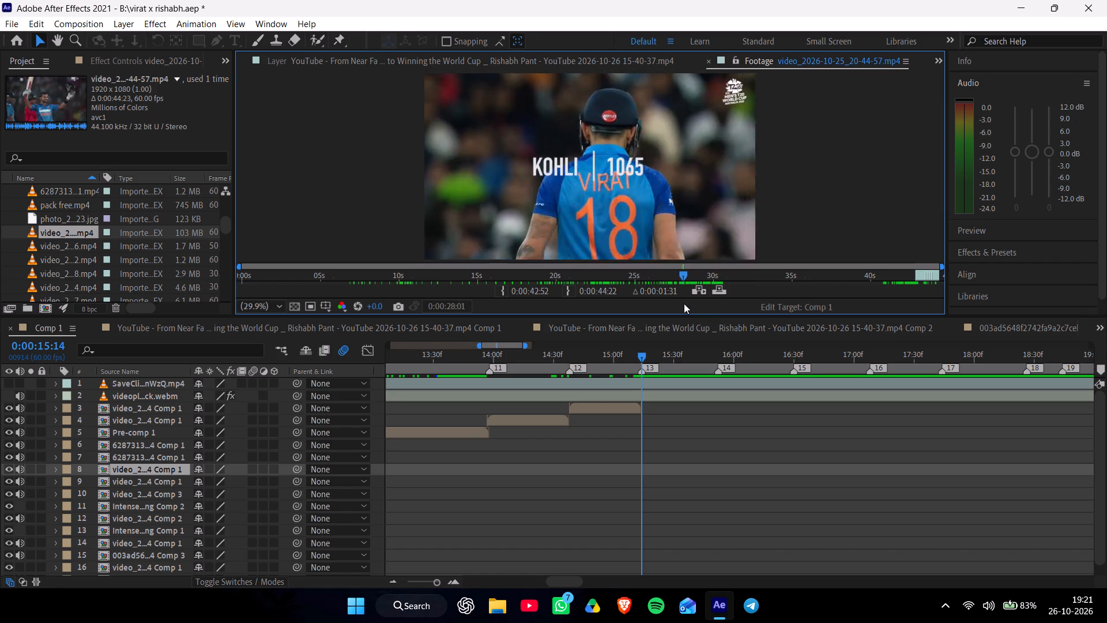
drag(684, 303, 694, 305)
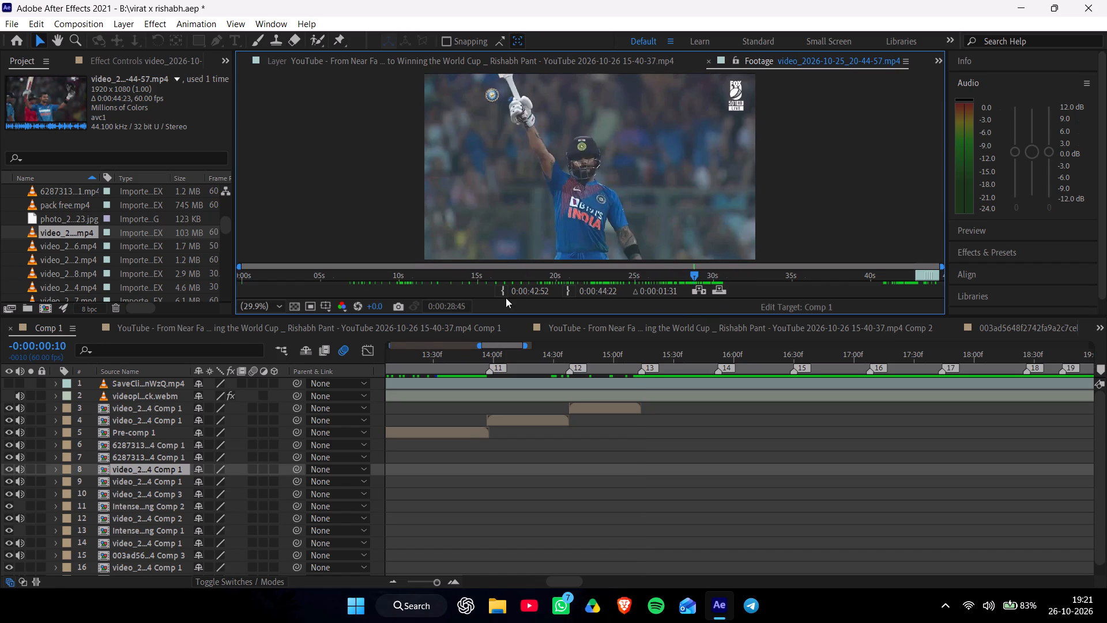
click(504, 290)
Add the video_2026-10-25_20-44-57.mp4 footage to Comp 1 at marker 13, directly below the videopl...ck.webm layer.
drag(78, 232, 234, 291)
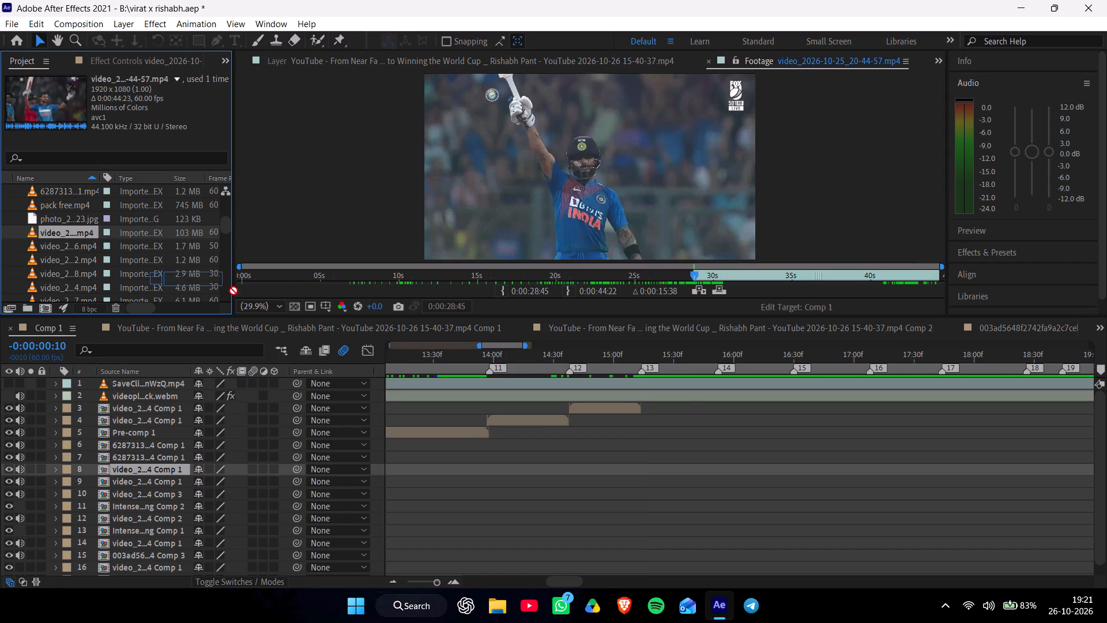
drag(234, 291, 698, 399)
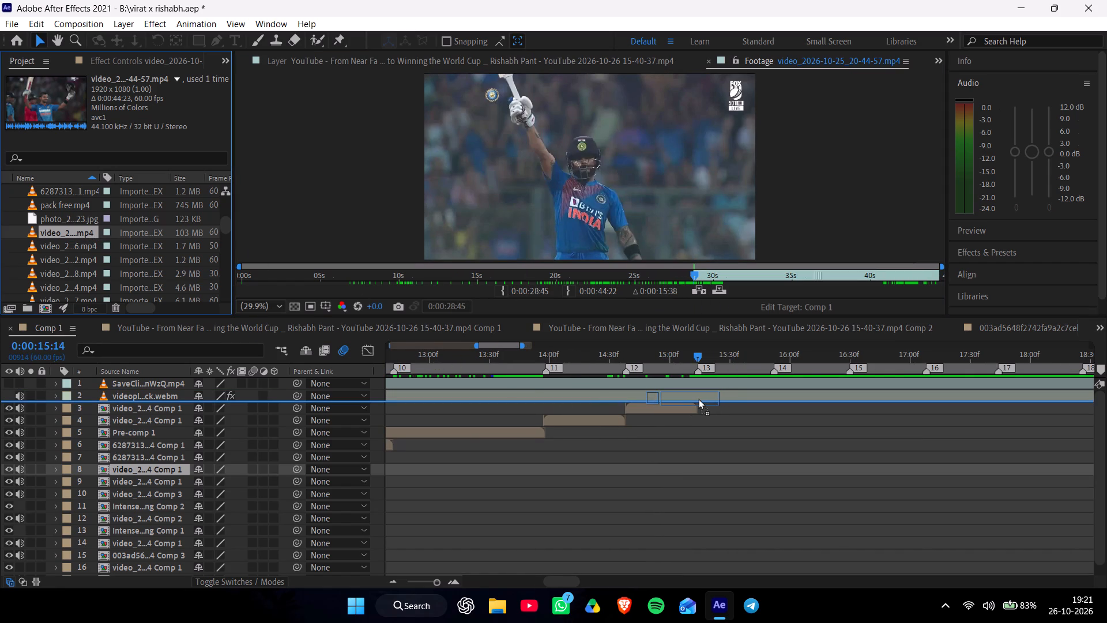
drag(698, 399, 699, 399)
click(696, 356)
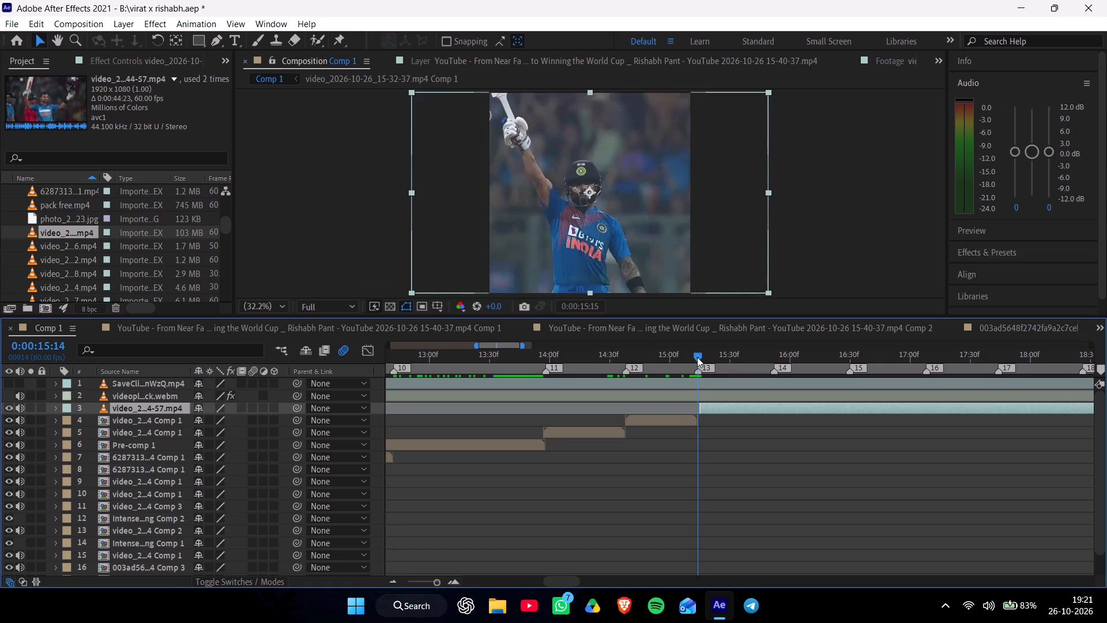
Slide the added clip earlier so it starts just after marker 12 and a later moment of it plays at marker 13.
click(709, 407)
drag(730, 408, 711, 411)
drag(711, 411, 675, 418)
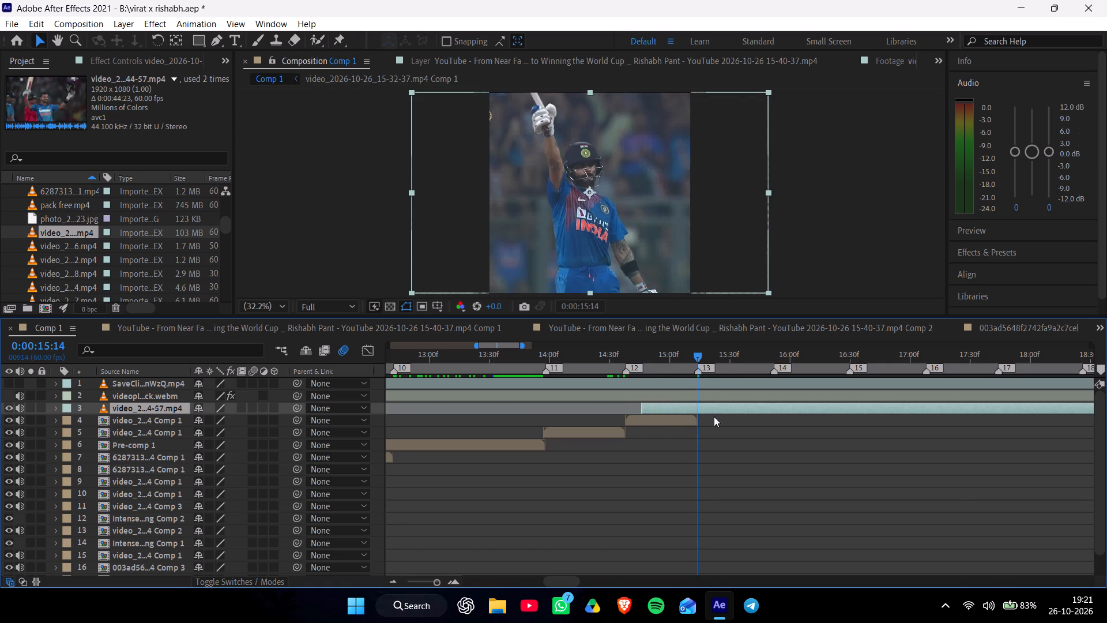
drag(739, 410, 728, 411)
Set the scale of the video_2...4-57.mp4 layer to 107%.
key(s)
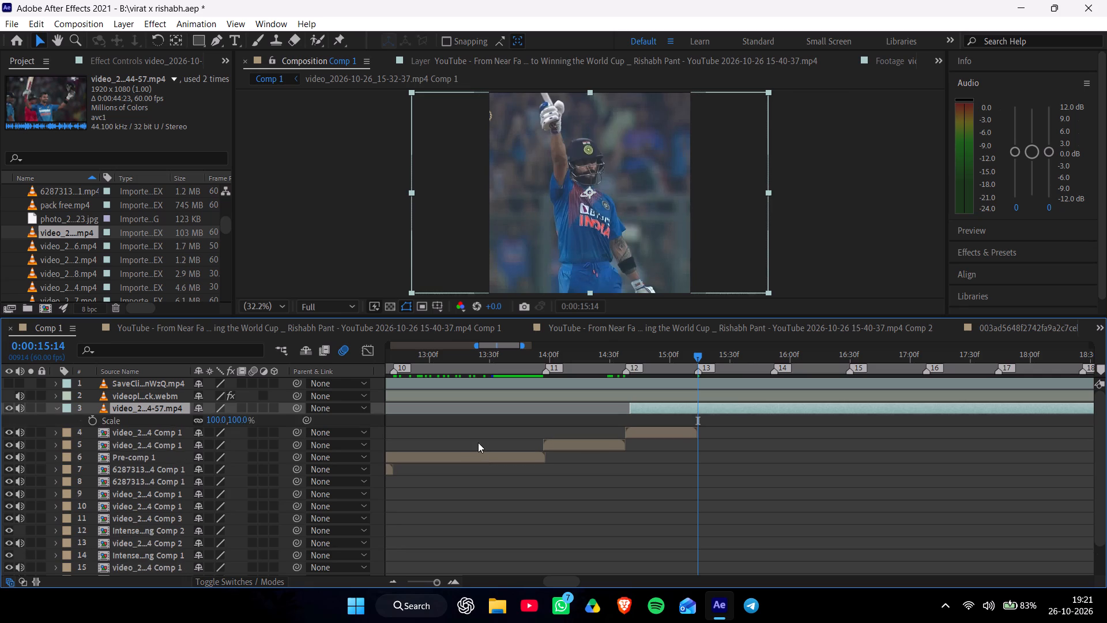
drag(219, 421, 224, 422)
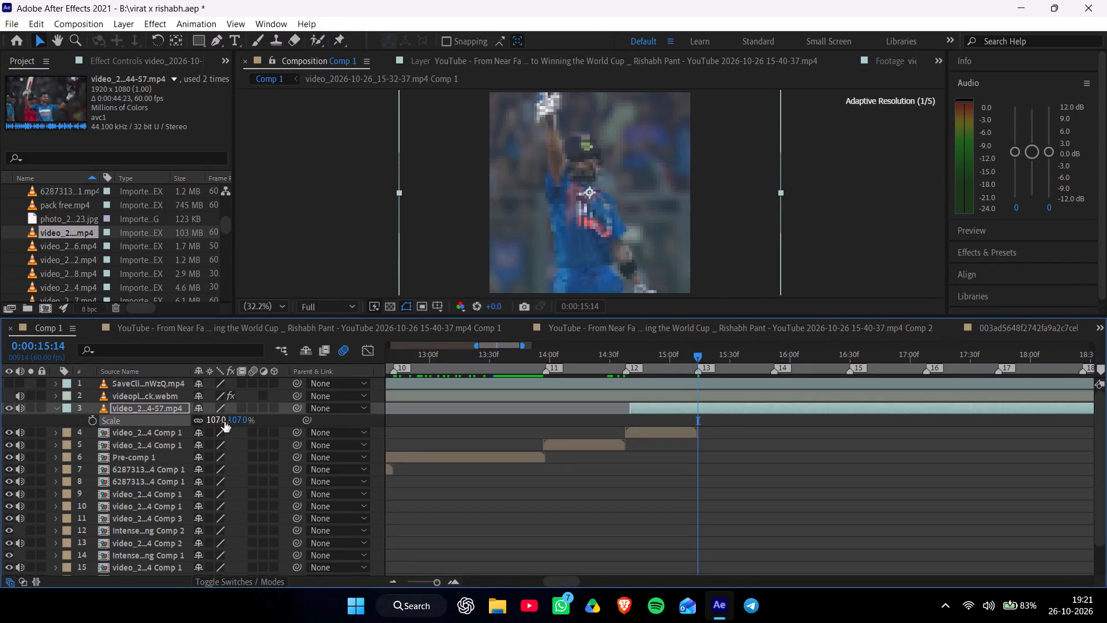
Split the video_2...4-57.mp4 clip at markers 14 and 13 and delete the parts outside those two markers.
click(775, 359)
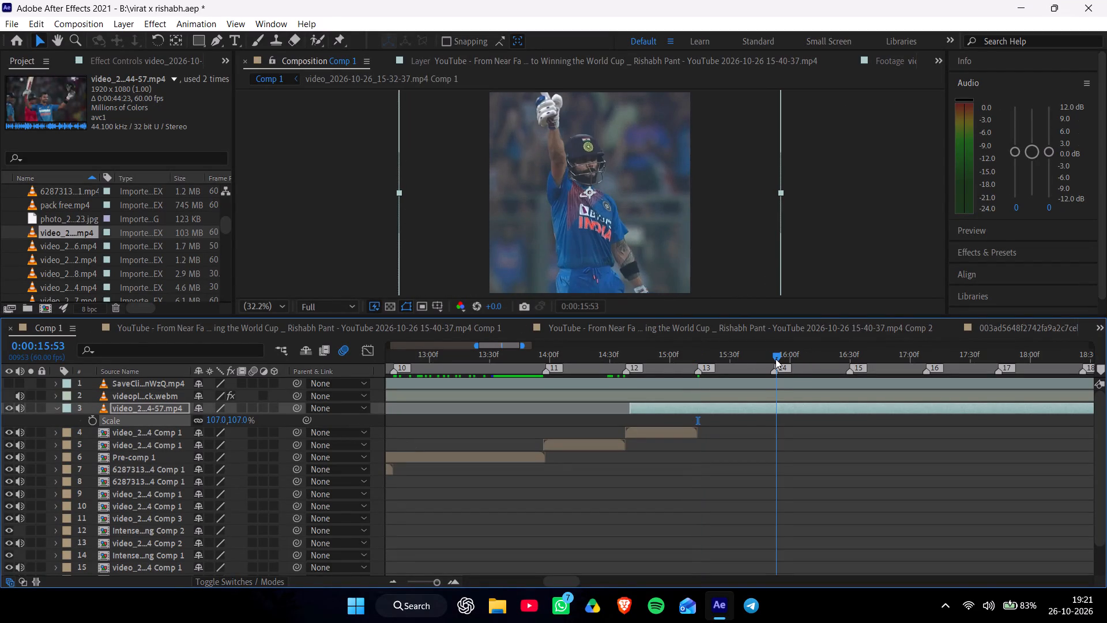
click(777, 404)
key(ctrl+shift+d)
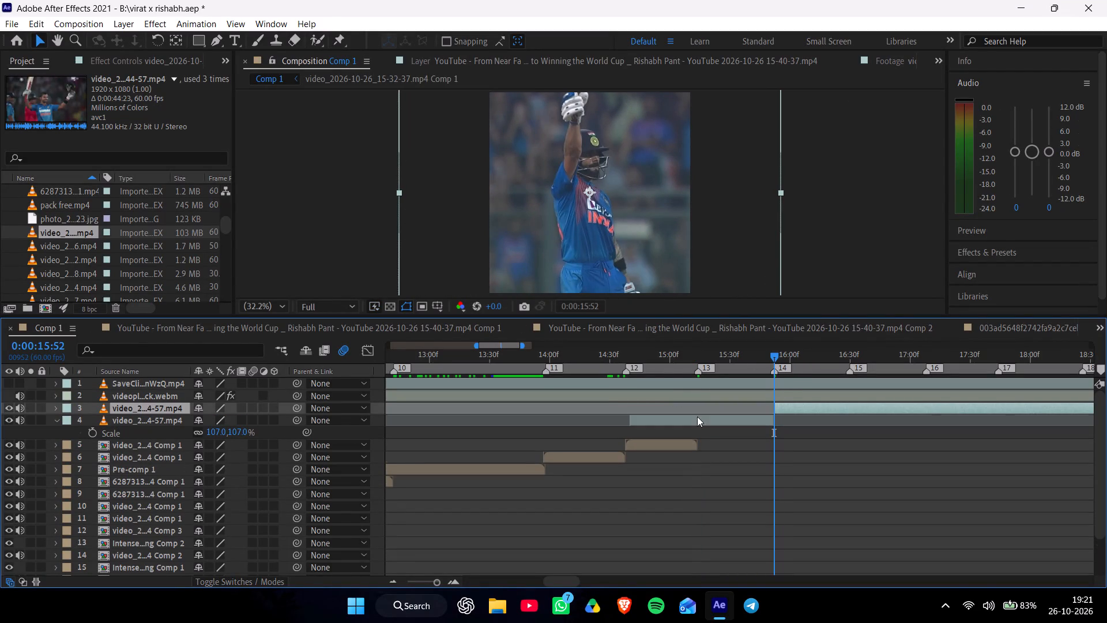
click(698, 359)
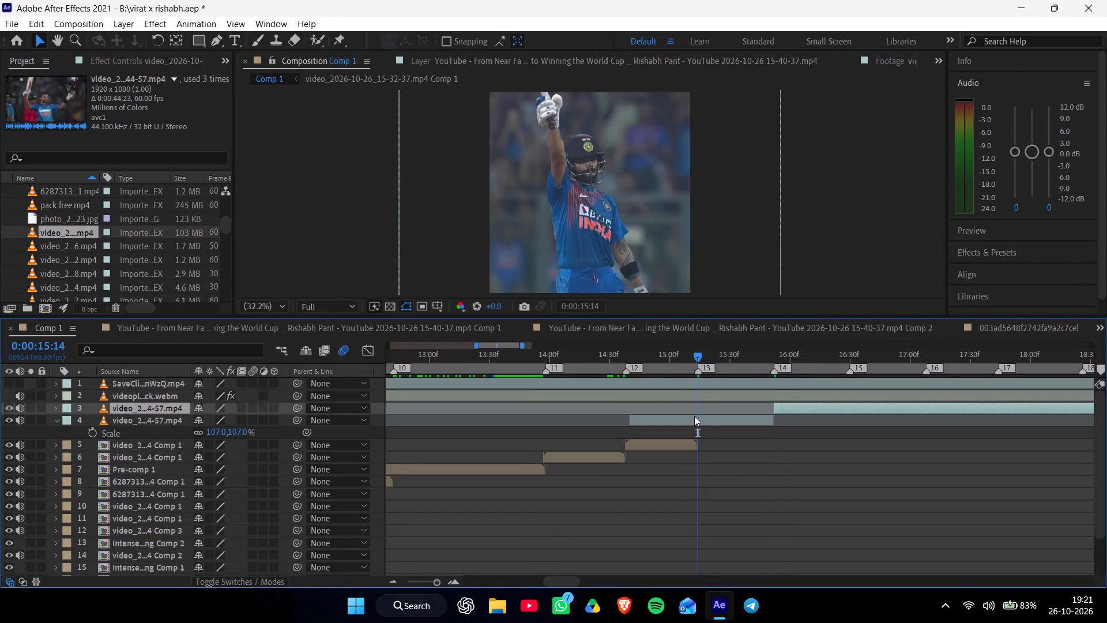
ctrl+shift+click(695, 422)
key(ctrl+shift+d)
click(683, 431)
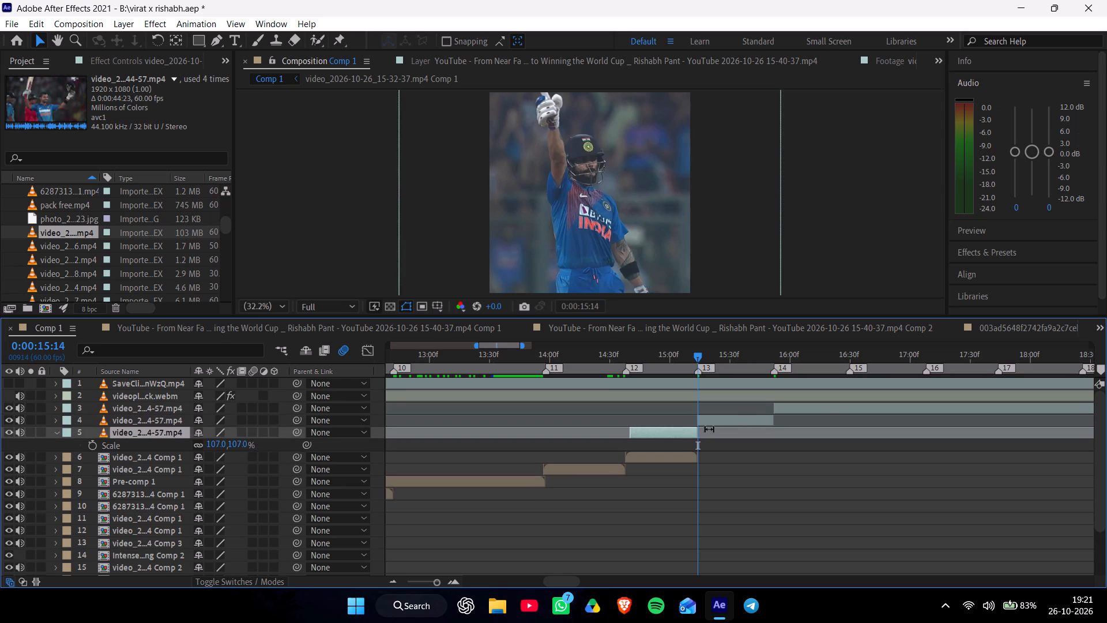
key(Delete)
click(816, 412)
key(Delete)
Pre-compose the trimmed video_2...4-57.mp4 clip between markers 13 and 14.
click(736, 411)
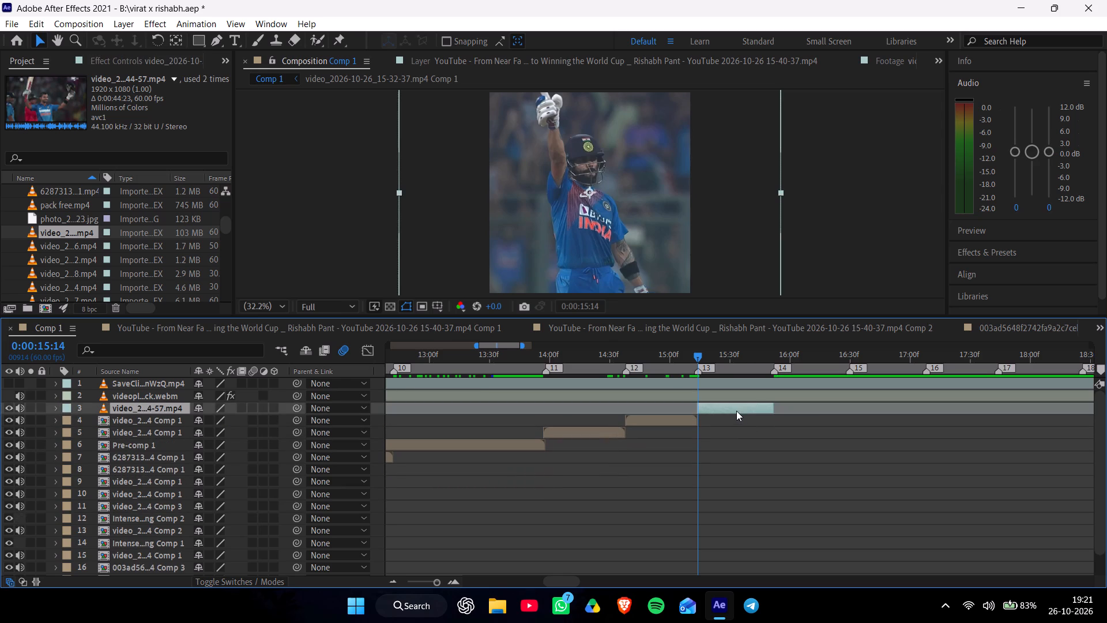
key(ctrl+shift+c)
click(603, 394)
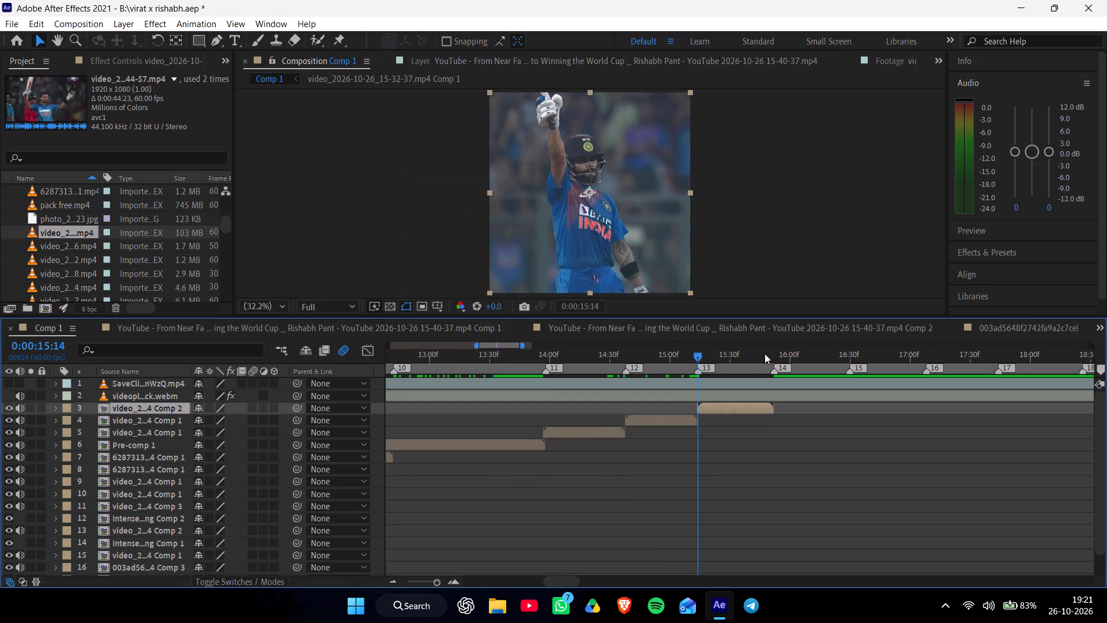
Move the current time to marker 14 in Comp 1, at the end of the newest pre-comp.
click(771, 353)
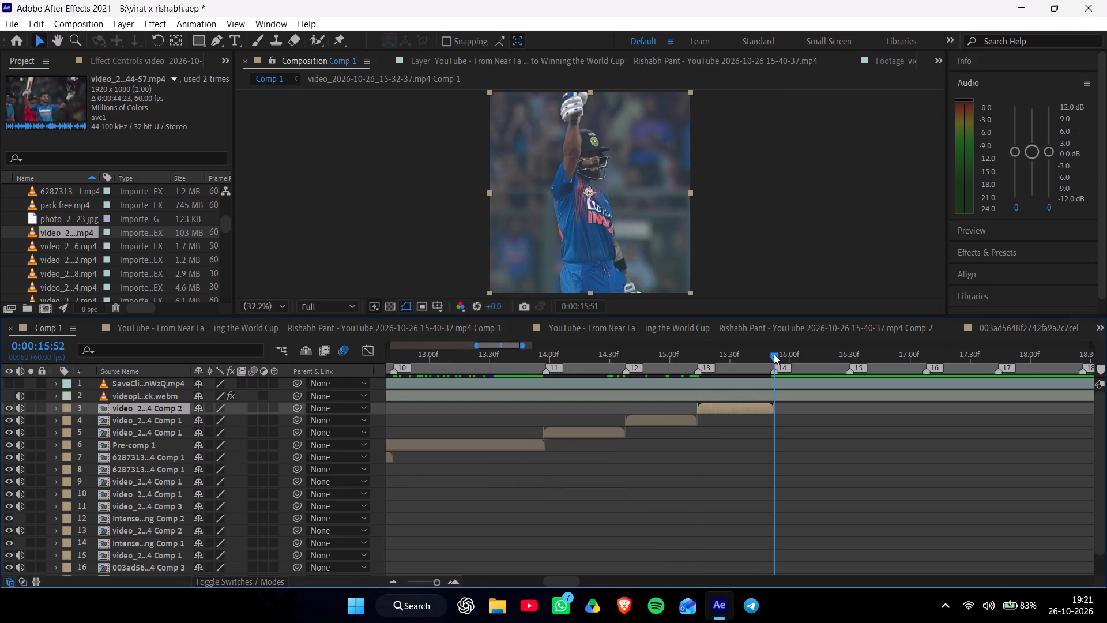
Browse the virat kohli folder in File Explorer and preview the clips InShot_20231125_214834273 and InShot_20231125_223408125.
click(492, 606)
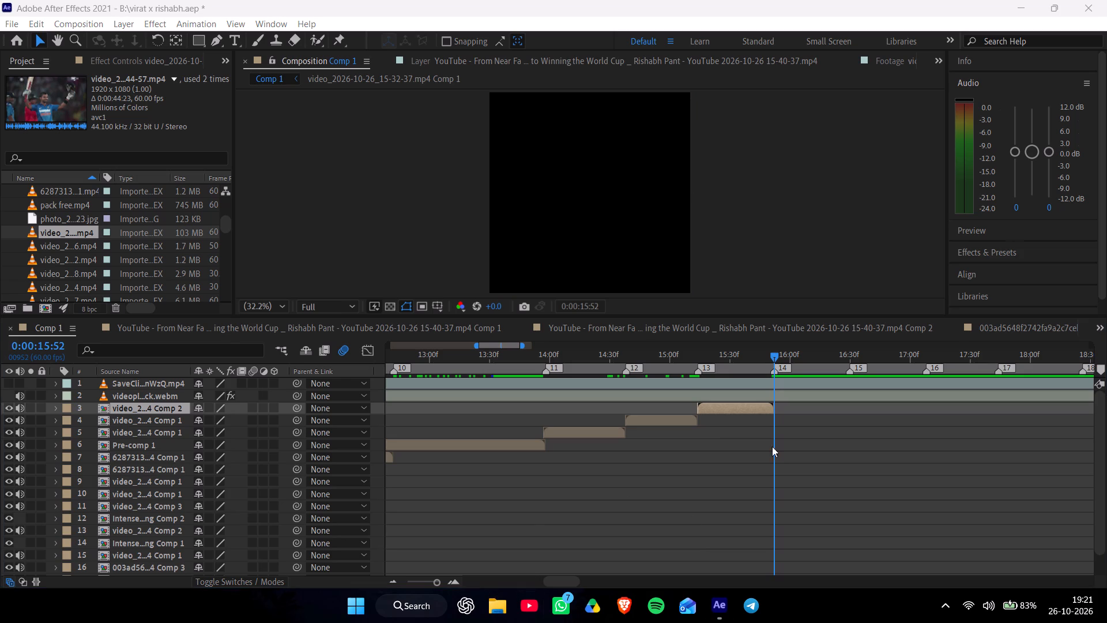
click(498, 610)
click(492, 618)
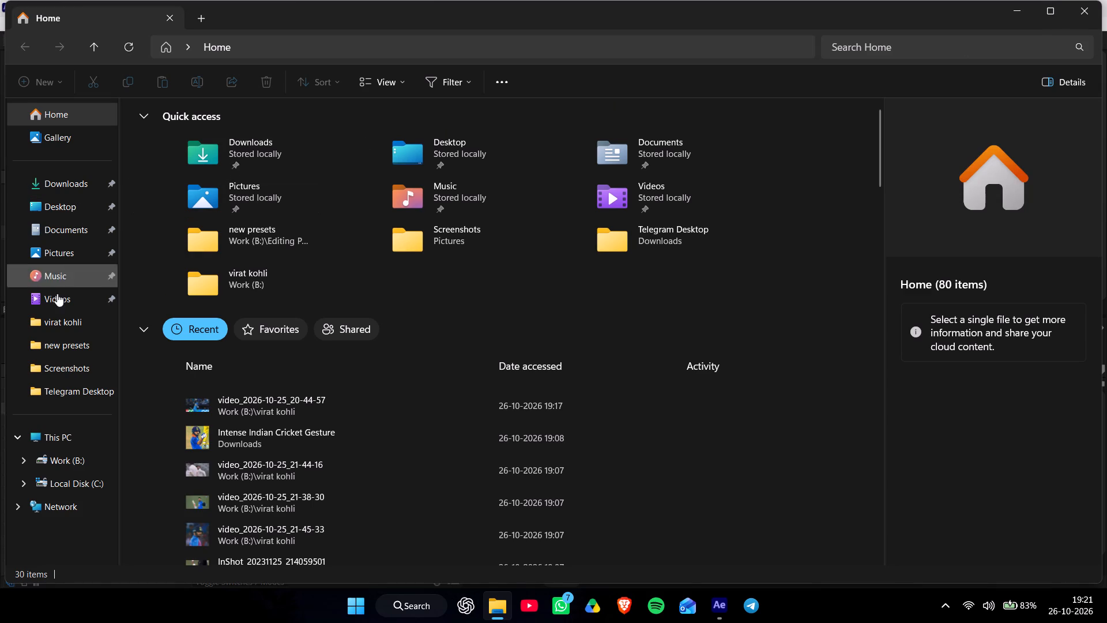
click(54, 326)
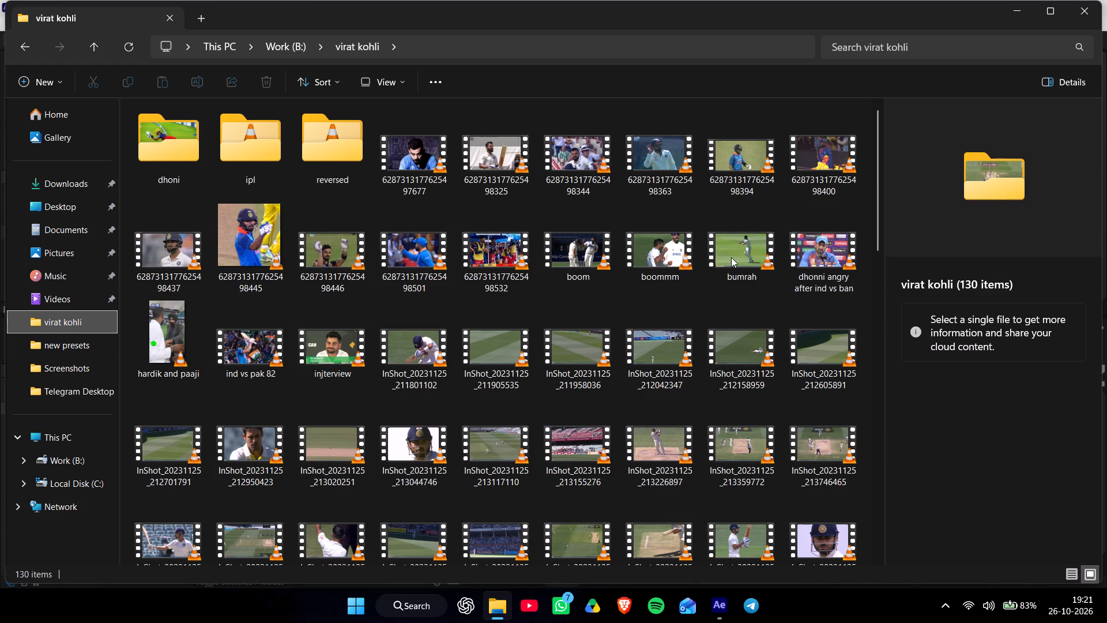
scroll(798, 272, down, 3)
scroll(756, 453, down, 1)
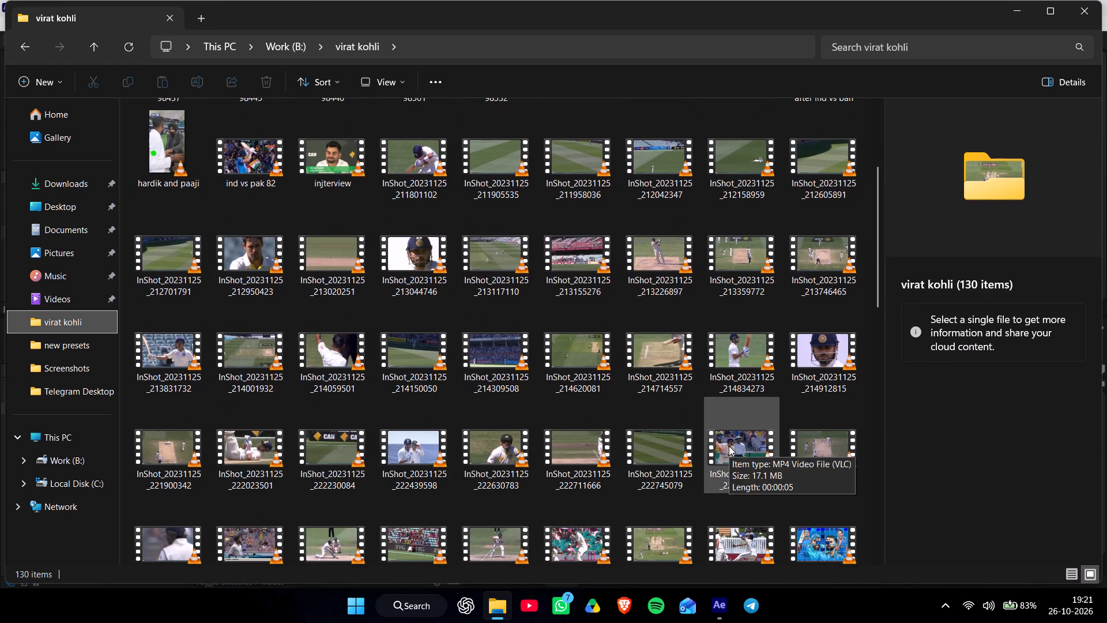
scroll(729, 446, down, 1)
double_click(737, 335)
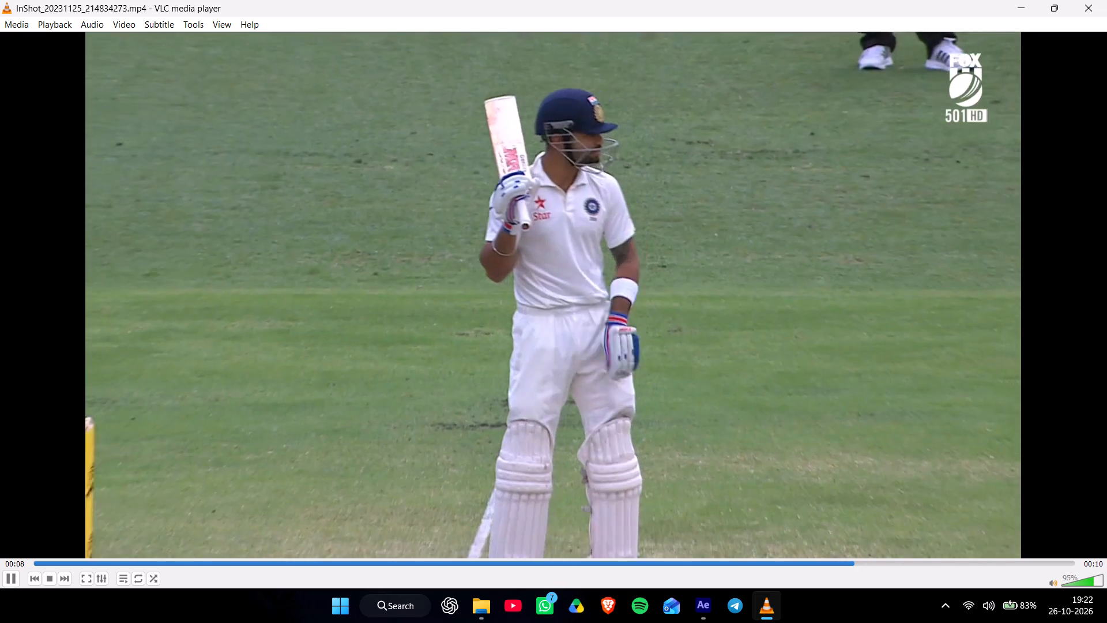
click(1093, 4)
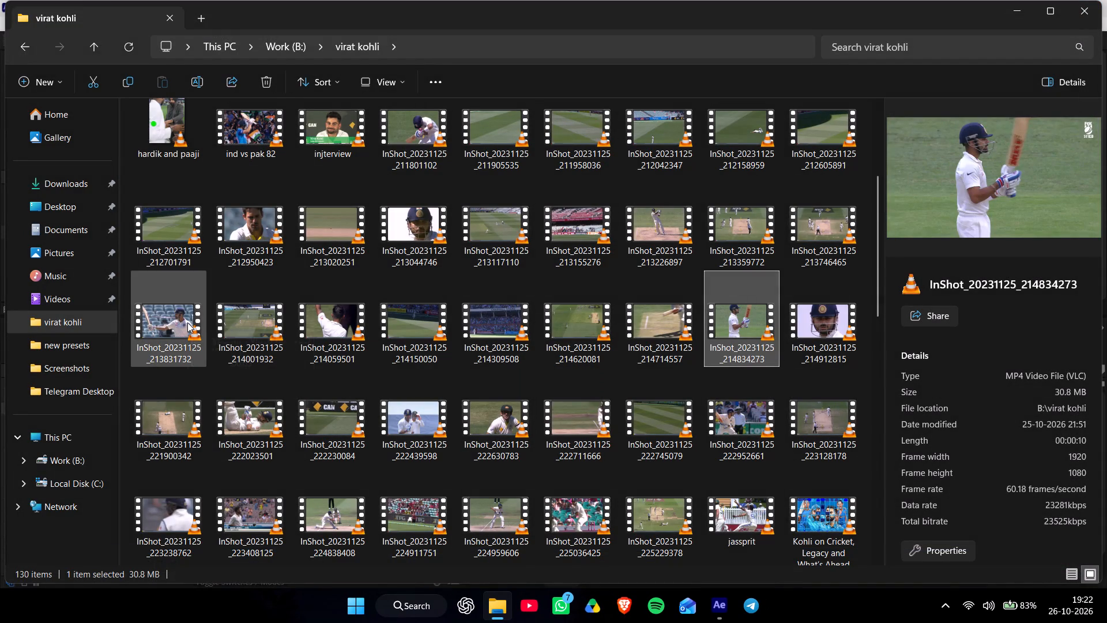
scroll(382, 391, down, 1)
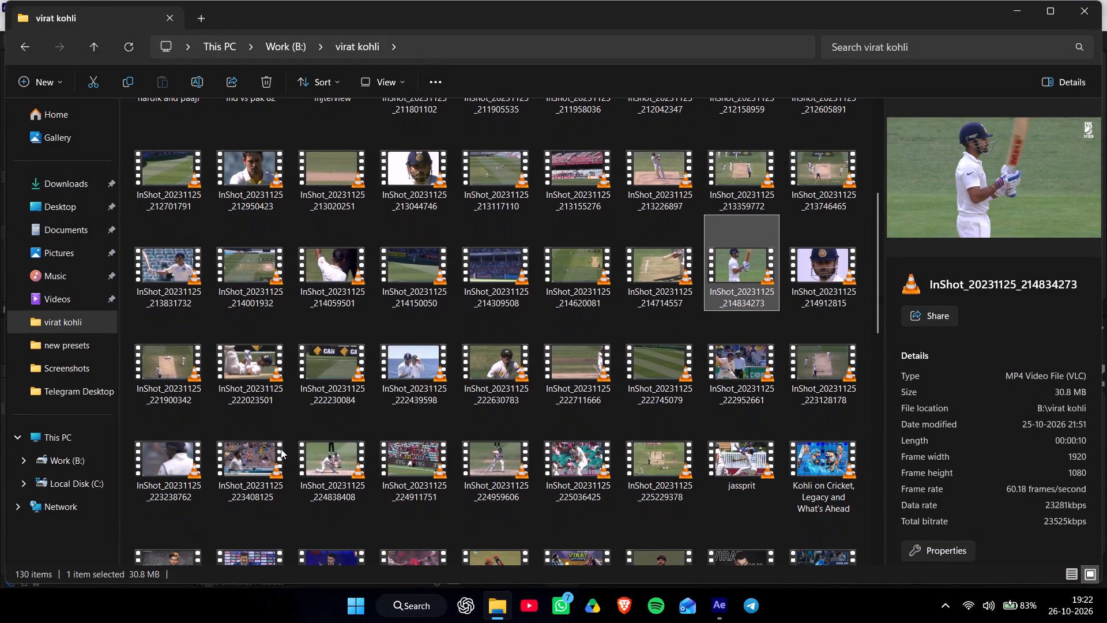
double_click(281, 449)
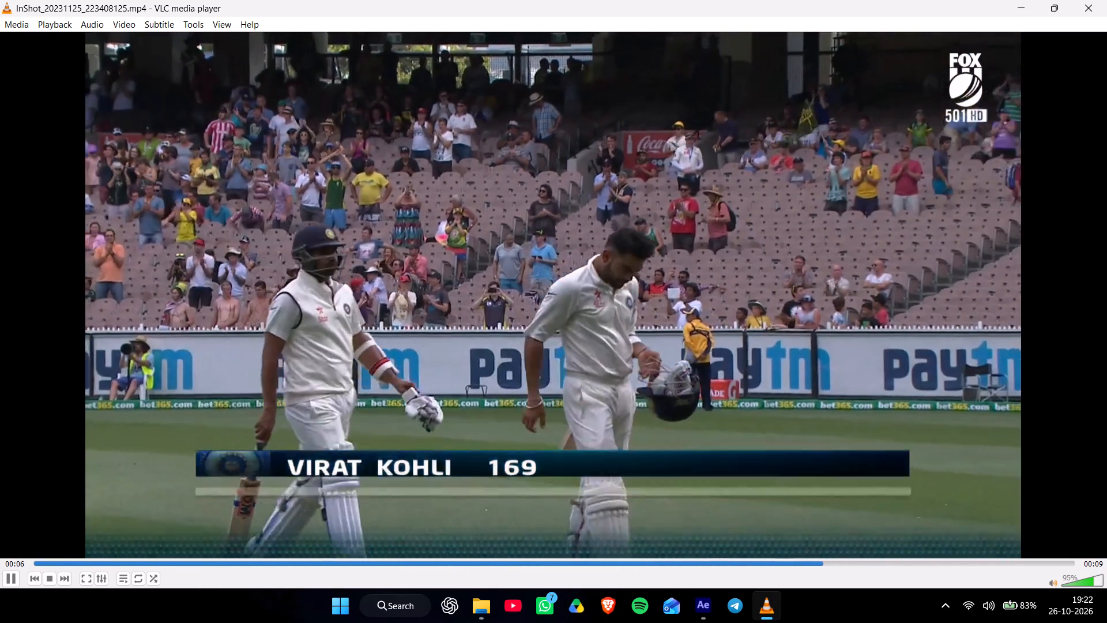
click(1090, 12)
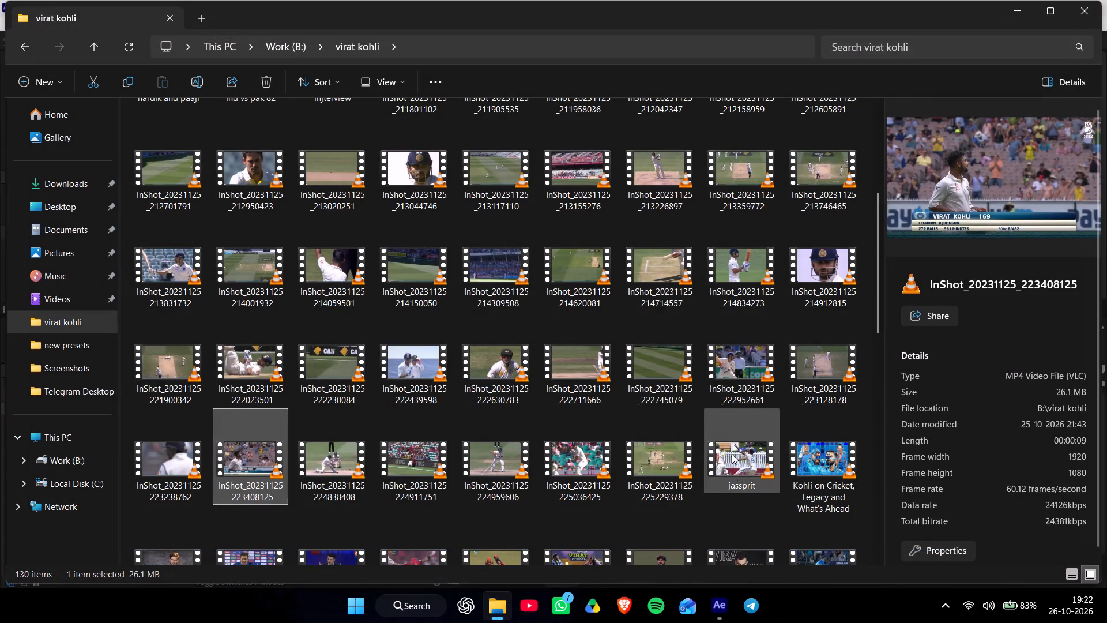
Preview the clips video_2026-10-25_20-50-28, 20-51-11 and 20-56-24 from further down the virat kohli folder, and close the folder.
scroll(725, 346, down, 3)
scroll(657, 467, down, 1)
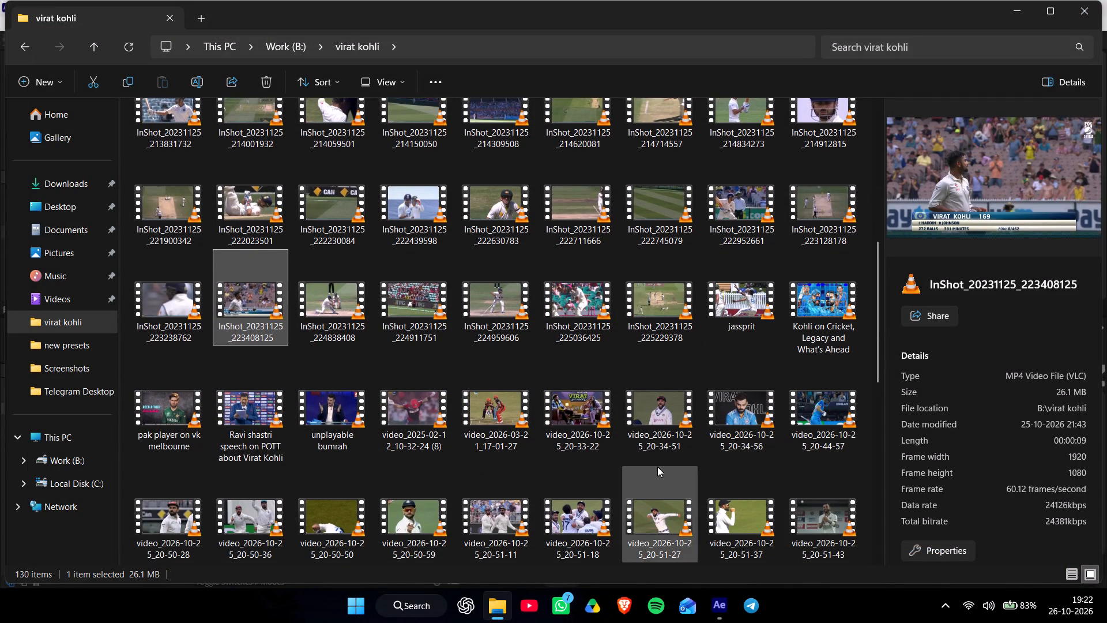
scroll(657, 467, down, 1)
scroll(533, 480, down, 2)
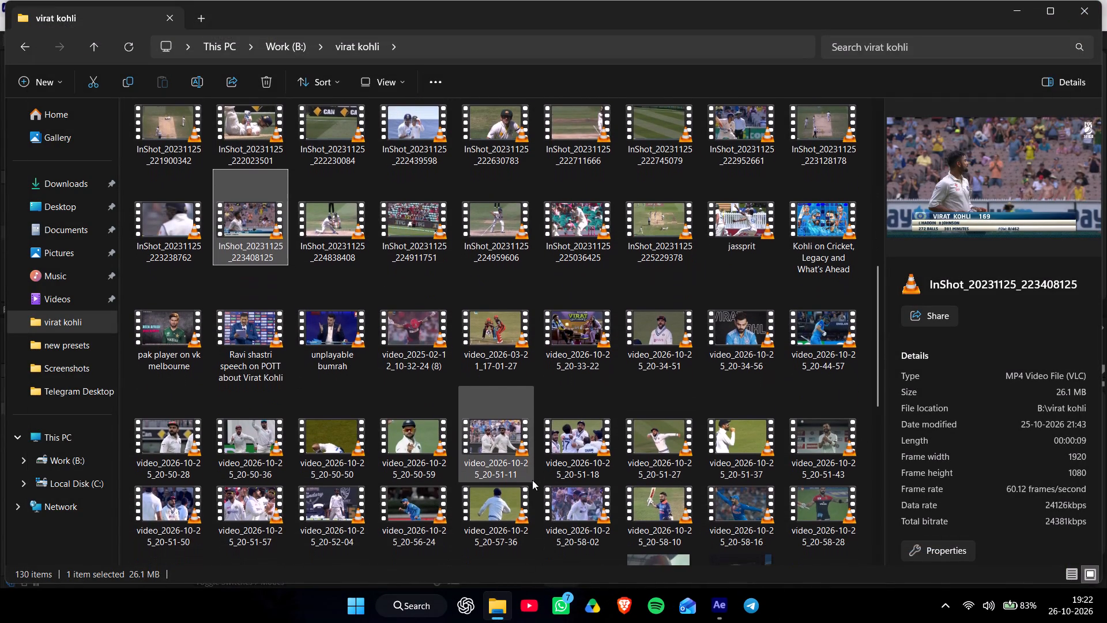
scroll(532, 480, down, 1)
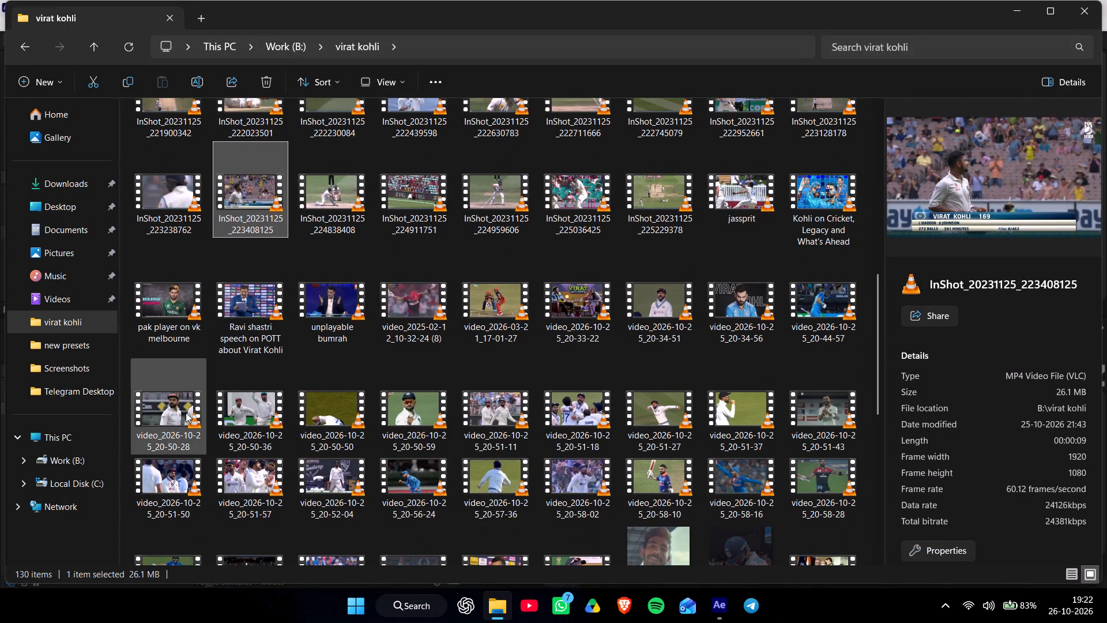
double_click(182, 411)
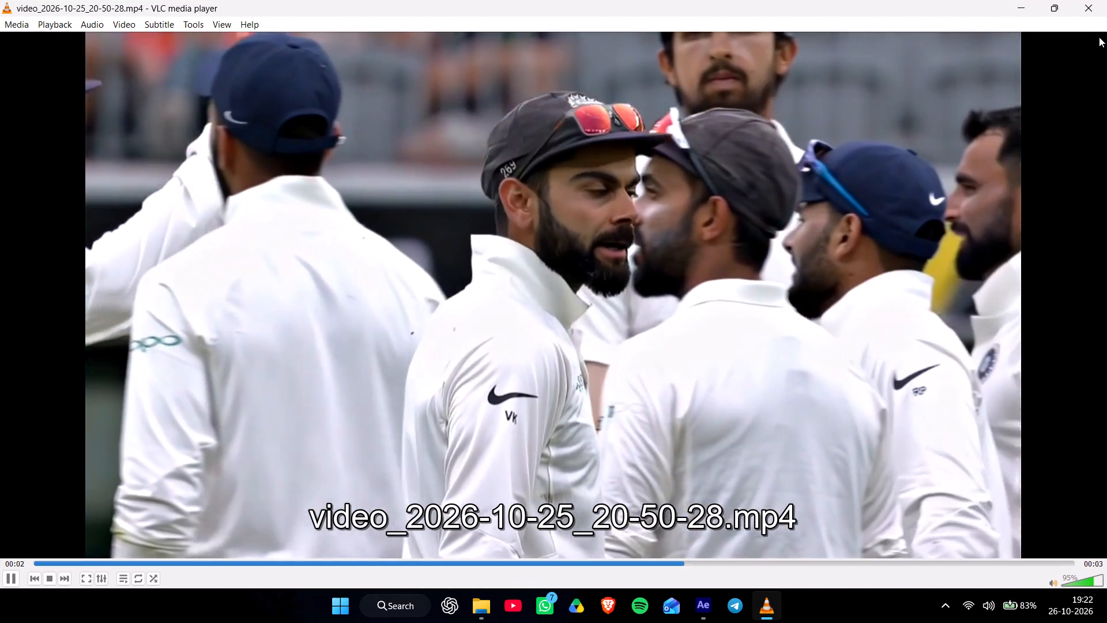
click(1093, 10)
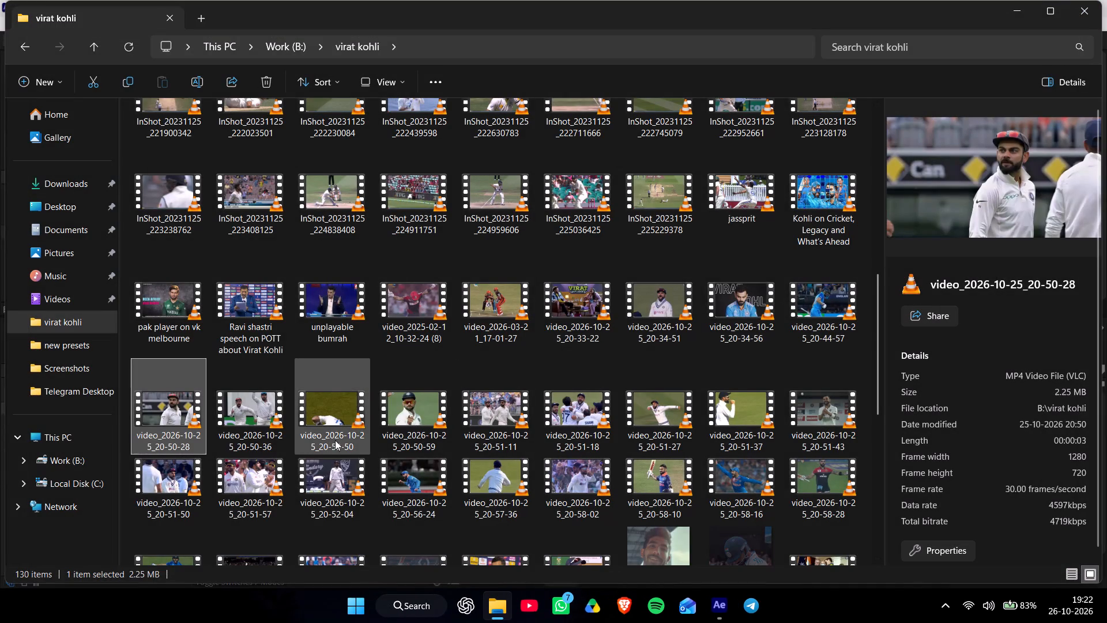
scroll(366, 431, down, 1)
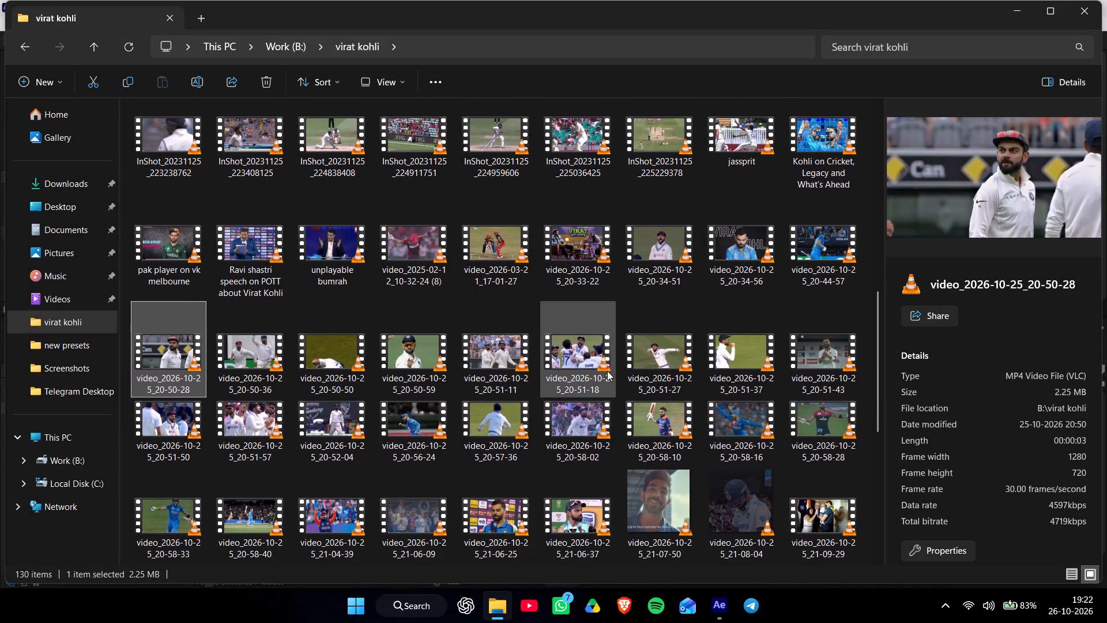
scroll(607, 371, down, 1)
double_click(511, 351)
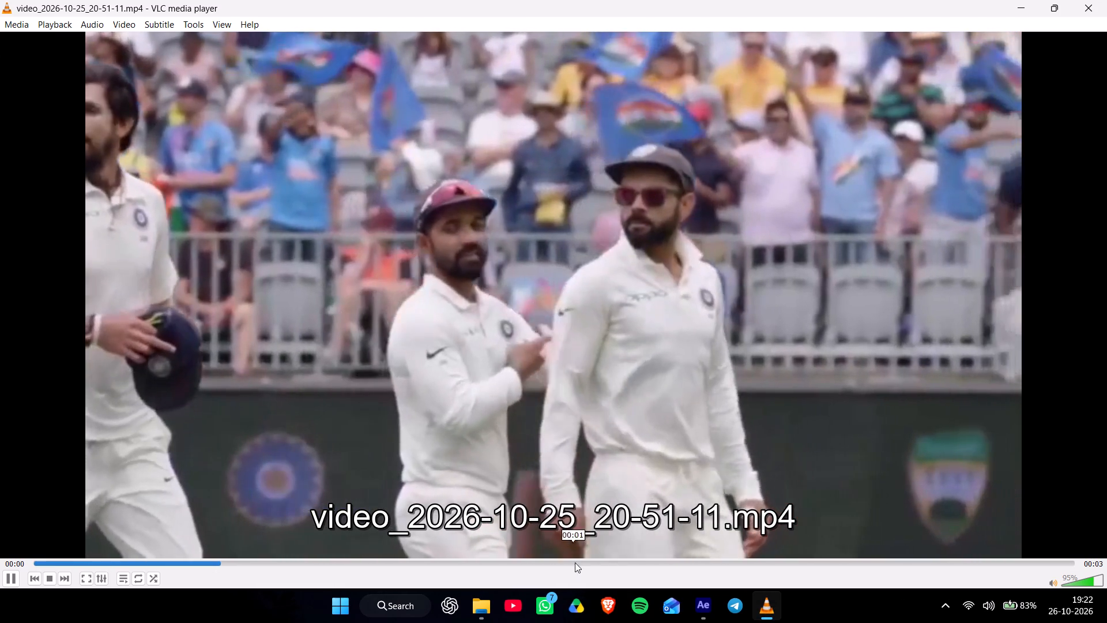
click(1095, 0)
scroll(680, 441, down, 1)
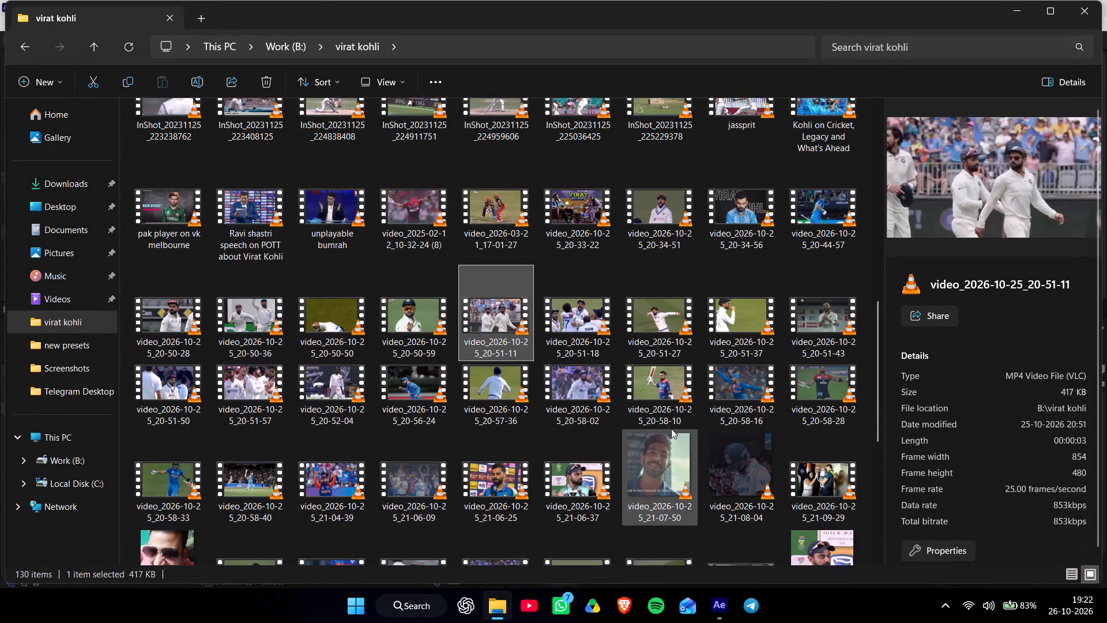
scroll(671, 429, down, 1)
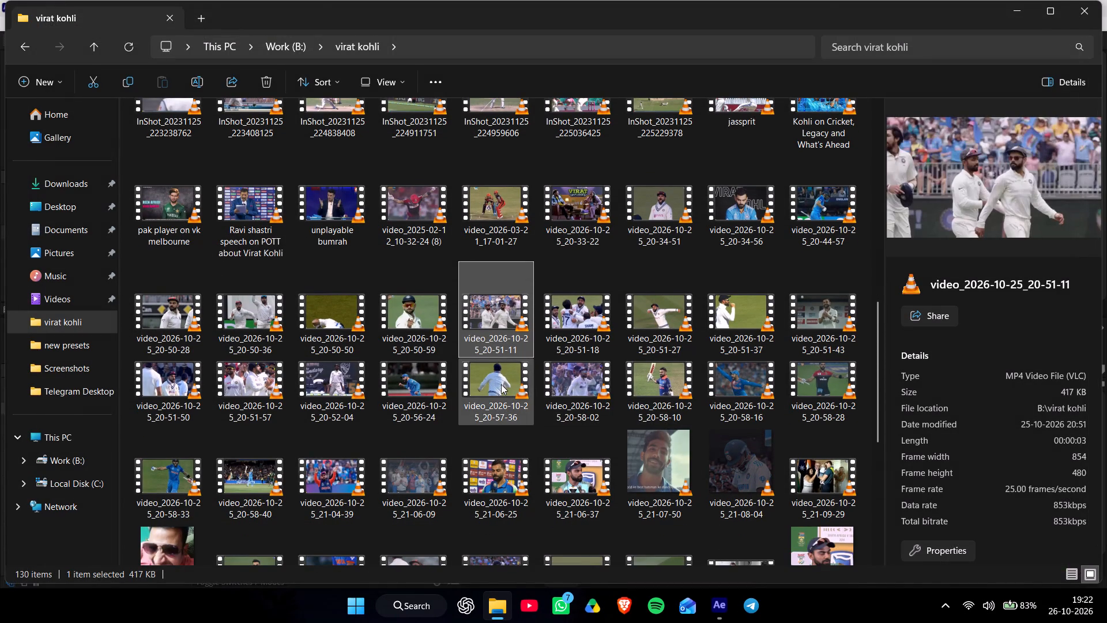
double_click(434, 386)
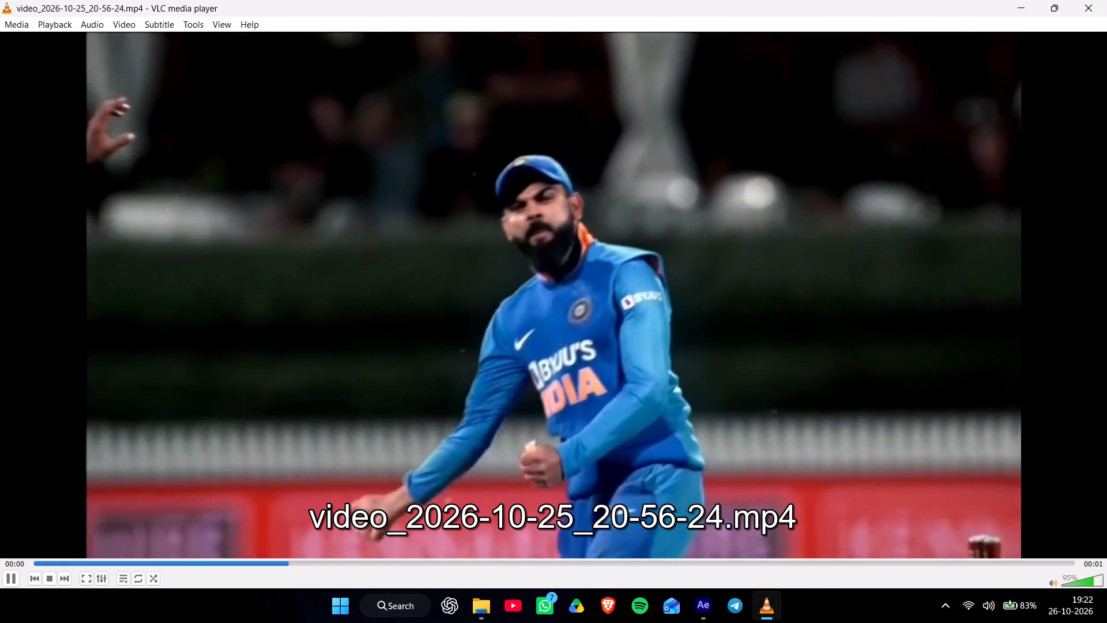
click(1105, 0)
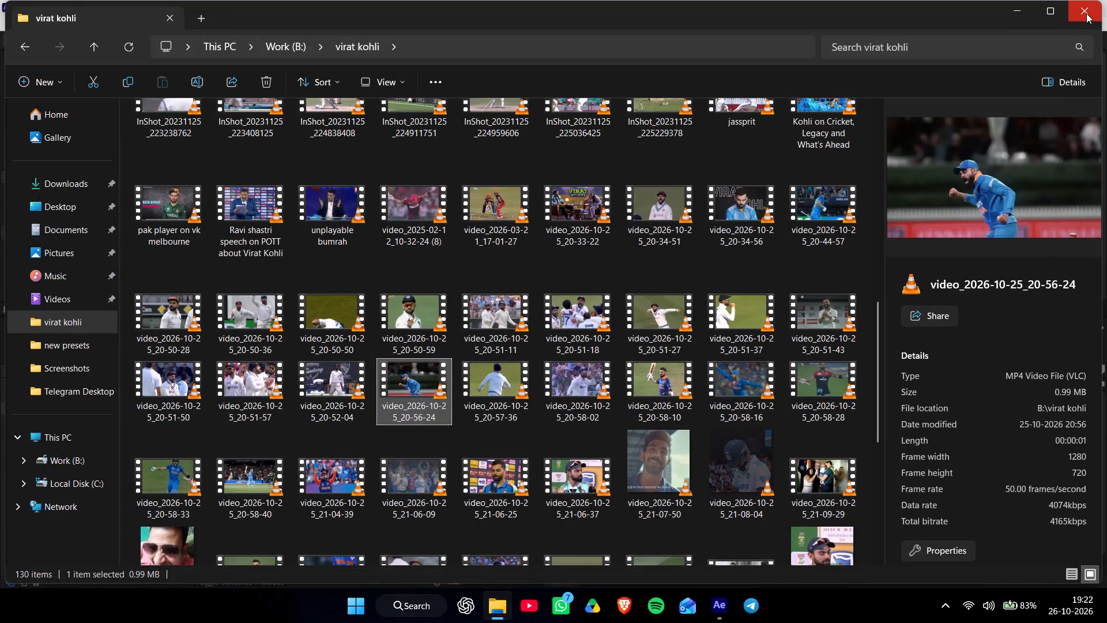
click(1086, 13)
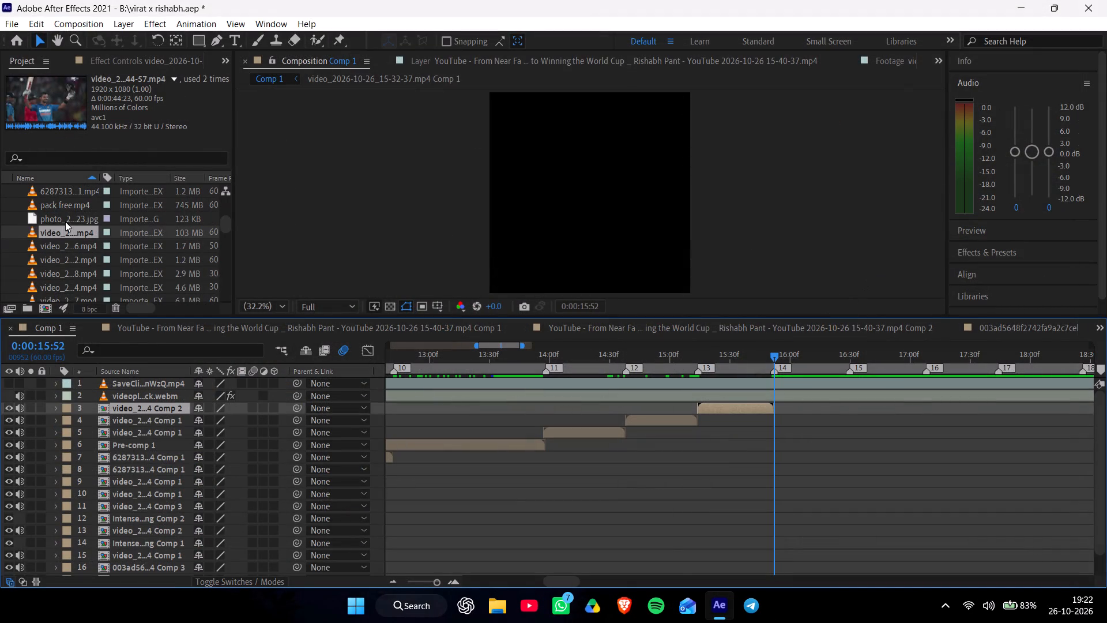
Open the pack free.mp4 footage in After Effects and scrub through its first 30 seconds to examine the available shots.
scroll(69, 215, up, 1)
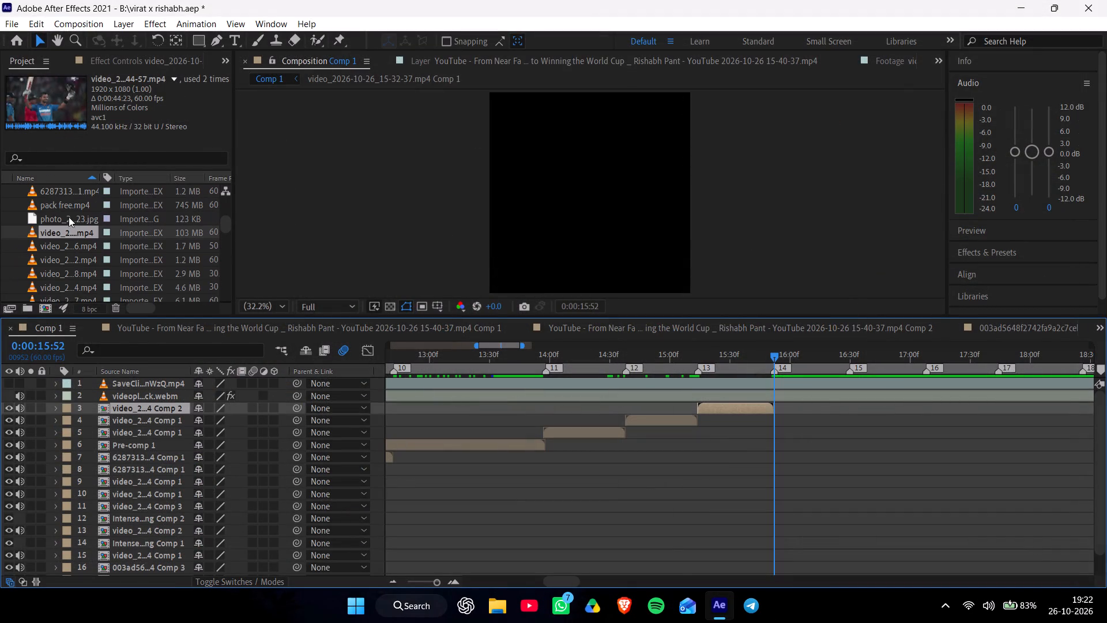
click(68, 212)
click(67, 208)
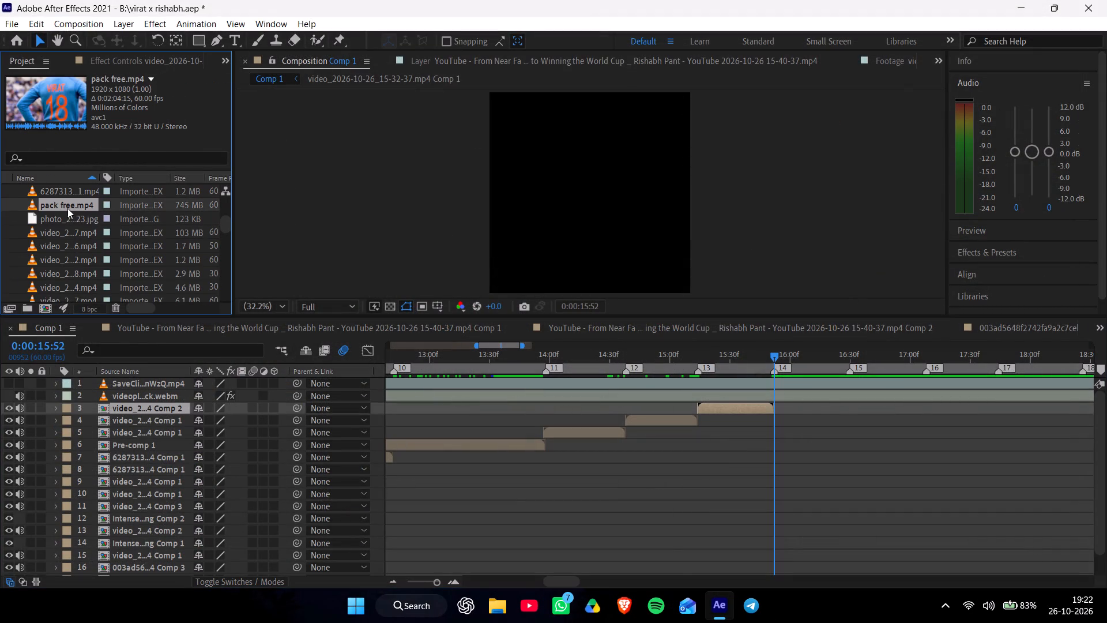
double_click(67, 208)
drag(247, 273, 276, 277)
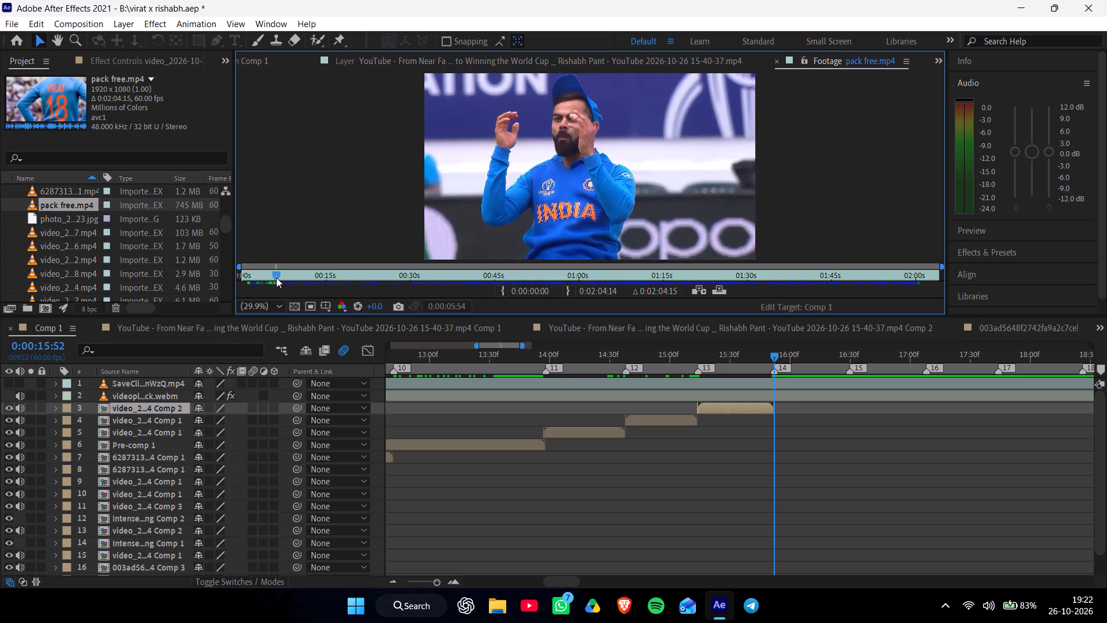
drag(276, 277, 291, 284)
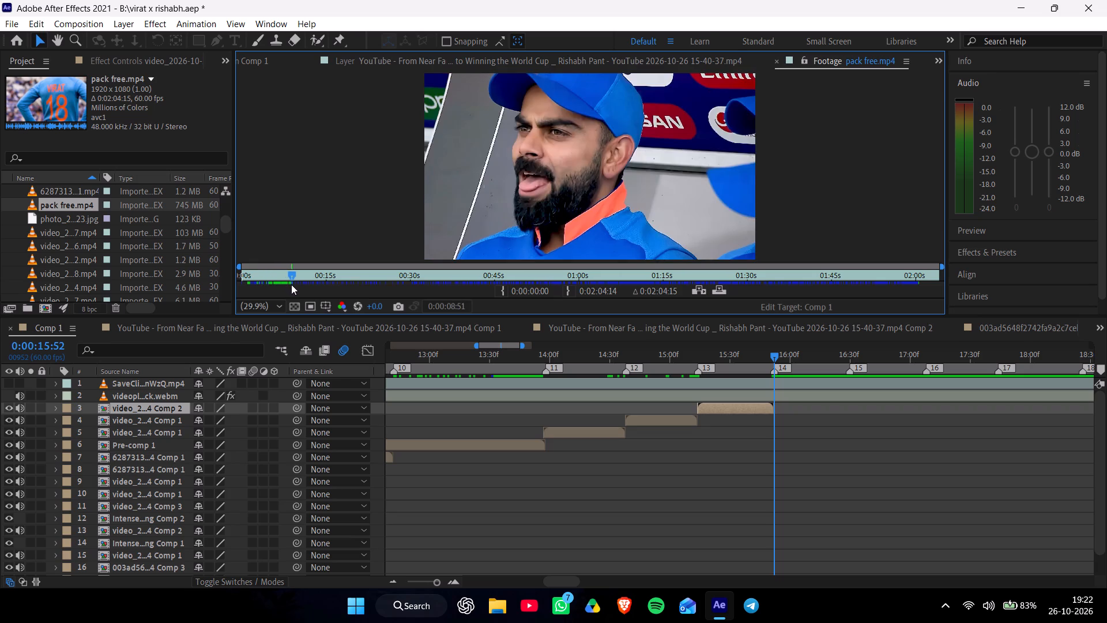
drag(291, 284, 335, 290)
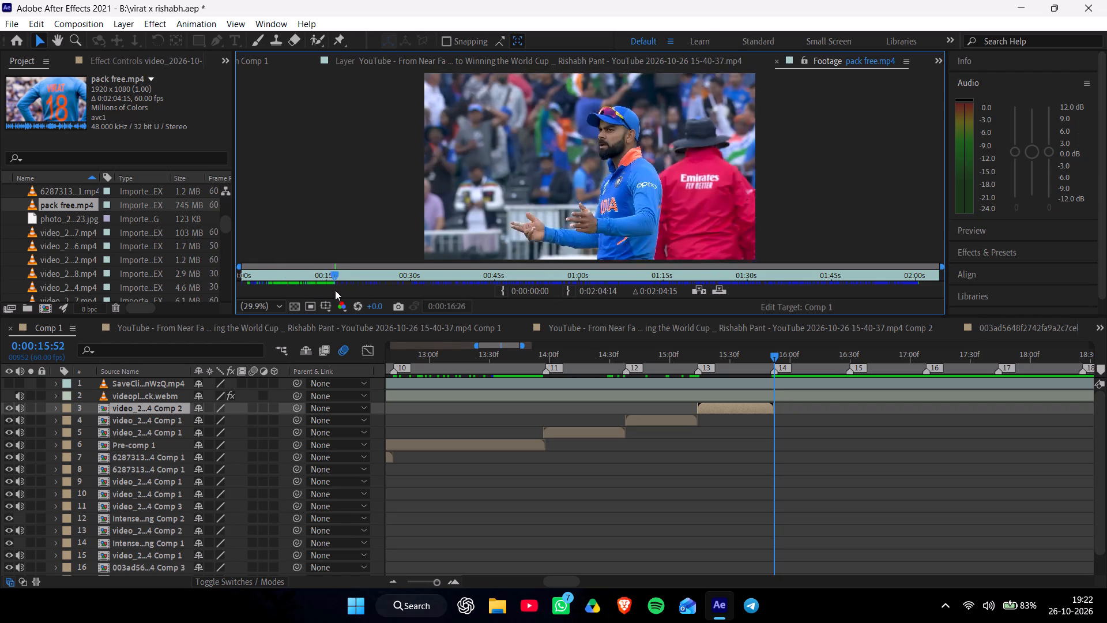
drag(335, 290, 367, 292)
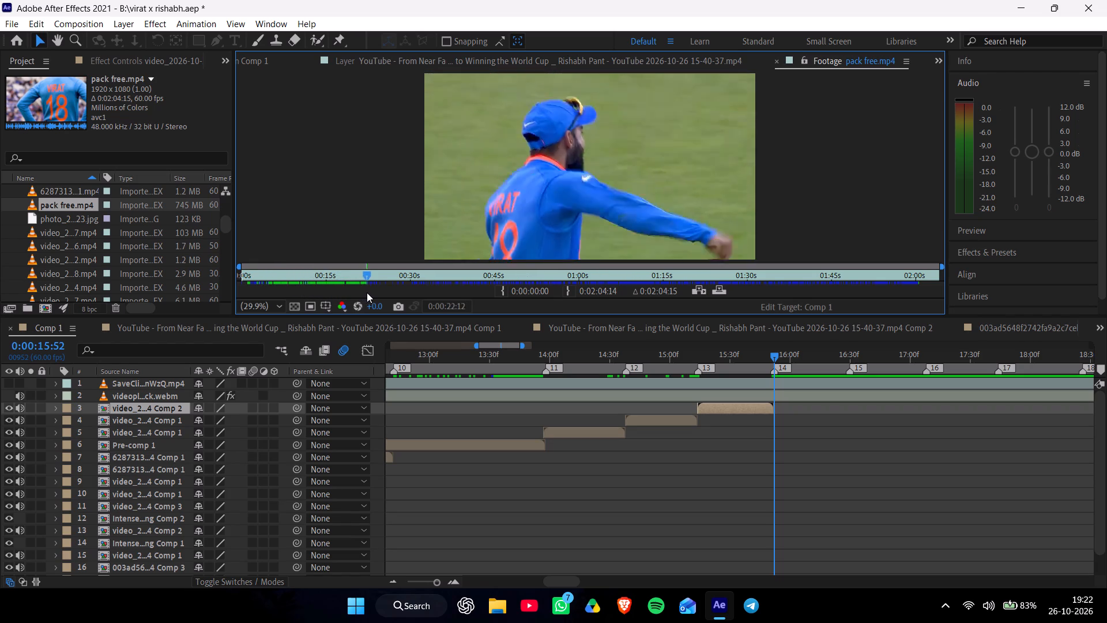
drag(367, 292, 370, 295)
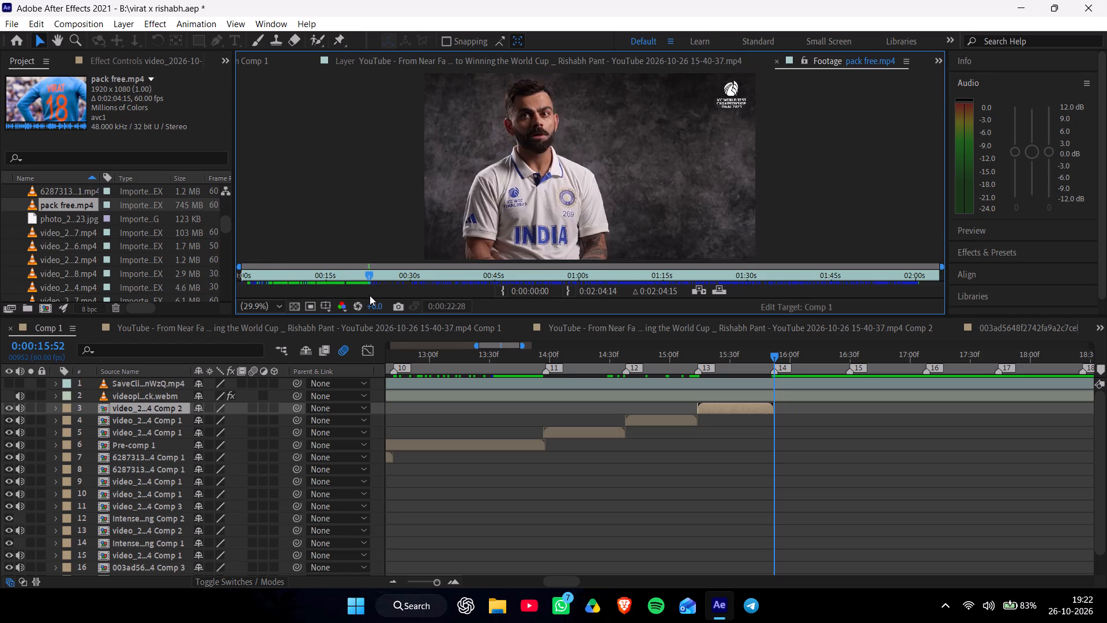
drag(370, 295, 415, 299)
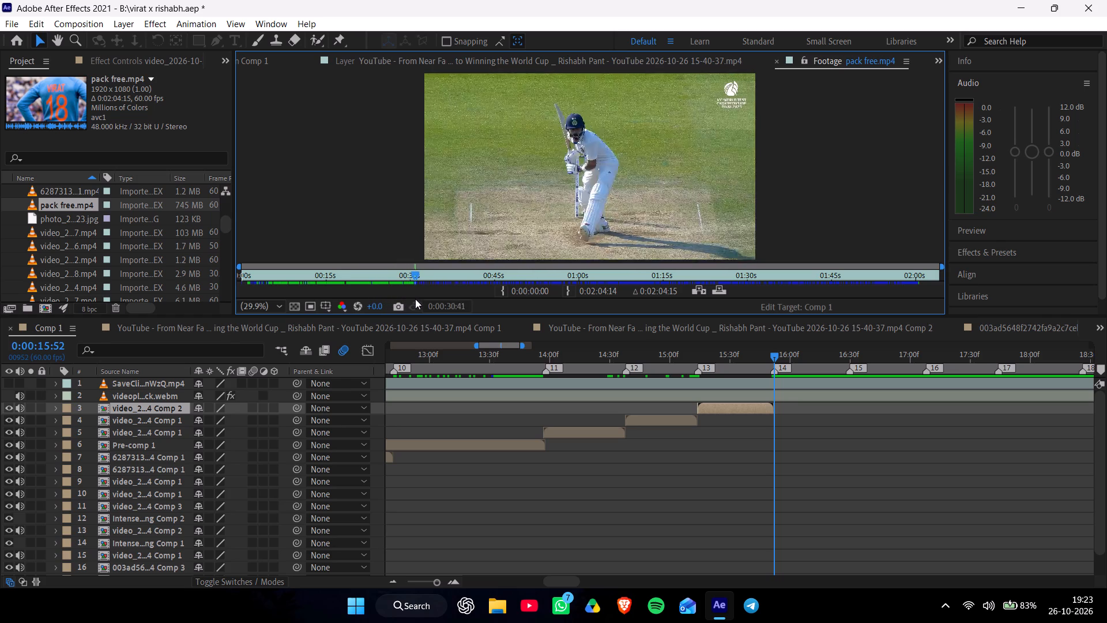
Scrub back through the pack free.mp4 footage to the shouting player in the blue cap and set the in point at 0:00:03:28.
drag(415, 299, 345, 303)
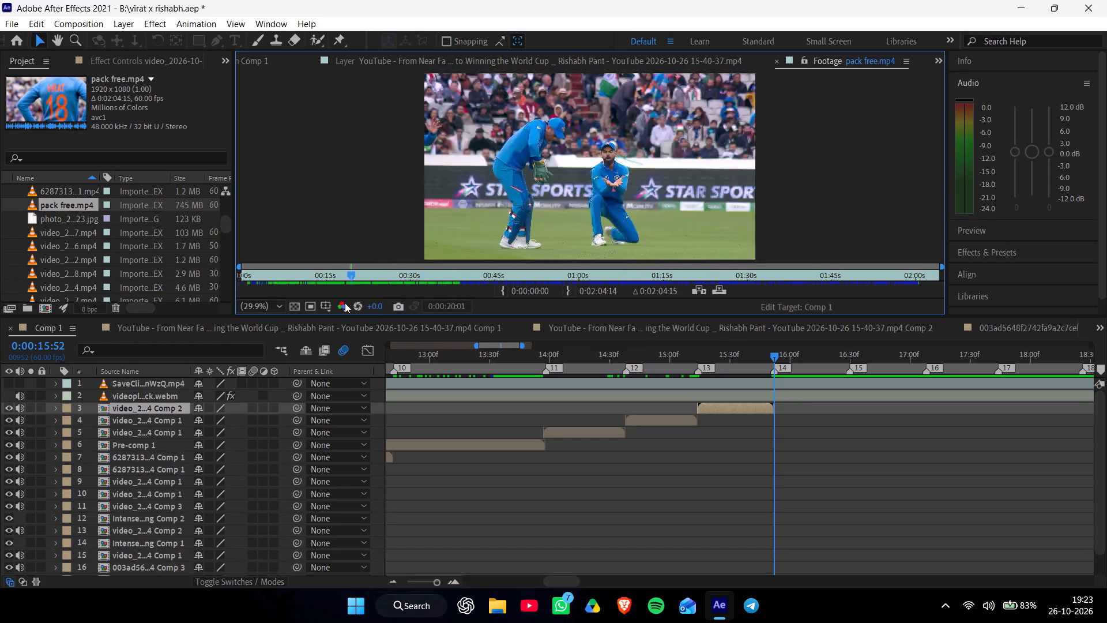
drag(345, 303, 248, 311)
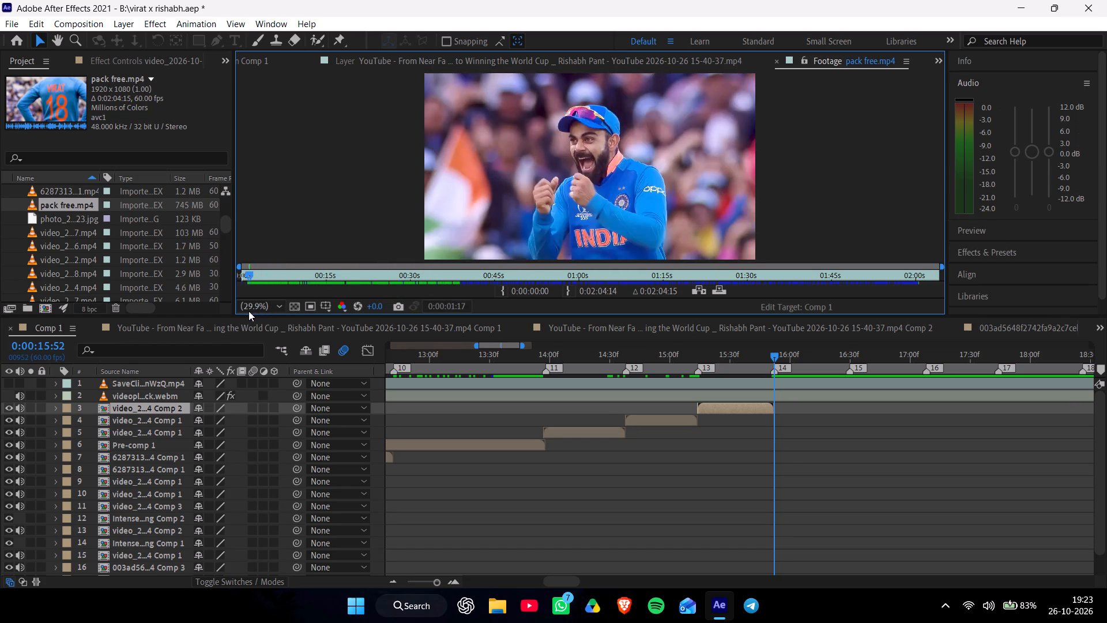
drag(248, 311, 245, 322)
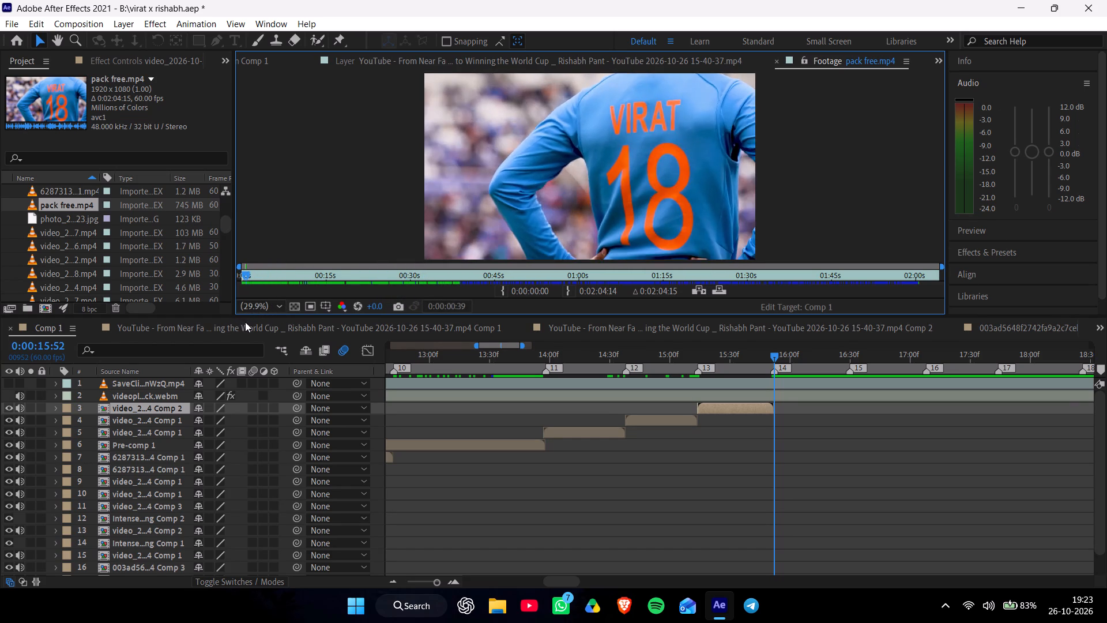
drag(245, 322, 261, 327)
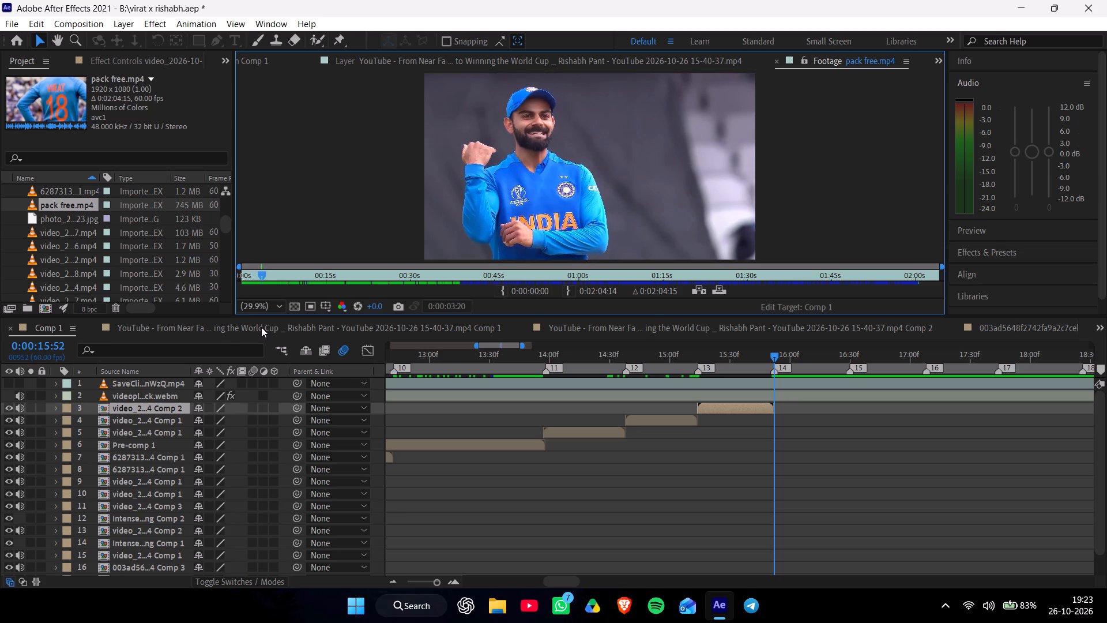
drag(261, 327, 262, 331)
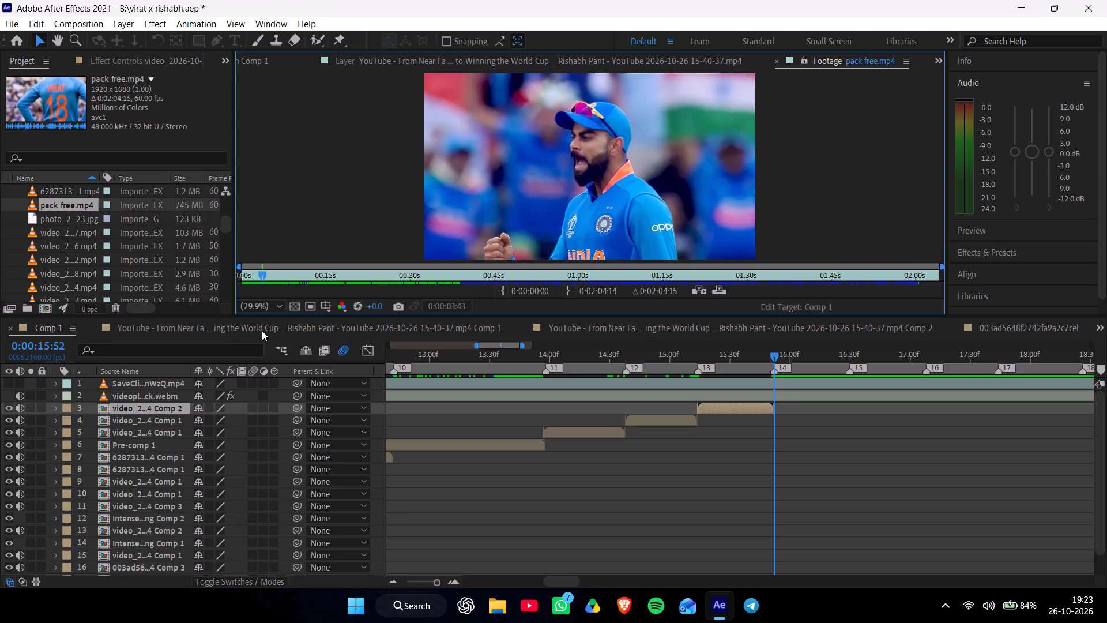
drag(262, 331, 262, 334)
drag(262, 334, 261, 335)
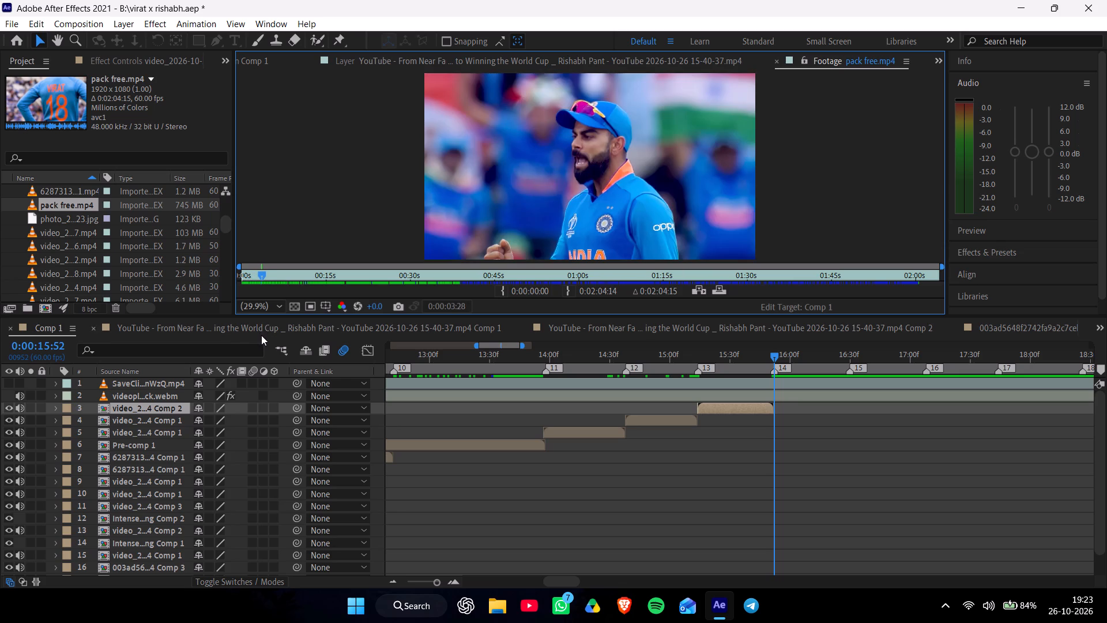
click(504, 291)
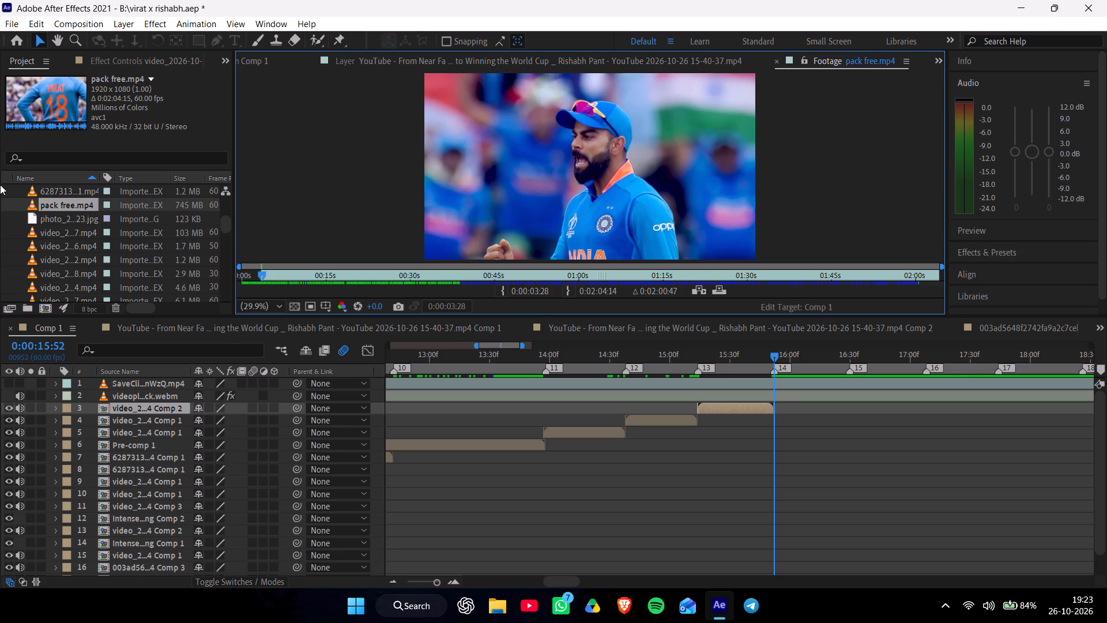
Add pack free.mp4 to Comp 1 starting at marker 14 and set its position to 474, 540.
drag(47, 208, 774, 396)
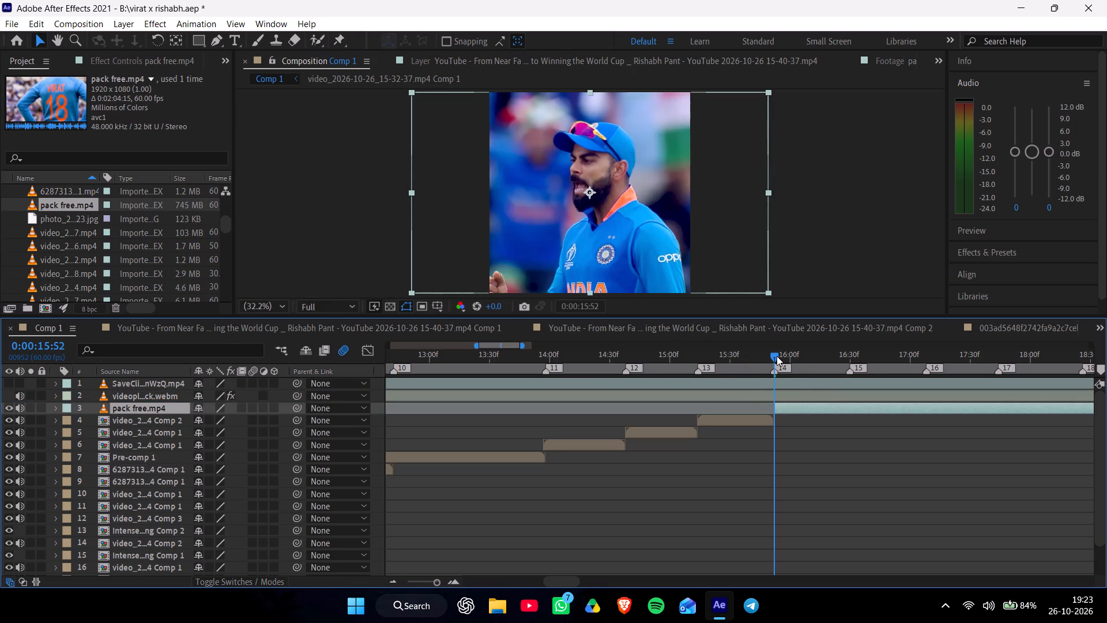
key(p)
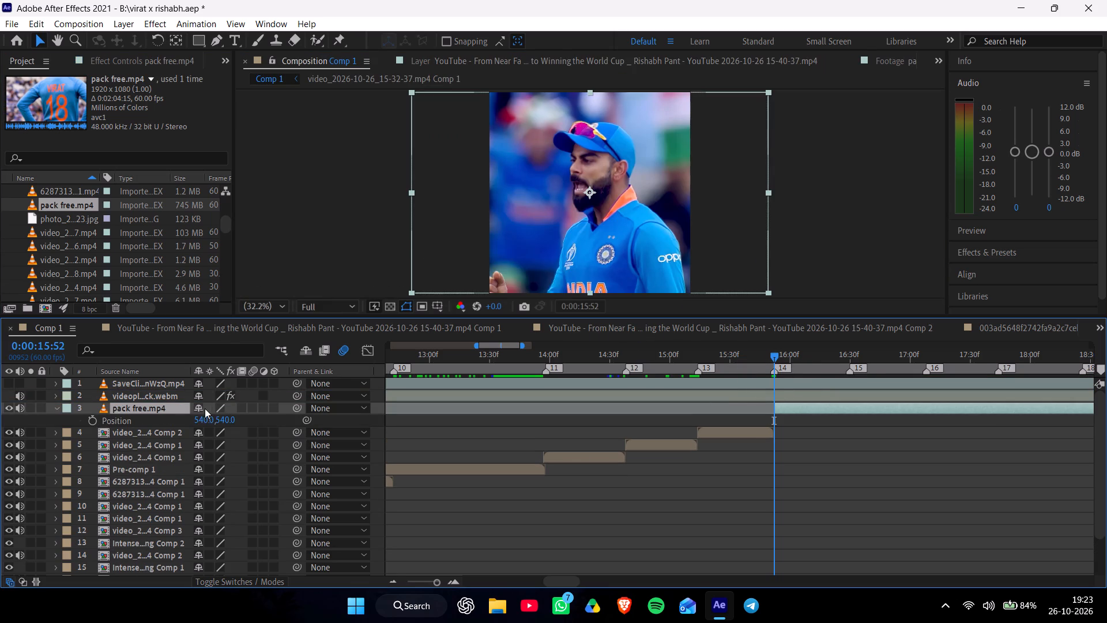
drag(206, 424, 164, 429)
Split the pack free.mp4 layer at marker 15 and pre-compose the segment between markers 14 and 15.
click(848, 355)
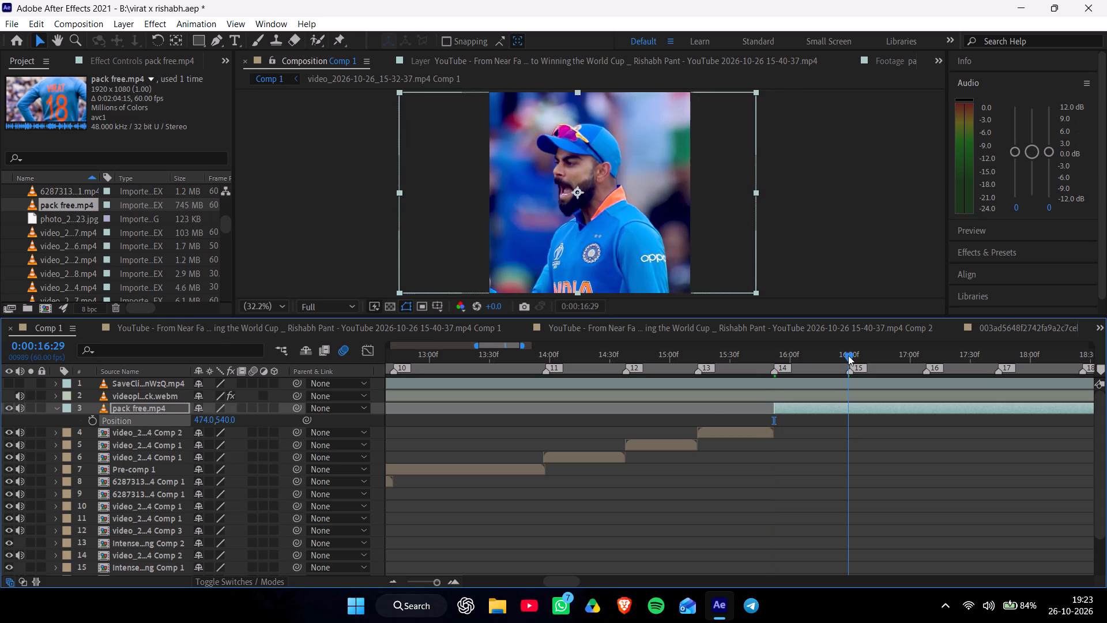
key(ctrl+shift+d)
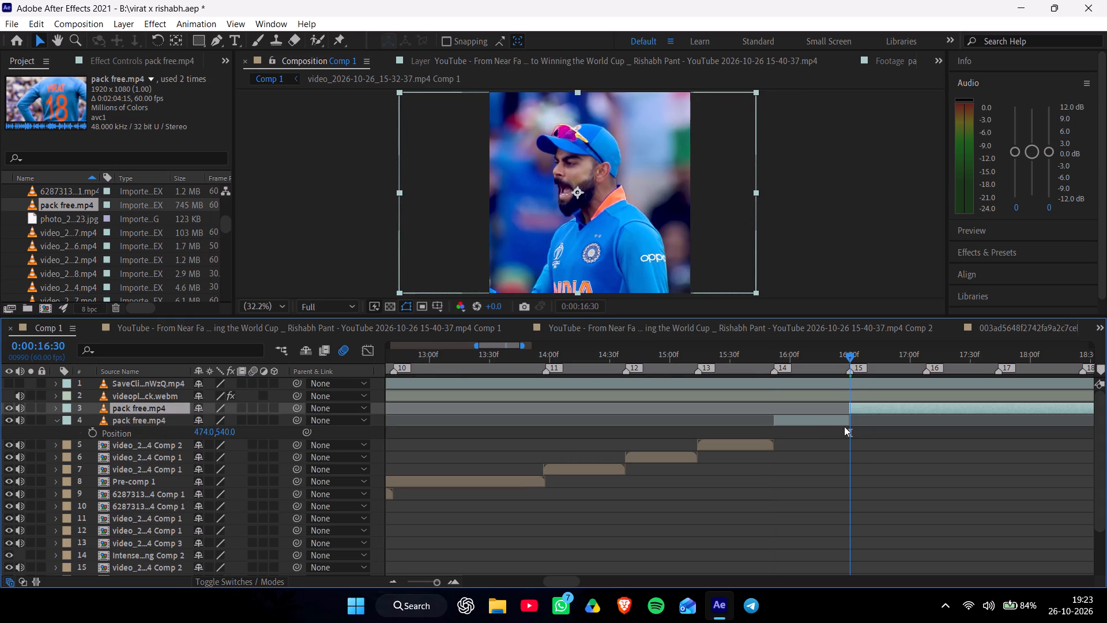
click(826, 419)
key(ctrl+shift+d)
click(831, 425)
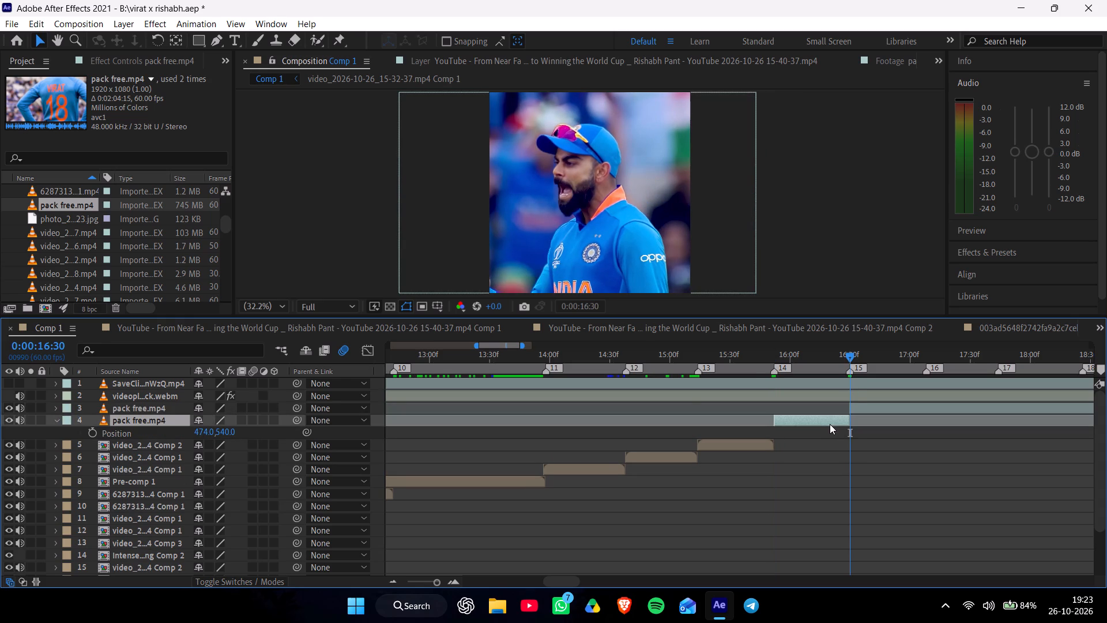
key(ctrl+shift+c)
click(605, 395)
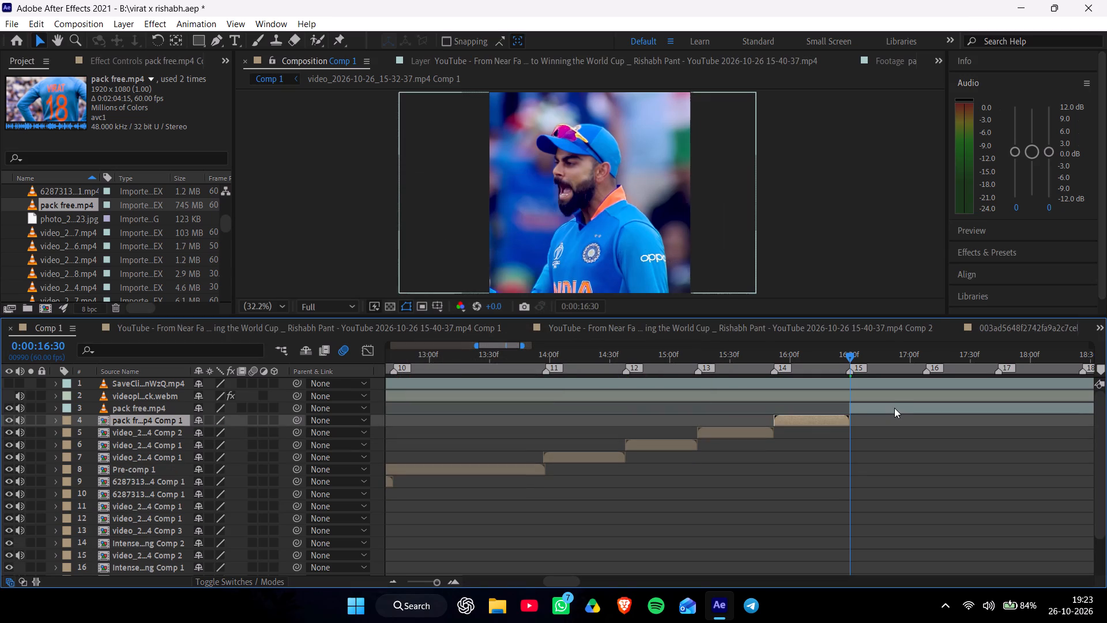
Delete the leftover pack free.mp4 layer after marker 15.
click(894, 409)
key(Delete)
Reopen the pack free.mp4 footage, scrub to the white-kit shot with the raised bat, and set the in point at 0:01:36:31.
double_click(70, 202)
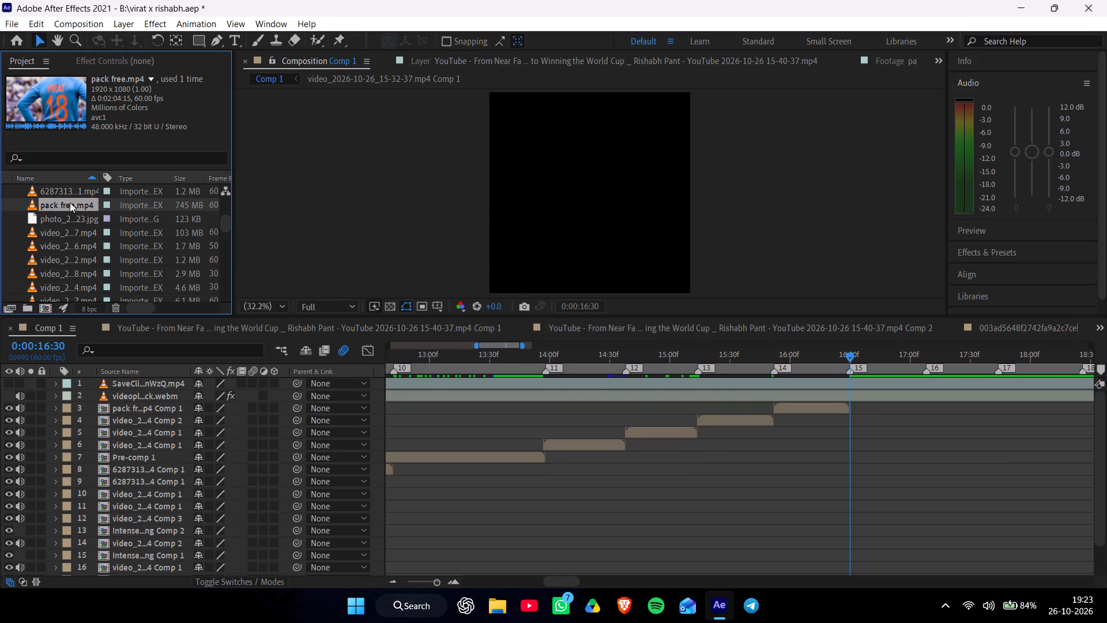
click(539, 268)
drag(540, 270, 574, 280)
drag(582, 280, 598, 287)
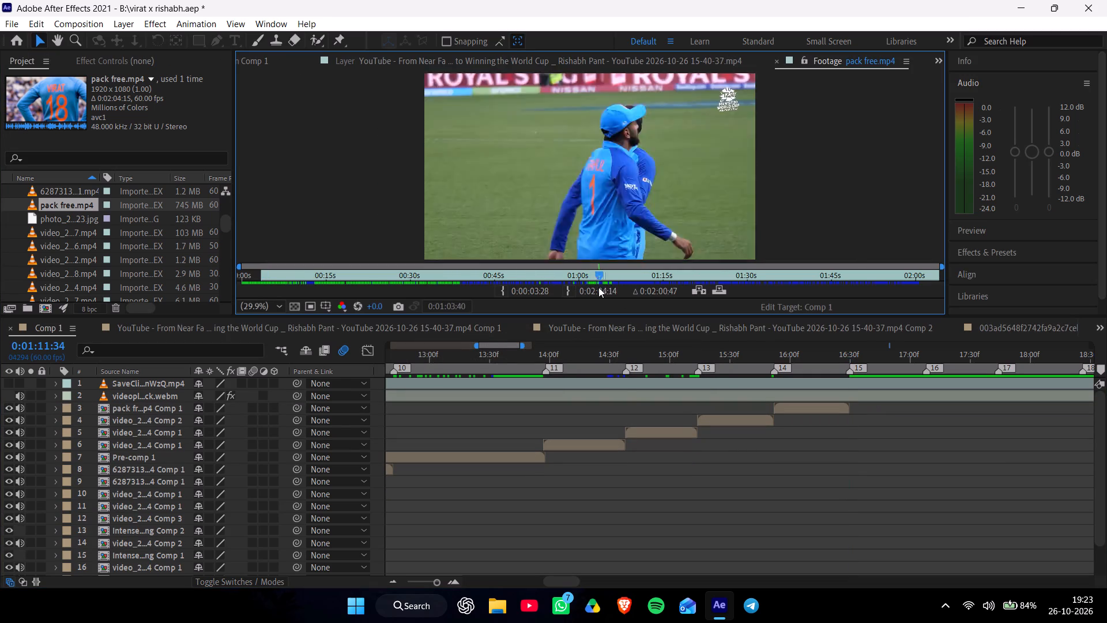
drag(598, 287, 598, 289)
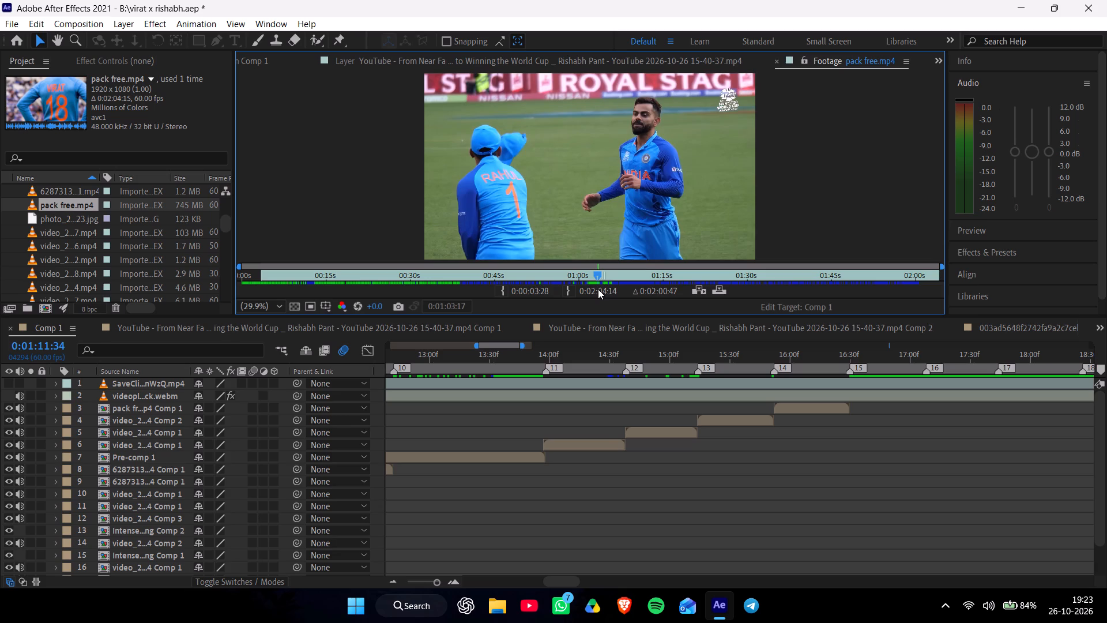
drag(598, 289, 636, 293)
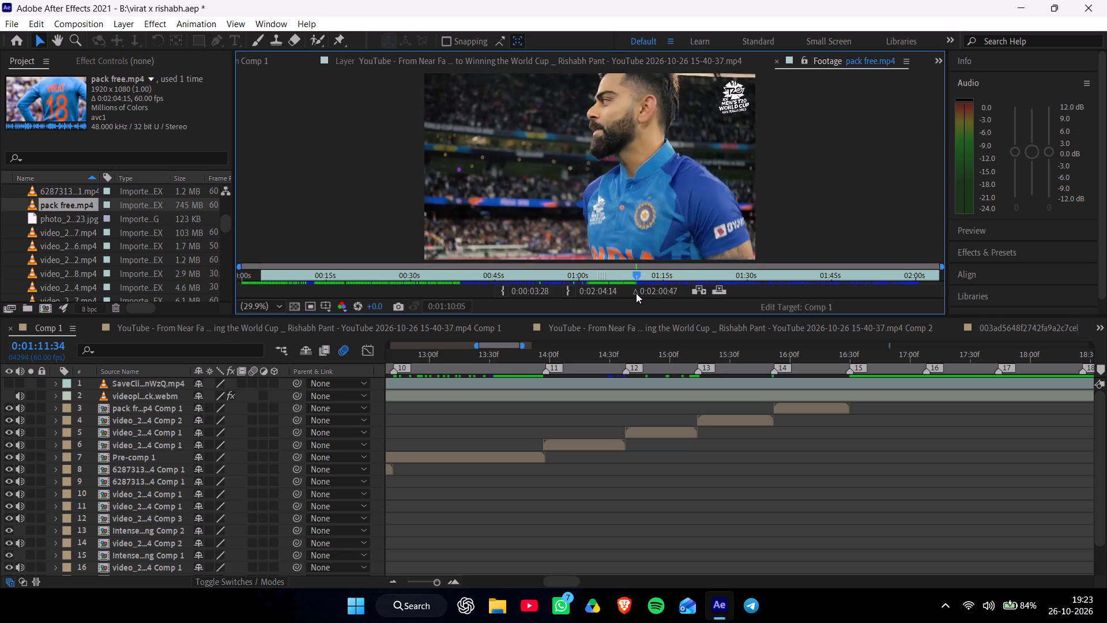
drag(636, 293, 648, 293)
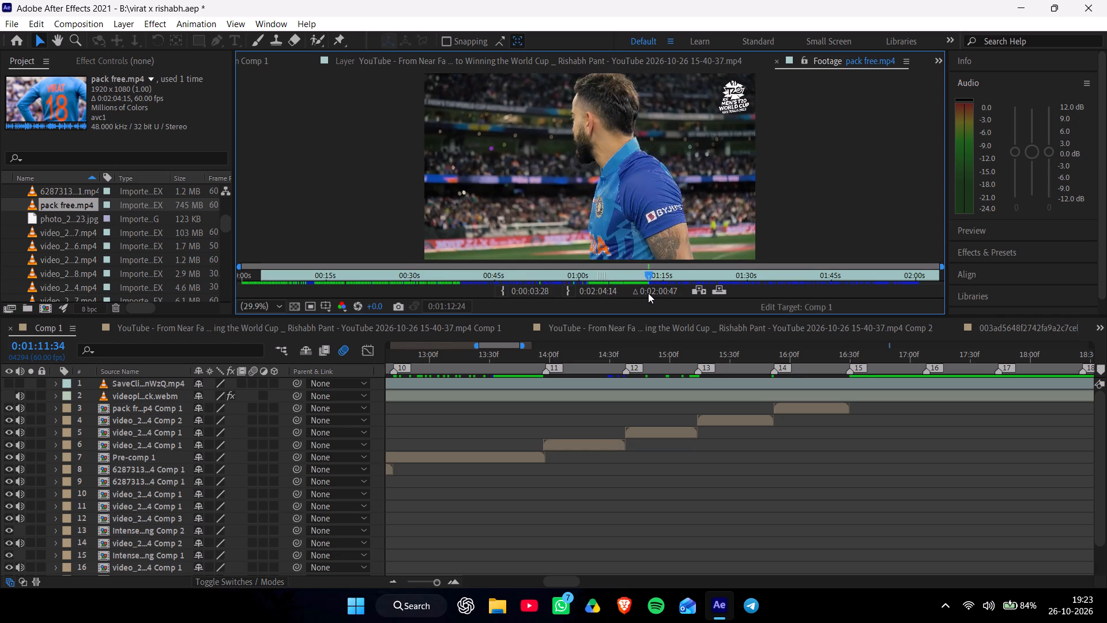
drag(648, 293, 668, 297)
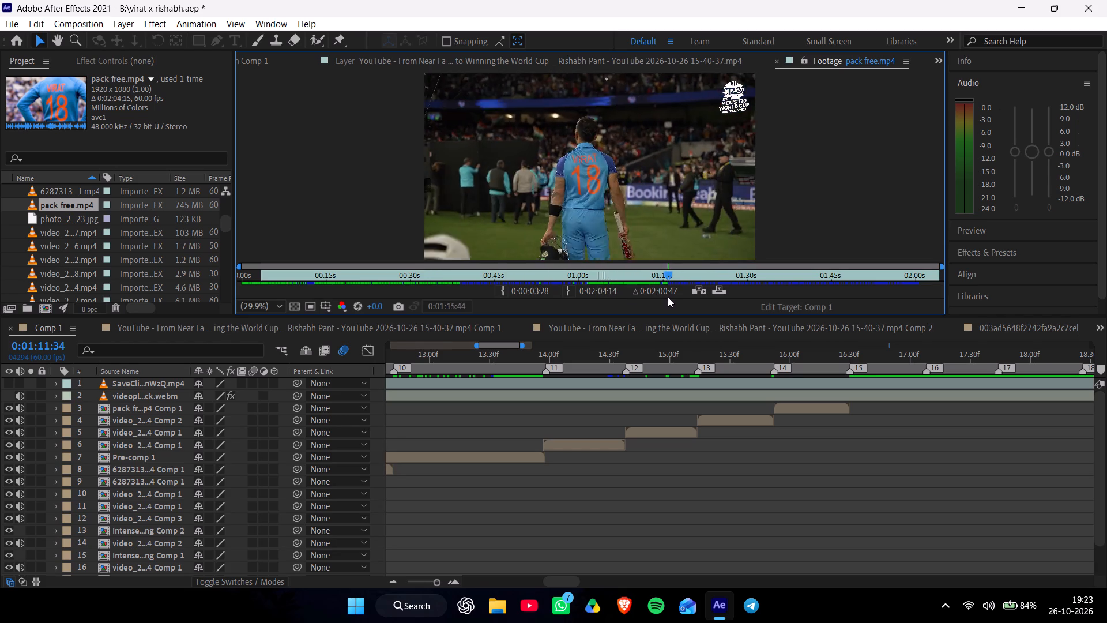
drag(668, 297, 695, 300)
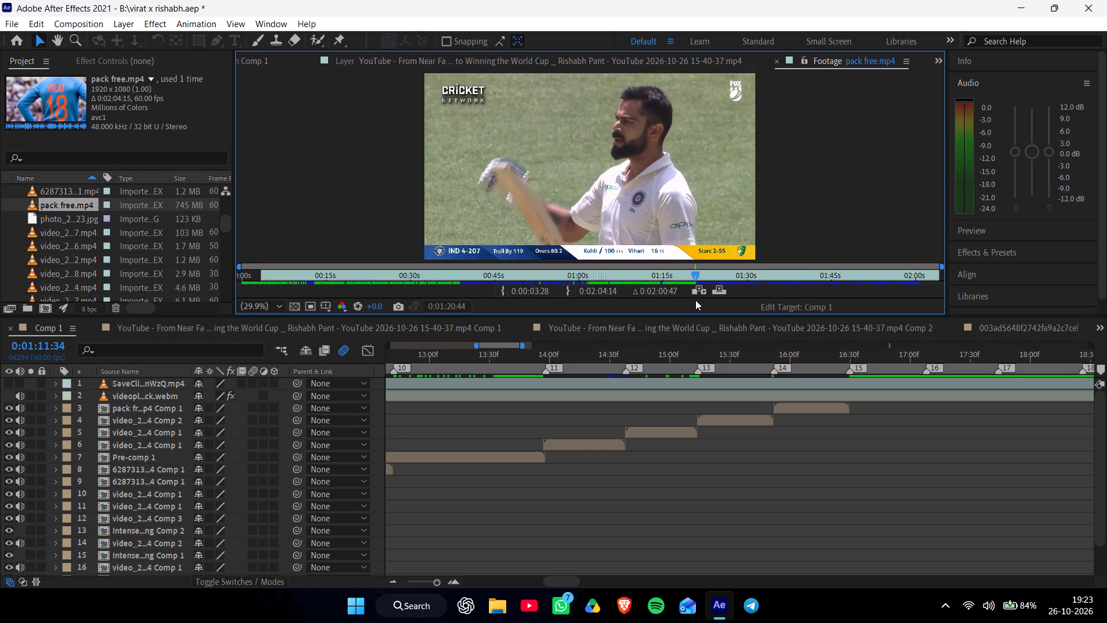
drag(695, 300, 733, 302)
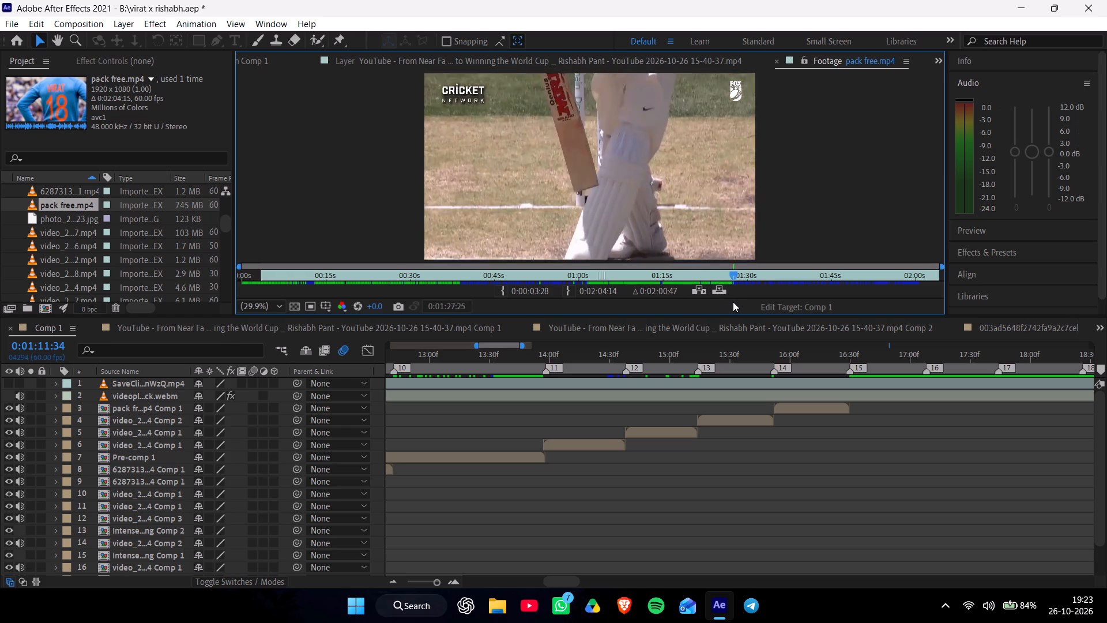
drag(733, 302, 760, 304)
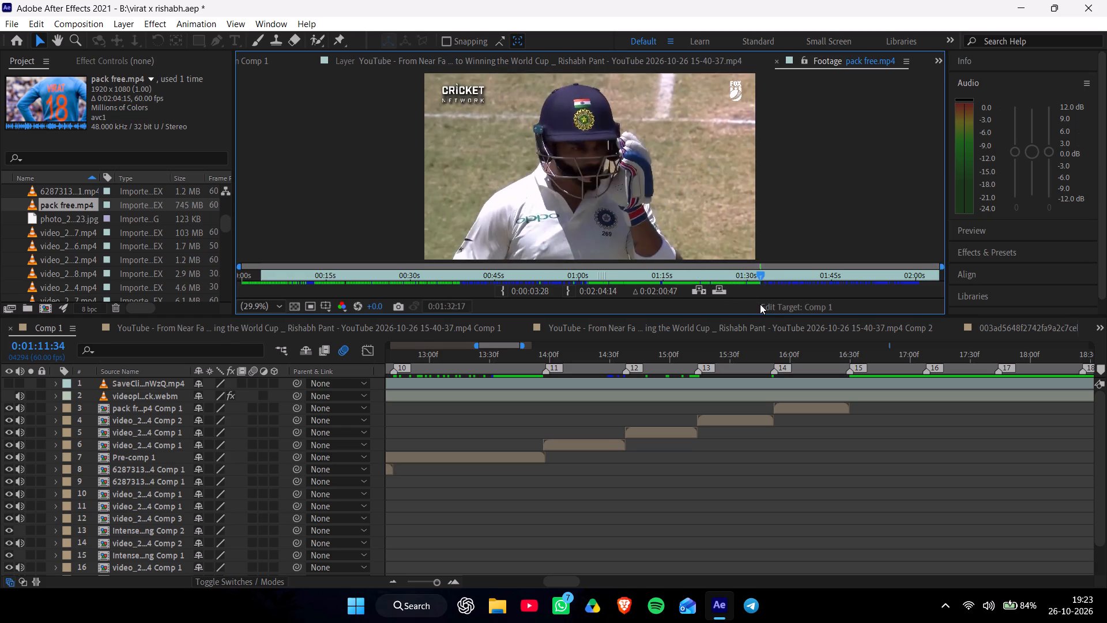
drag(760, 304, 784, 305)
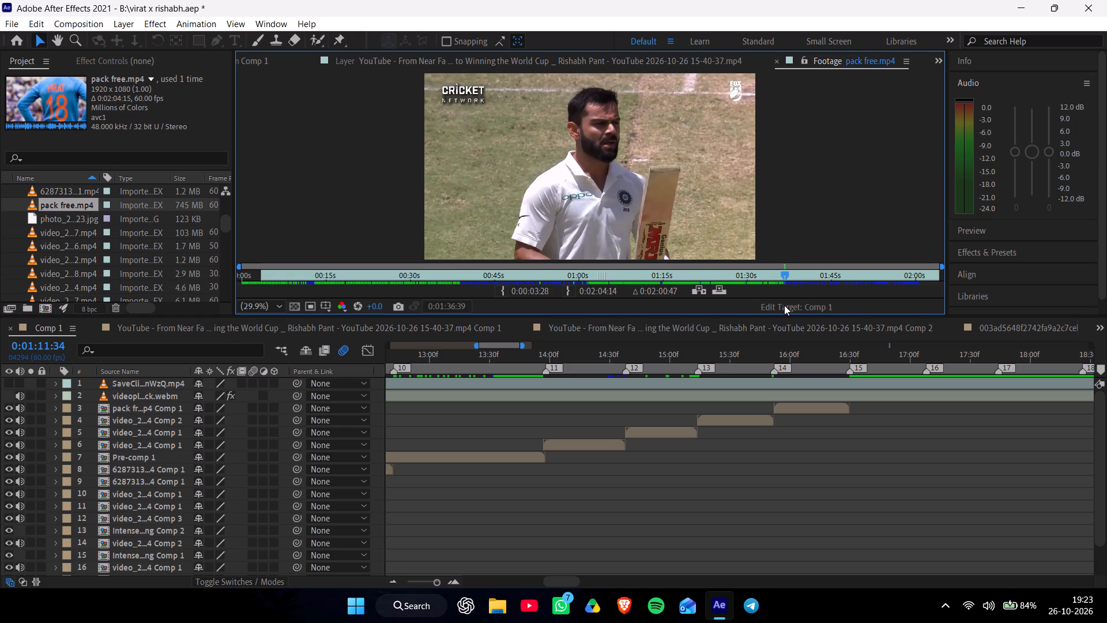
drag(784, 305, 784, 305)
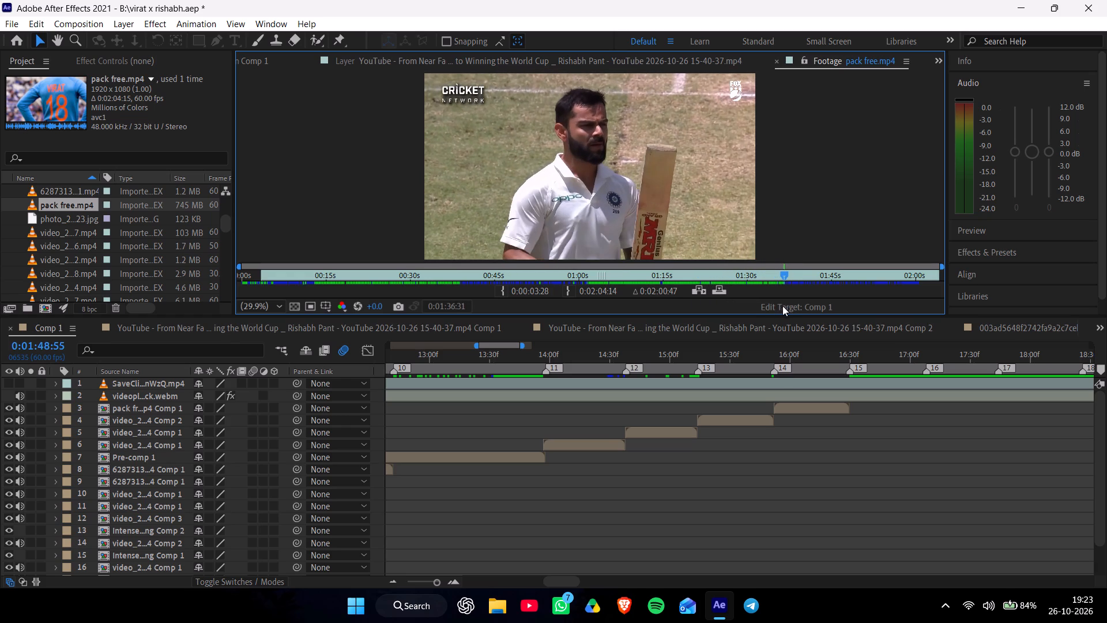
click(502, 295)
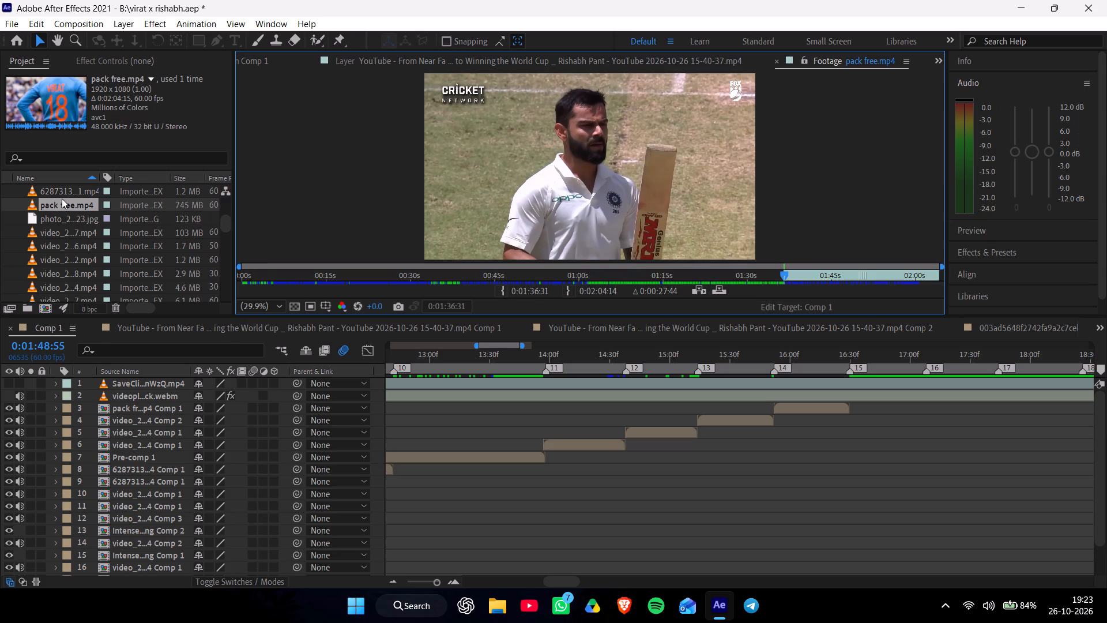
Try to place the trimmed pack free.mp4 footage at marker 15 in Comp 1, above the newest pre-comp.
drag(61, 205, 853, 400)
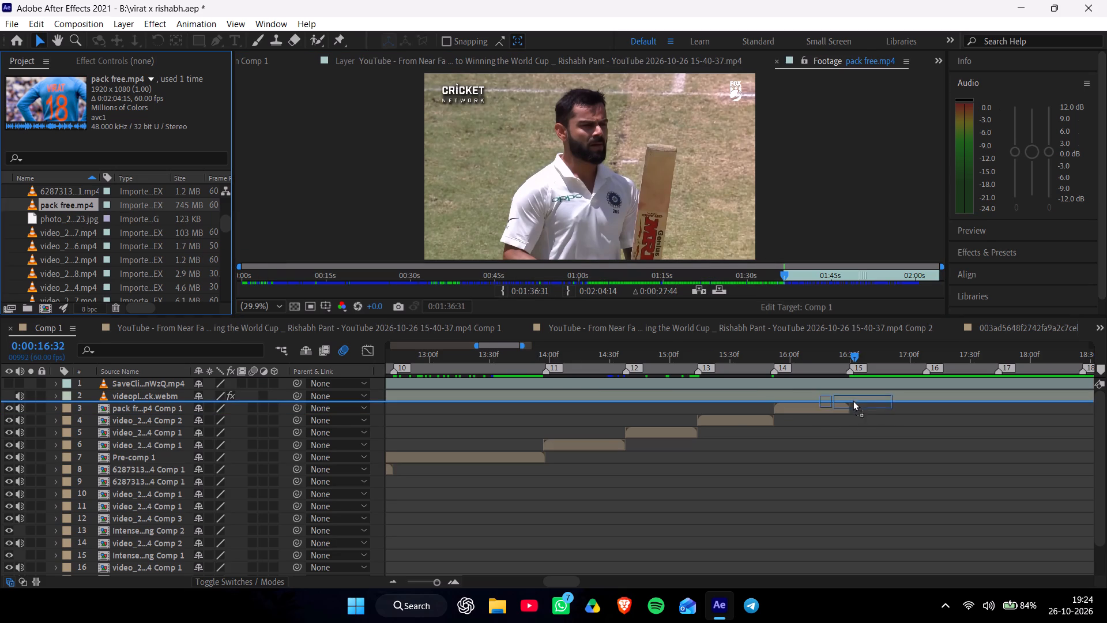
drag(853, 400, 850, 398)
Turn on visibility of the top SaveCli...nWzQ.mp4 layer and scrub Comp 1 from marker 14 past marker 15 to examine its shots.
click(9, 384)
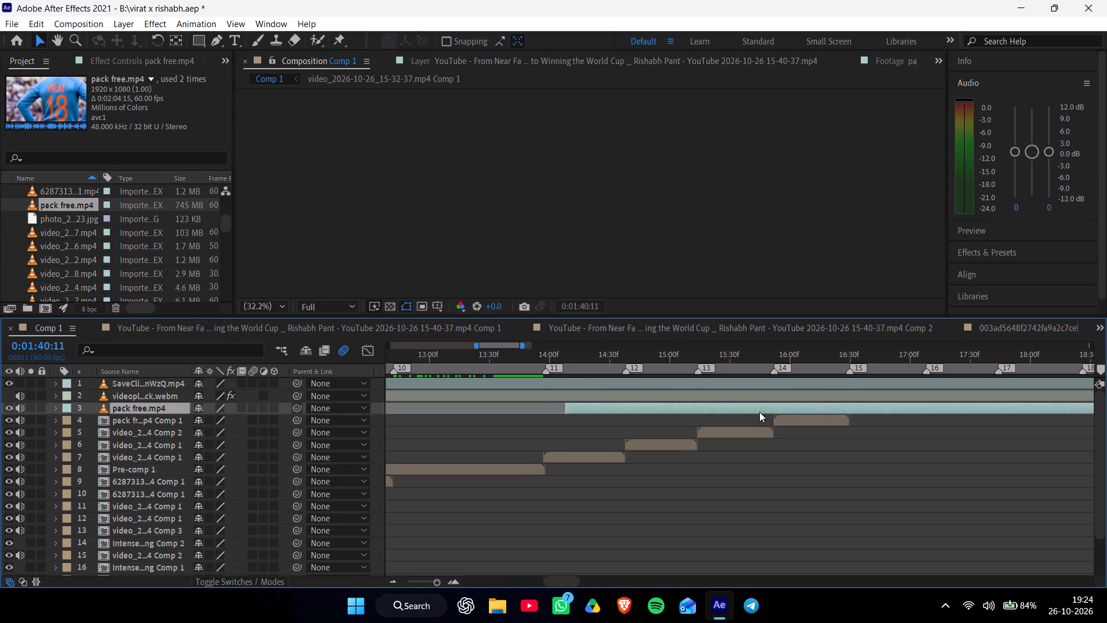
drag(751, 355, 773, 360)
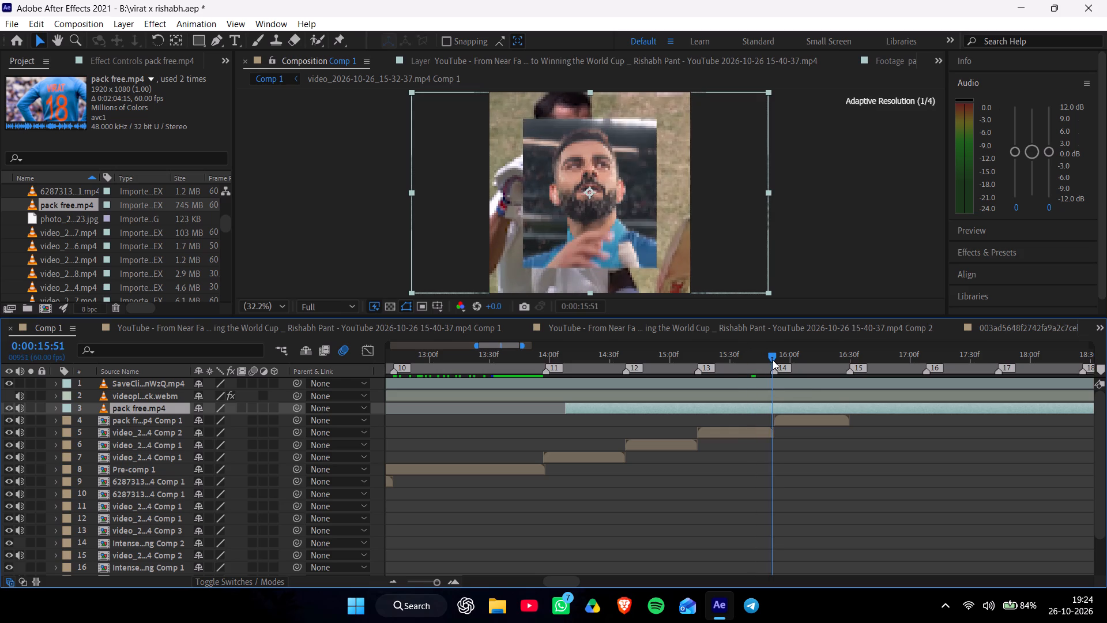
drag(773, 360, 826, 374)
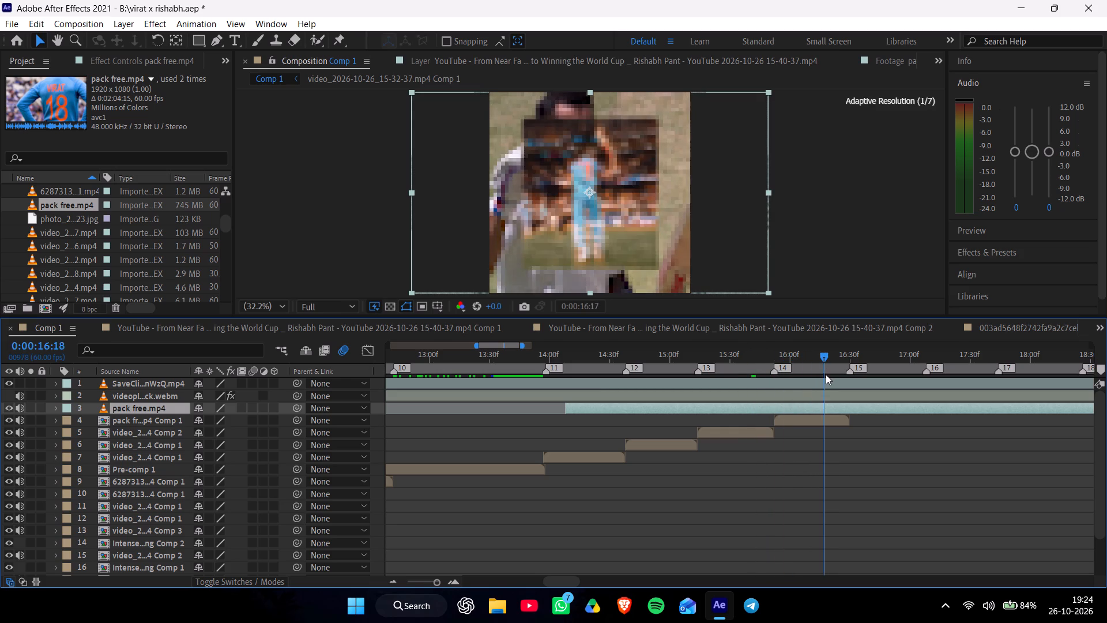
drag(826, 374, 873, 385)
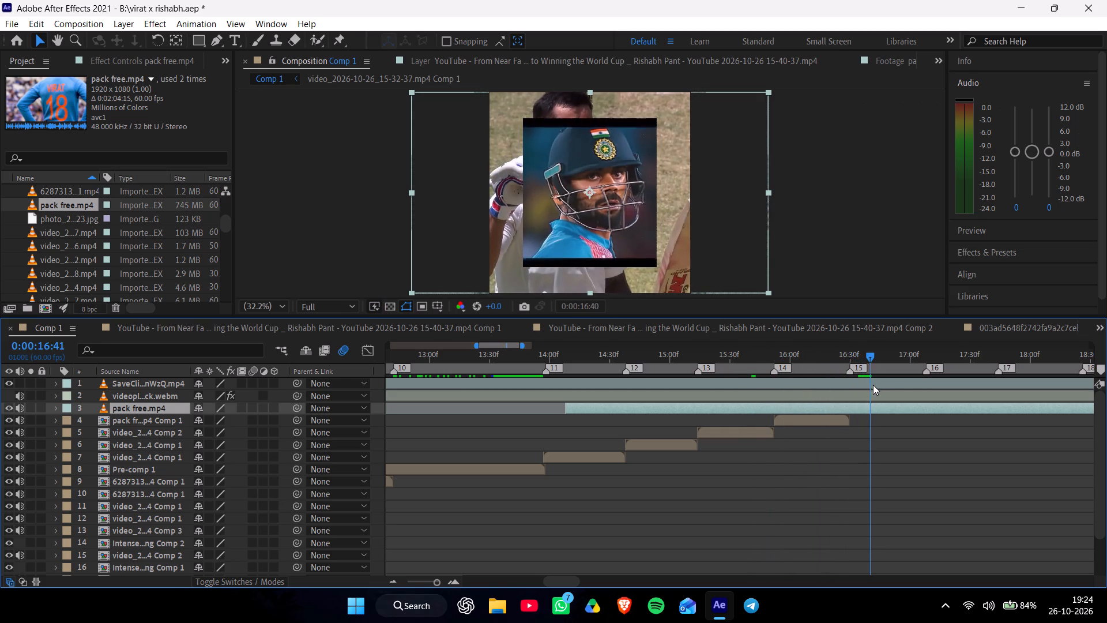
drag(873, 385, 864, 400)
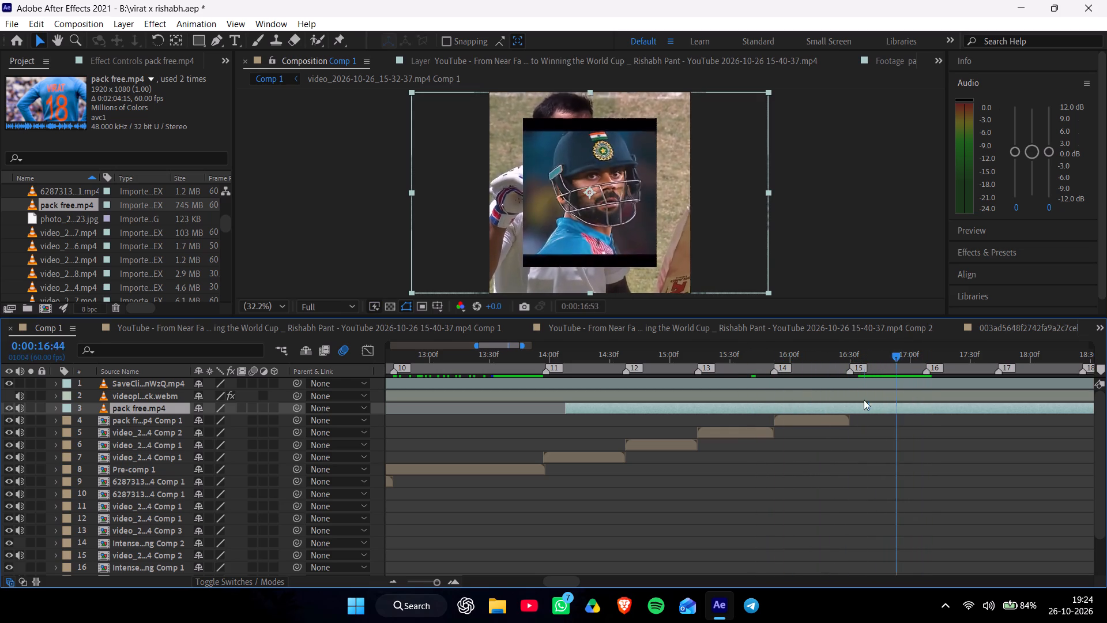
drag(864, 400, 830, 406)
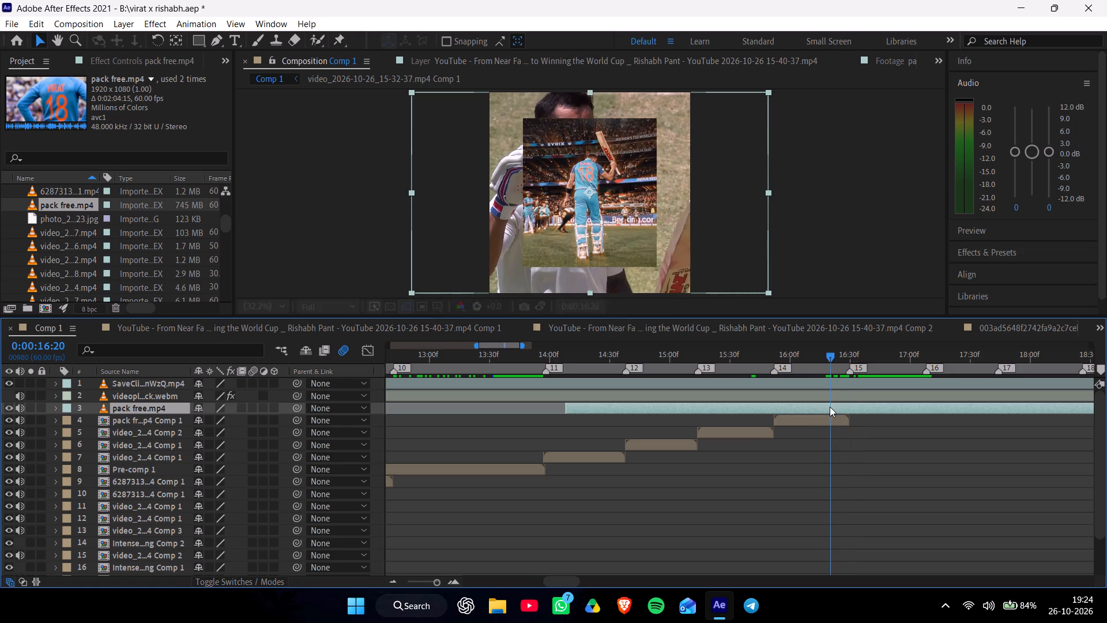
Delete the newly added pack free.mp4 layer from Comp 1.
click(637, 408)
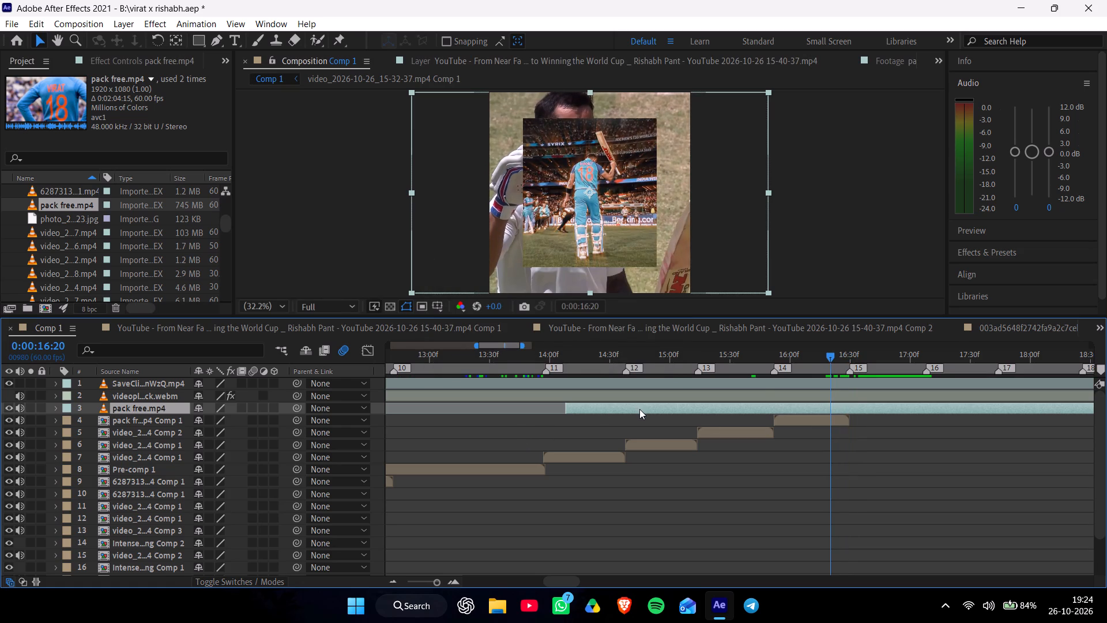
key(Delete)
Hide the top SaveCli...nWzQ.mp4 layer and delete the pack fr...p4 Comp 1 pre-comp at marker 14 from Comp 1.
click(796, 354)
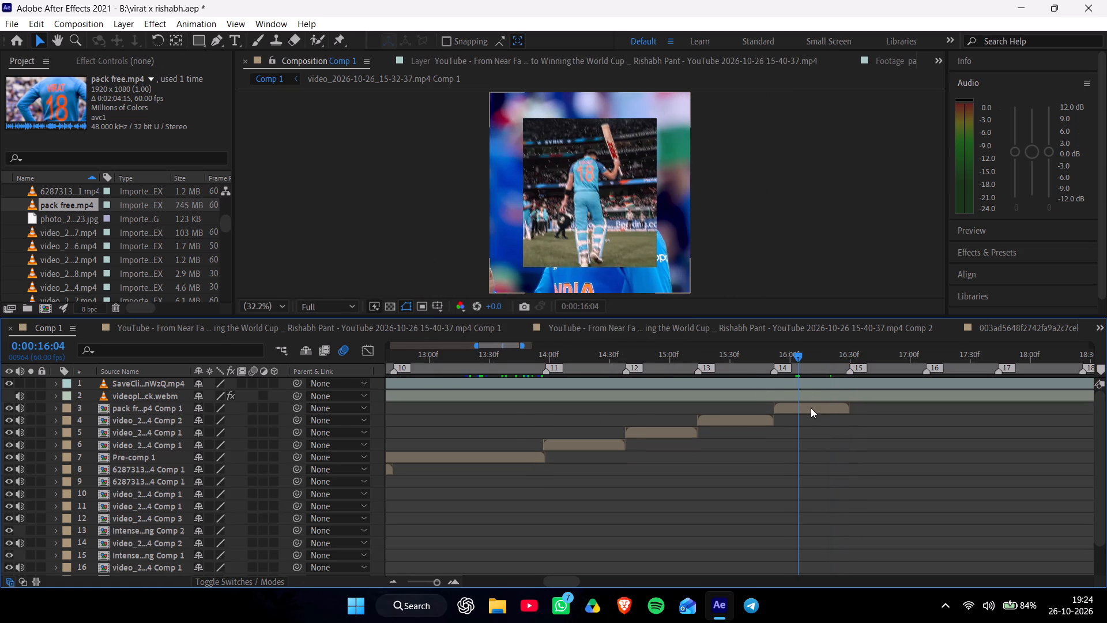
click(811, 408)
click(4, 386)
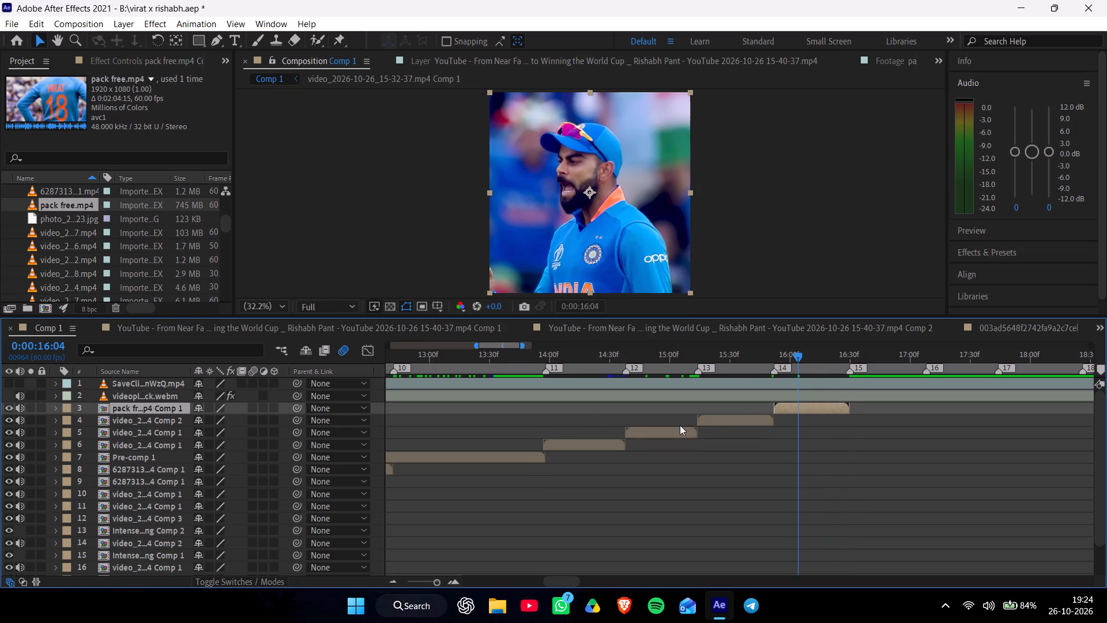
key(Delete)
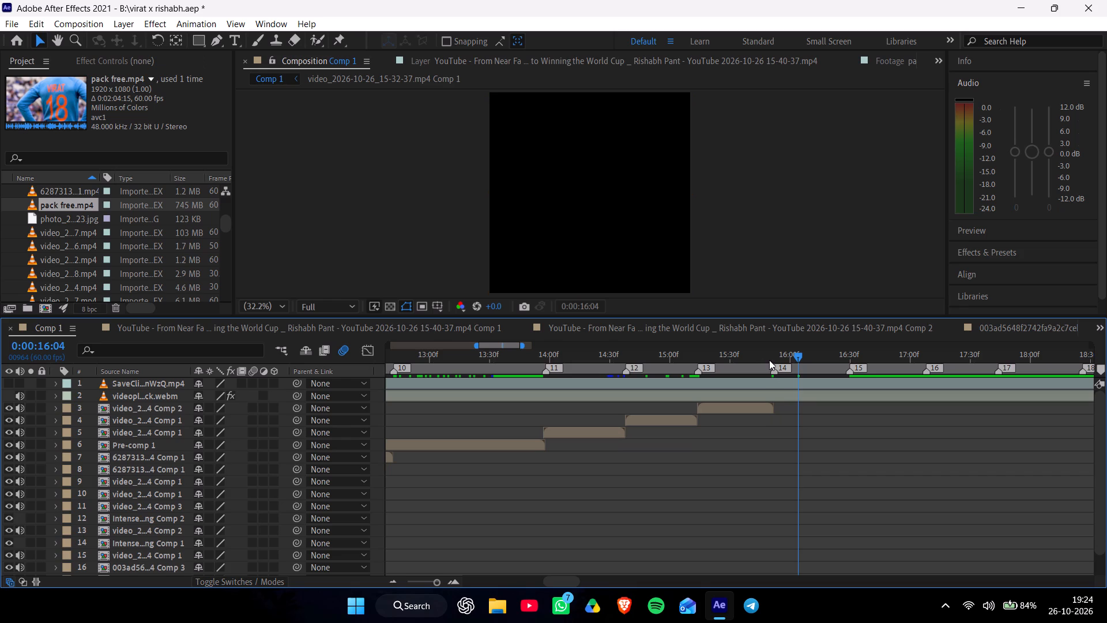
Open the 003ad56...36b9.mp4 footage, find the batter standing with his helmet by the BIRA 91 board, and set the in point at 0:01:23:15.
click(769, 359)
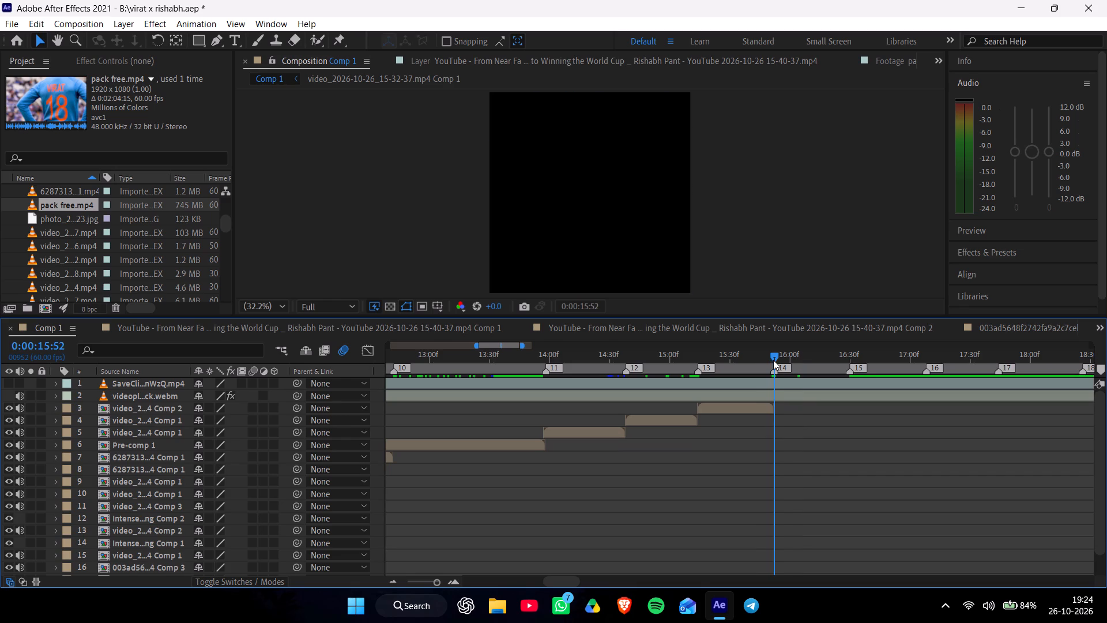
double_click(47, 230)
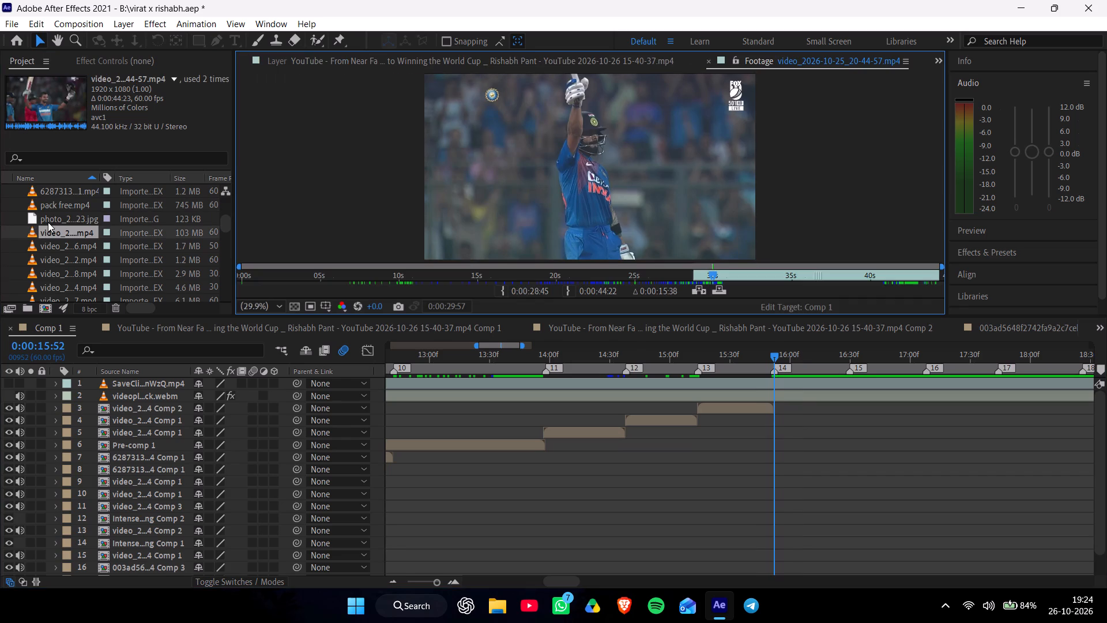
double_click(54, 189)
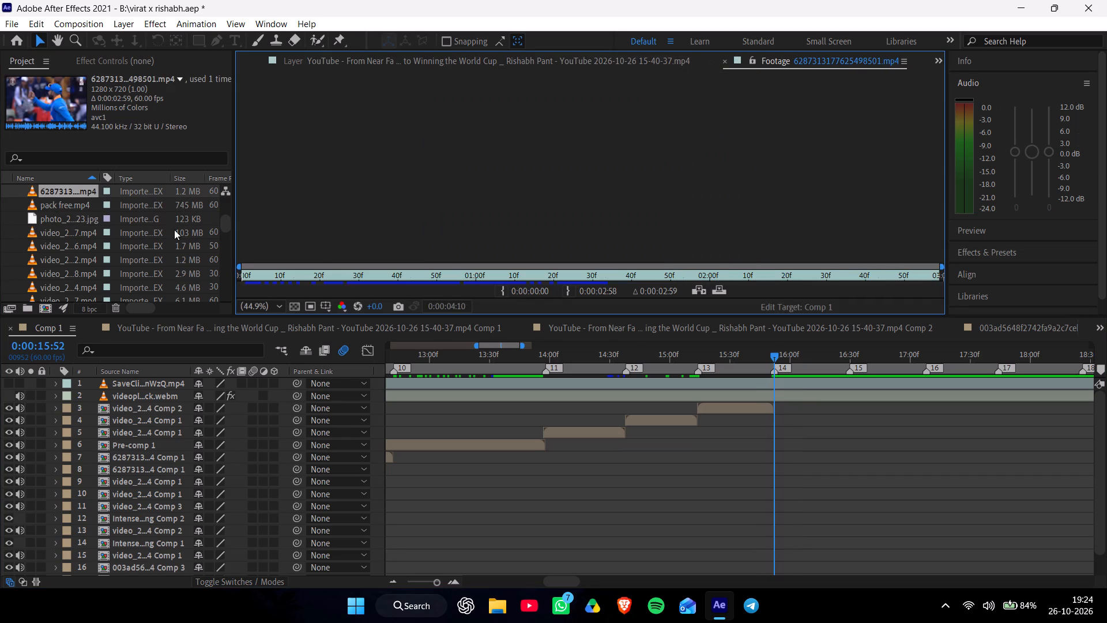
drag(225, 220, 224, 214)
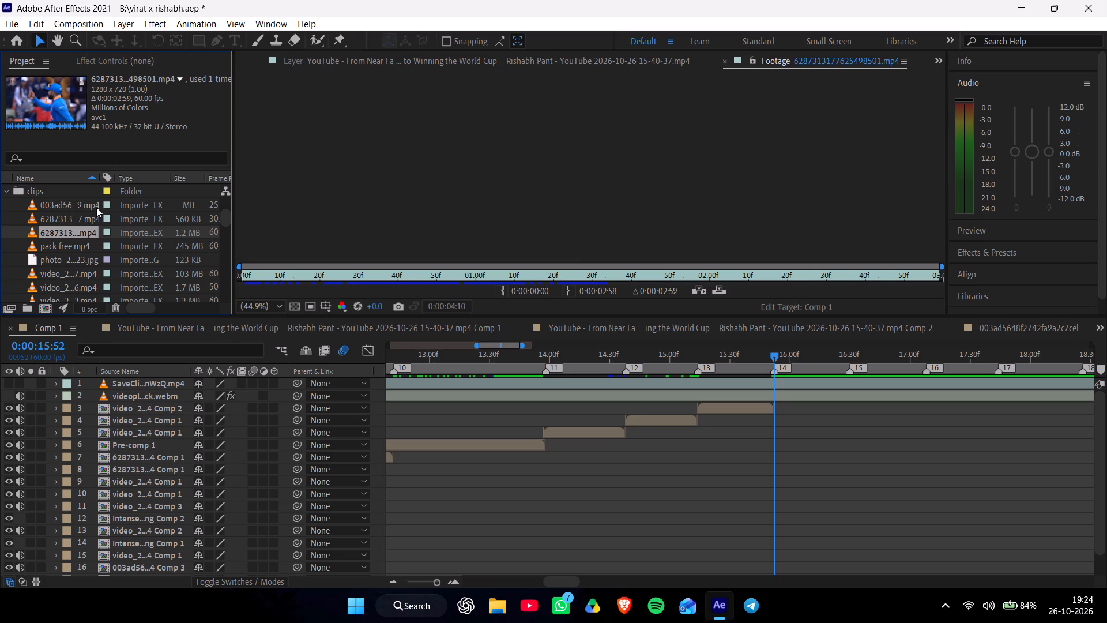
double_click(94, 207)
drag(310, 272, 348, 283)
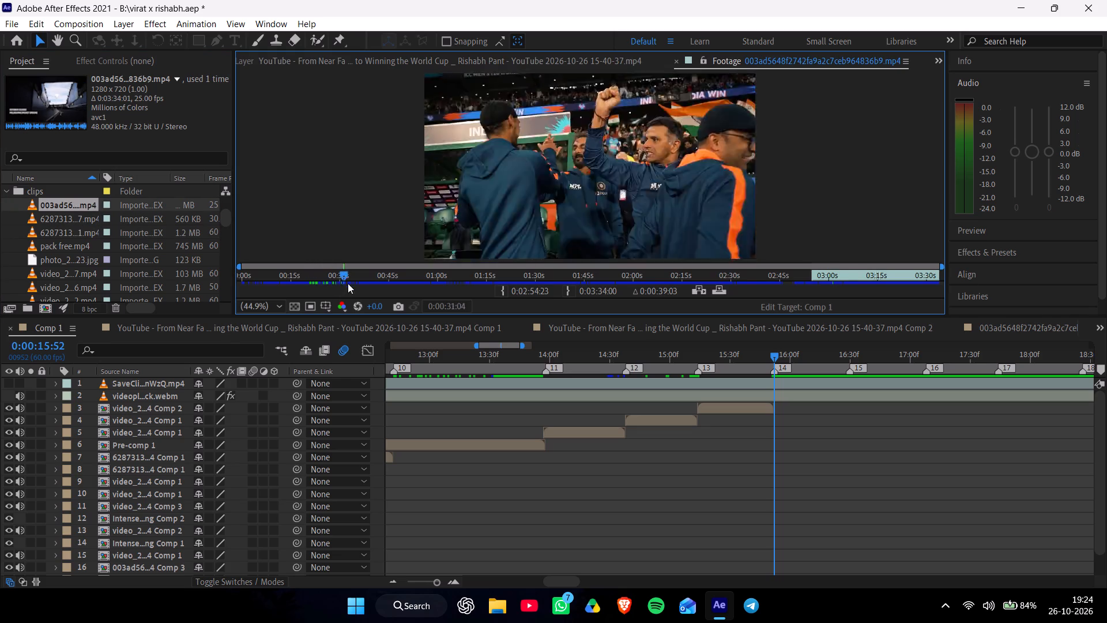
drag(348, 283, 411, 297)
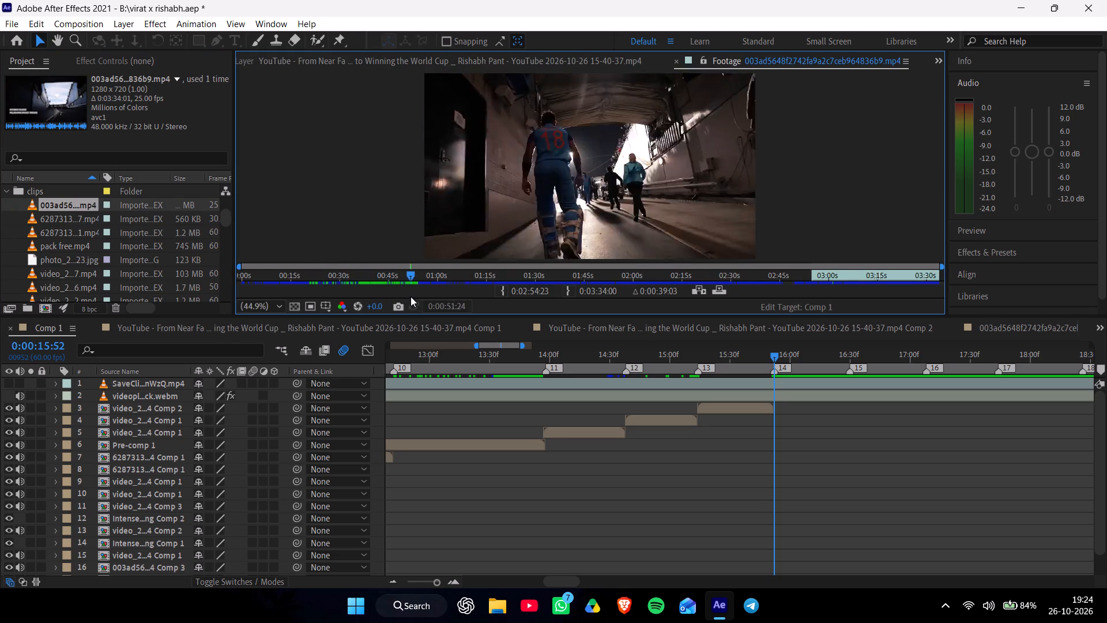
drag(411, 297, 408, 299)
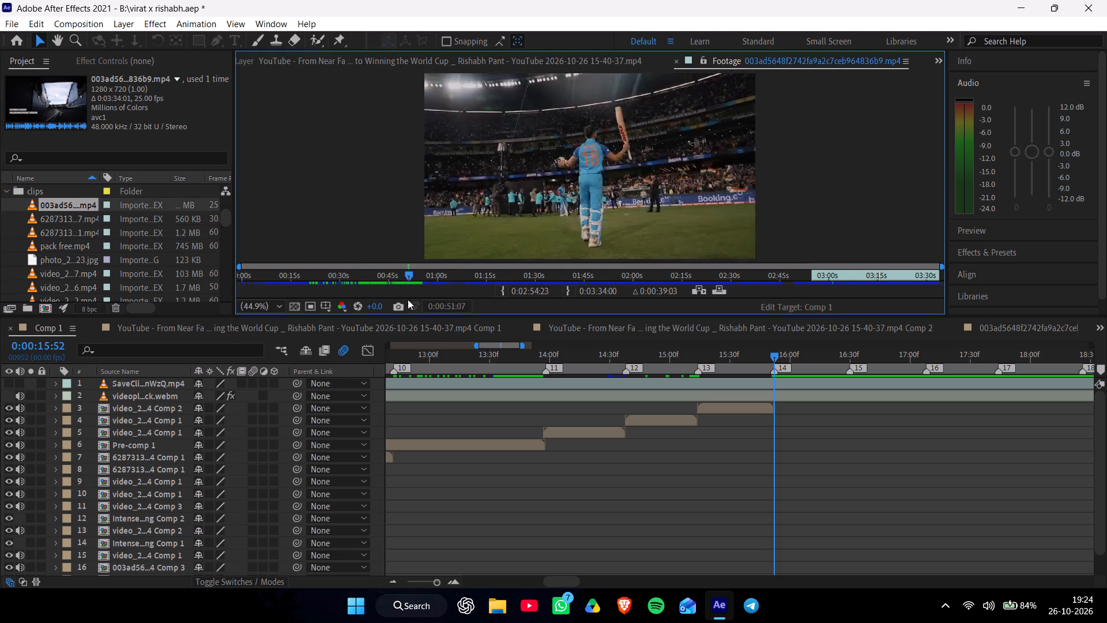
drag(408, 299, 432, 304)
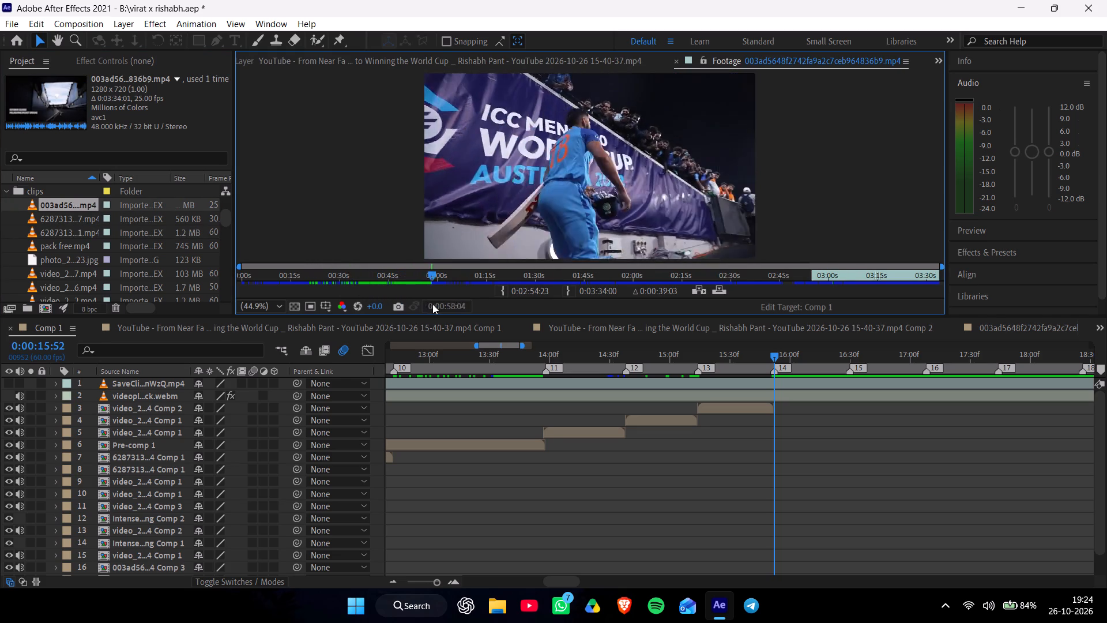
drag(432, 304, 542, 319)
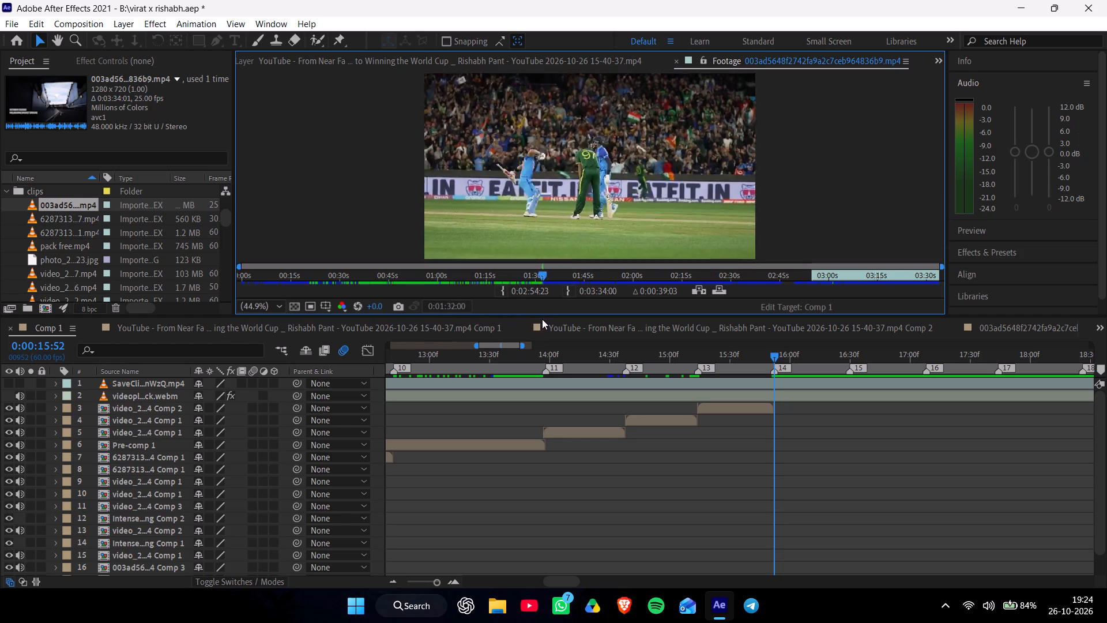
drag(542, 319, 511, 323)
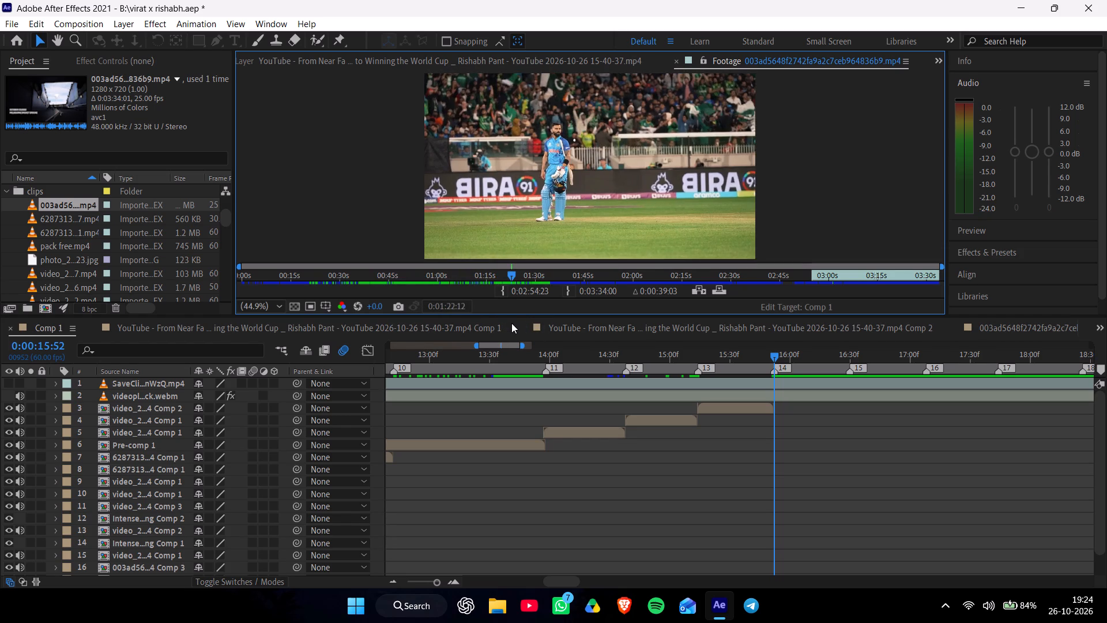
drag(511, 323, 514, 323)
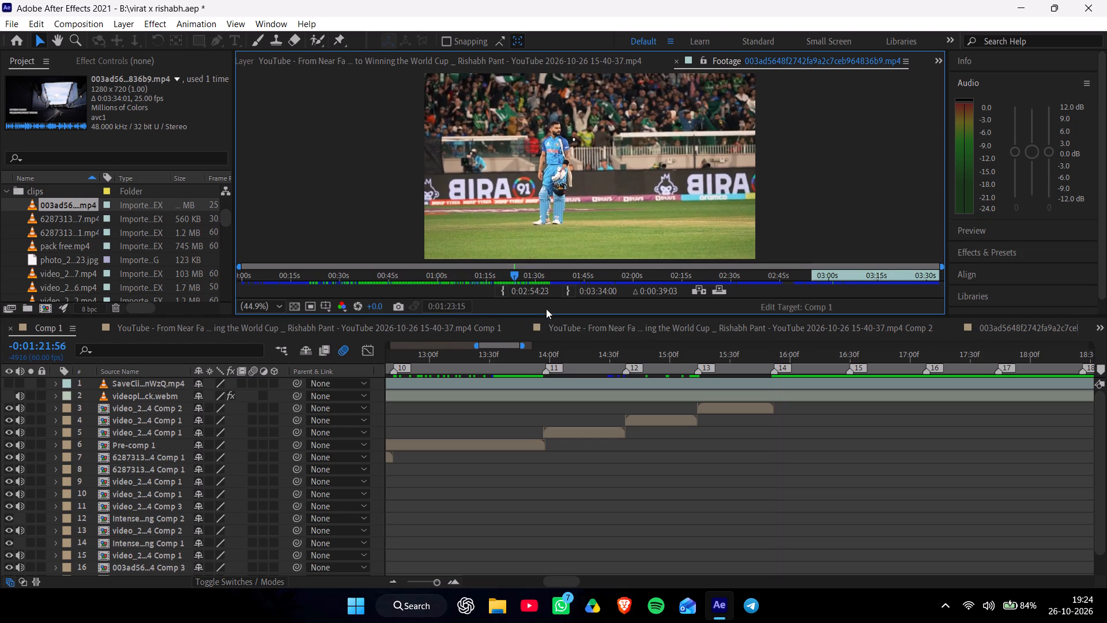
click(501, 290)
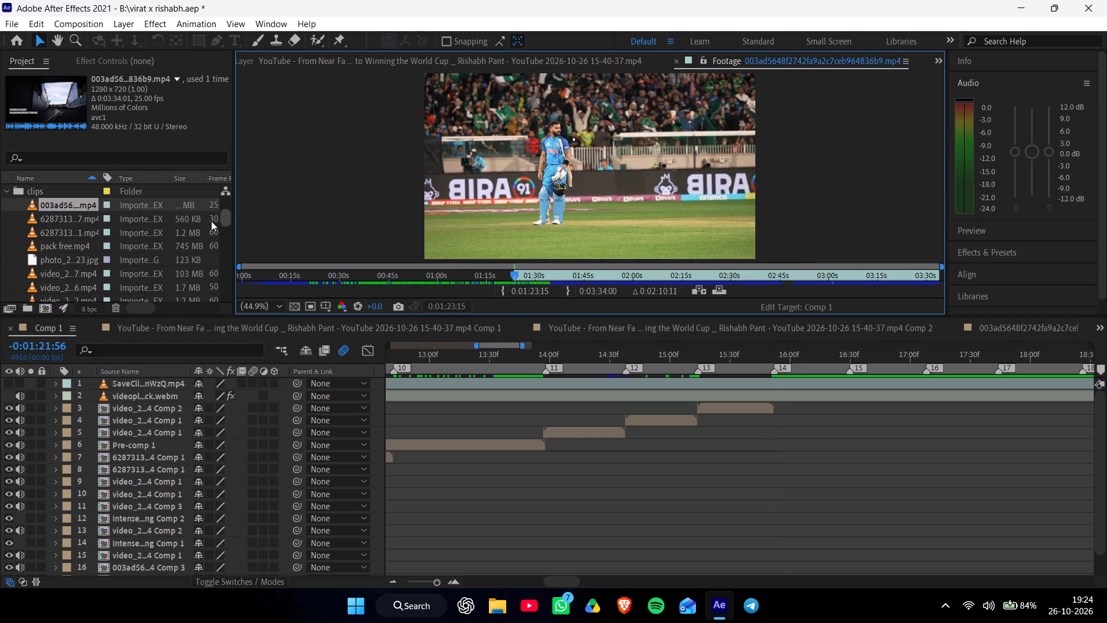
Place the trimmed 003ad56...36b9.mp4 footage at marker 14 in Comp 1, directly above video_2...4 Comp 2.
drag(76, 204, 771, 400)
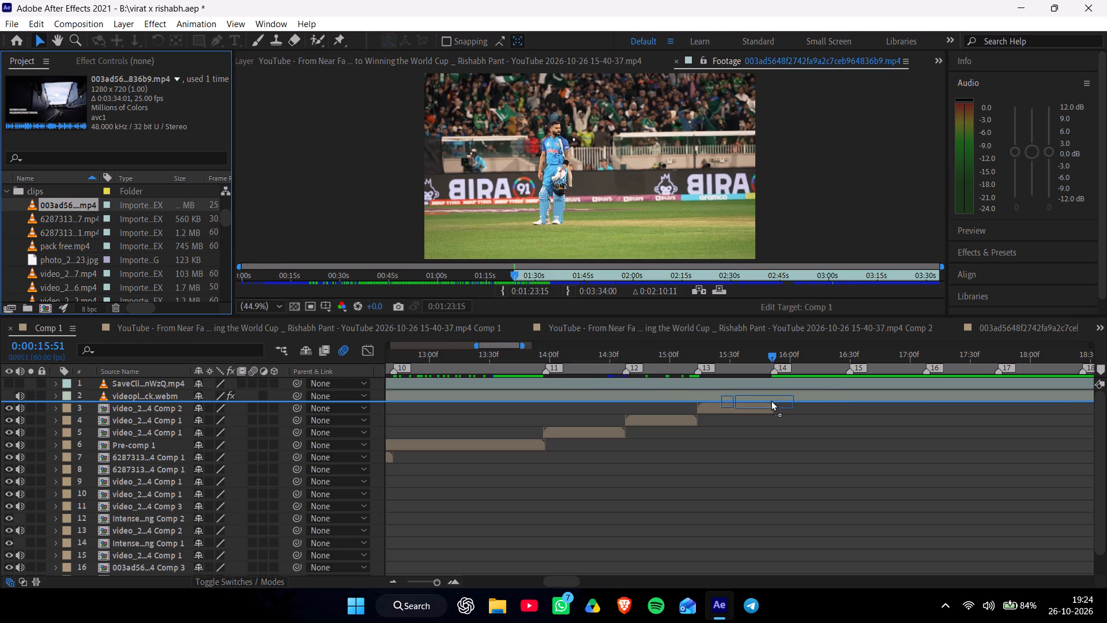
drag(771, 400, 775, 400)
Replace the video_2...4 Comp 2 pre-comp at marker 13 with the new 003ad56...6b9.mp4 layer, starting it at marker 13.
drag(730, 357, 700, 361)
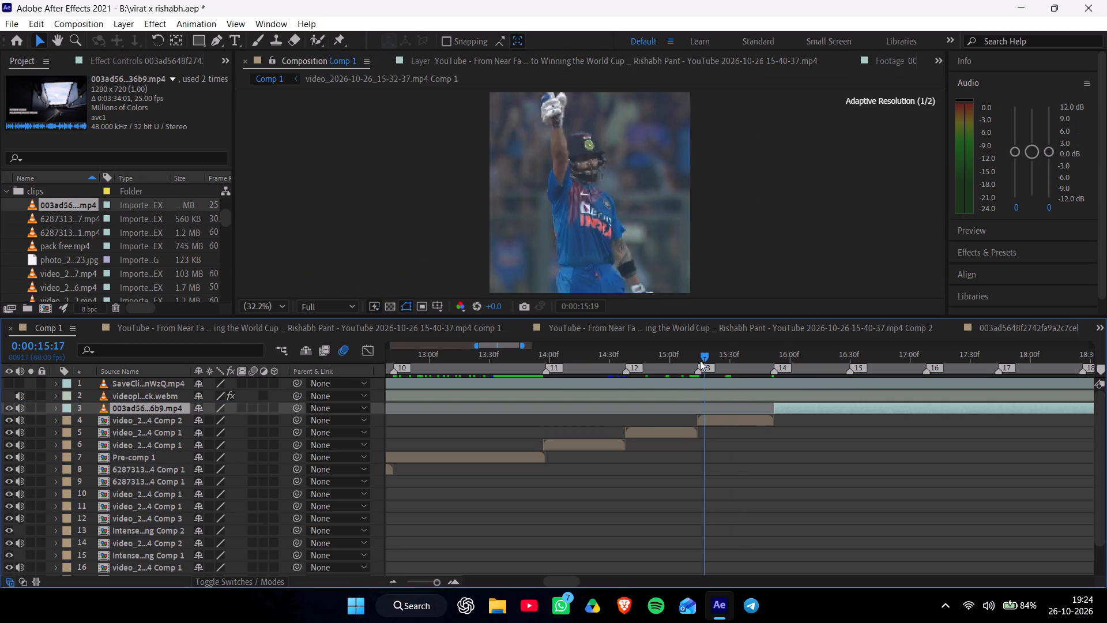
drag(700, 361, 725, 392)
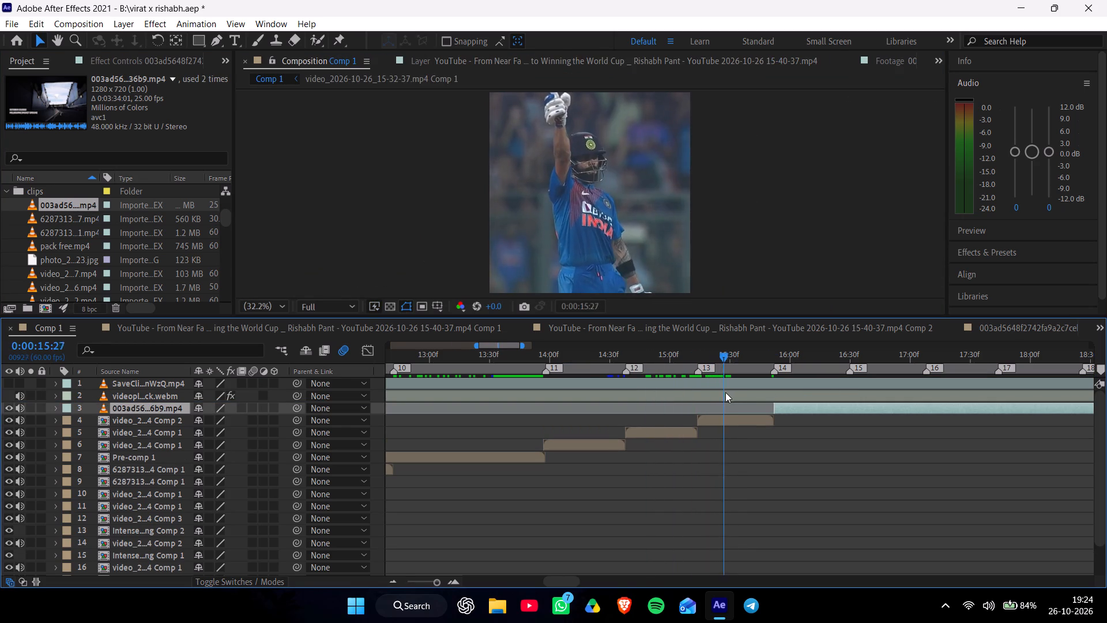
drag(725, 392, 739, 396)
click(740, 422)
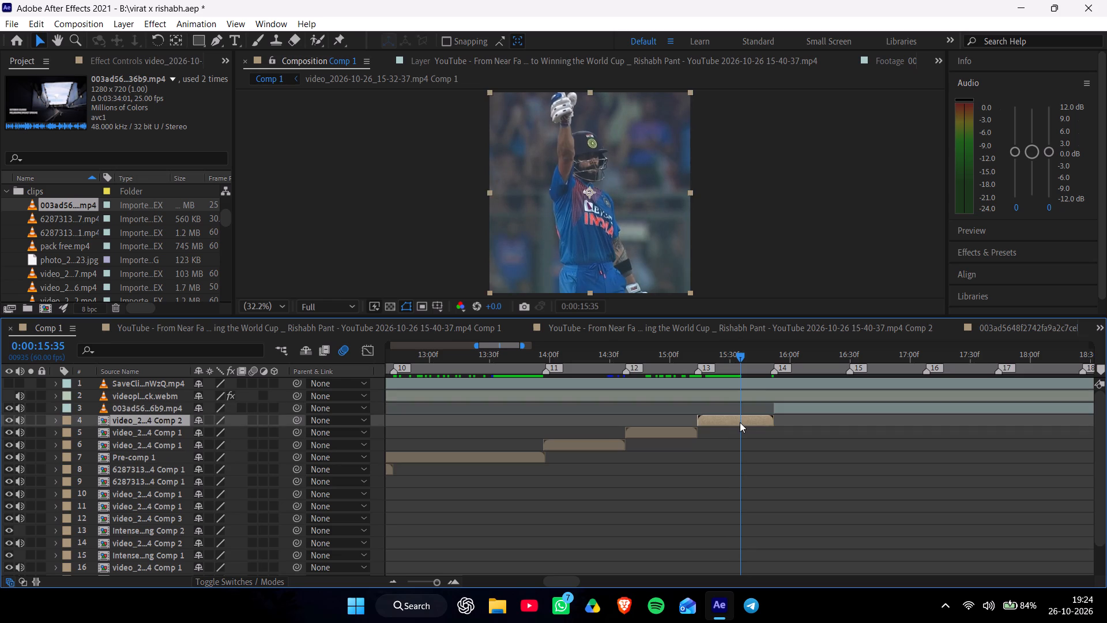
key(Delete)
drag(809, 408, 733, 426)
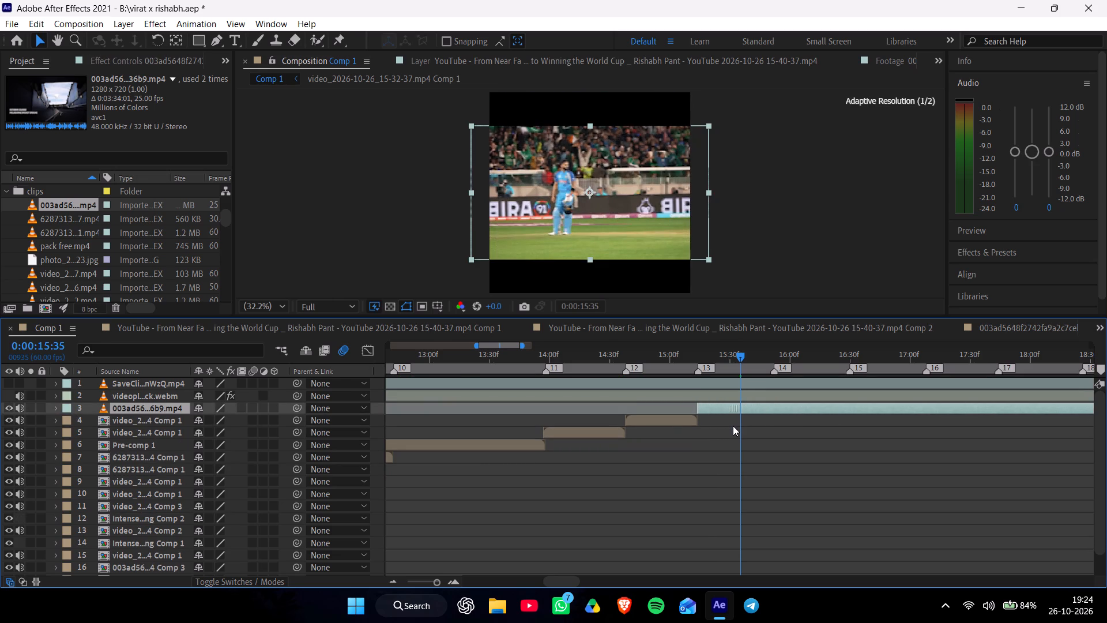
drag(733, 426, 732, 426)
Scale the 003ad56...6b9.mp4 layer to 232% and set its horizontal position to 847 to centre the batter.
key(s)
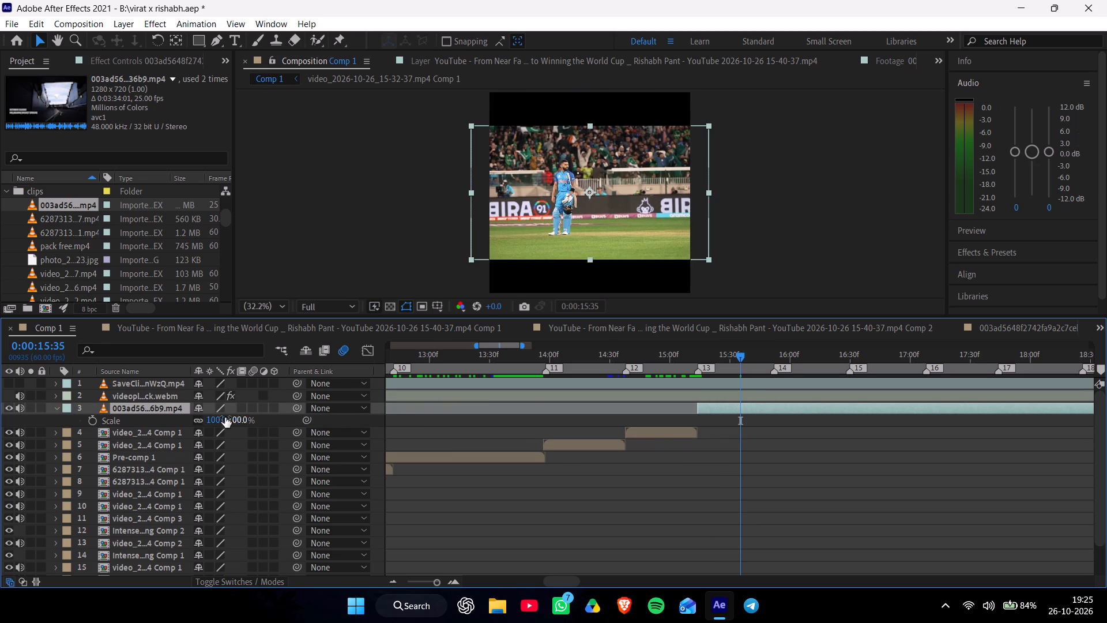
drag(217, 417, 318, 447)
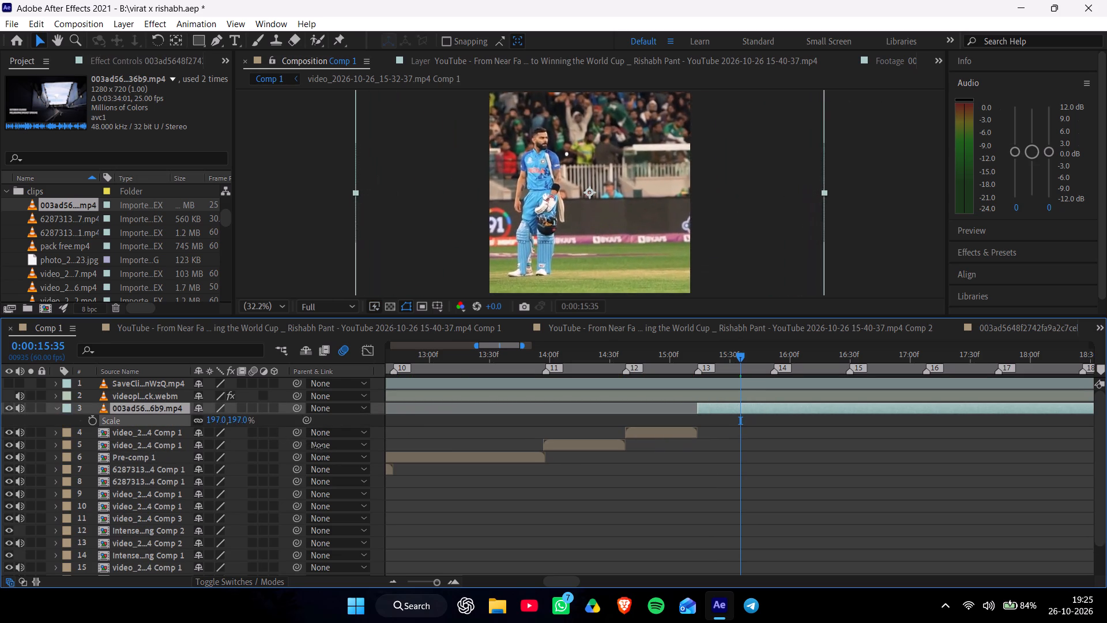
drag(318, 447, 349, 453)
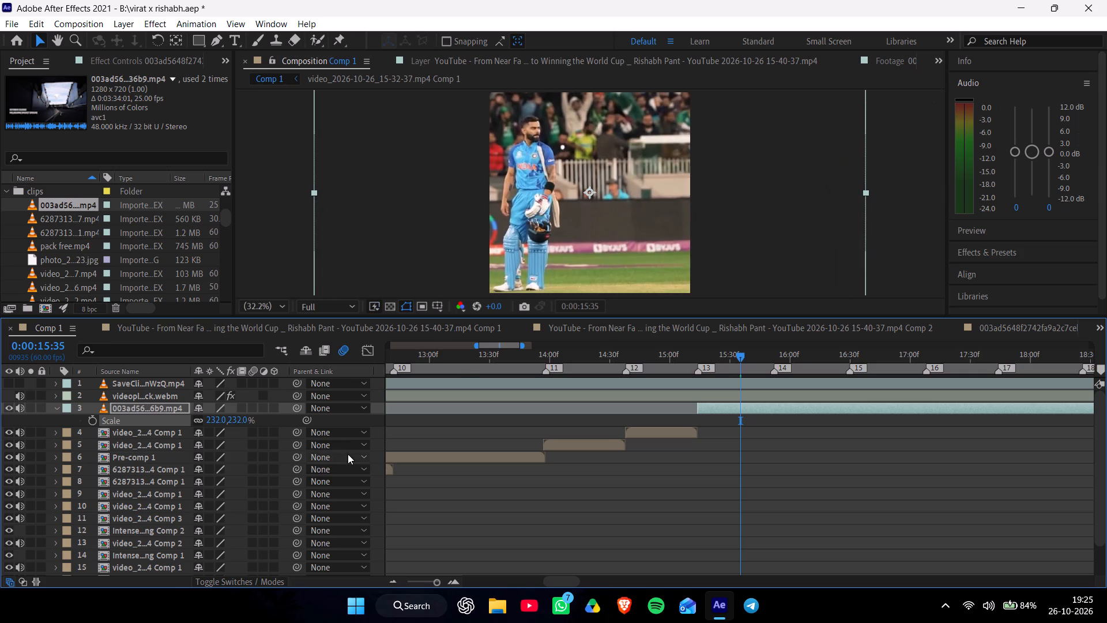
key(p)
drag(198, 418, 285, 427)
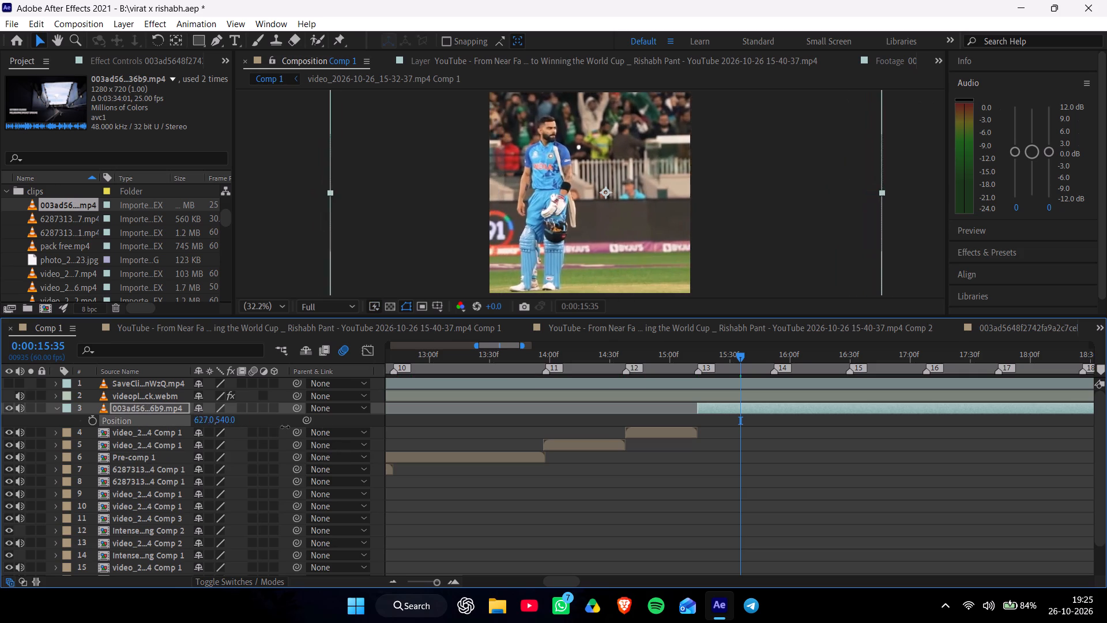
drag(285, 427, 443, 442)
Split the 003ad56...6b9.mp4 layer at marker 14 (0:00:15:52) and delete the part after it.
click(772, 358)
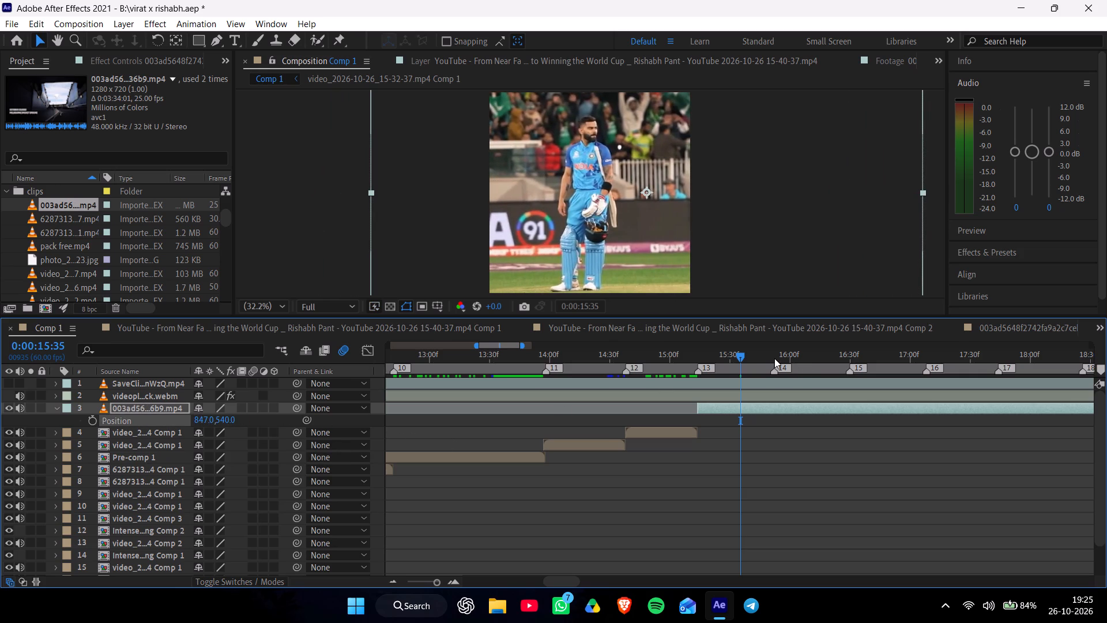
drag(777, 358, 812, 382)
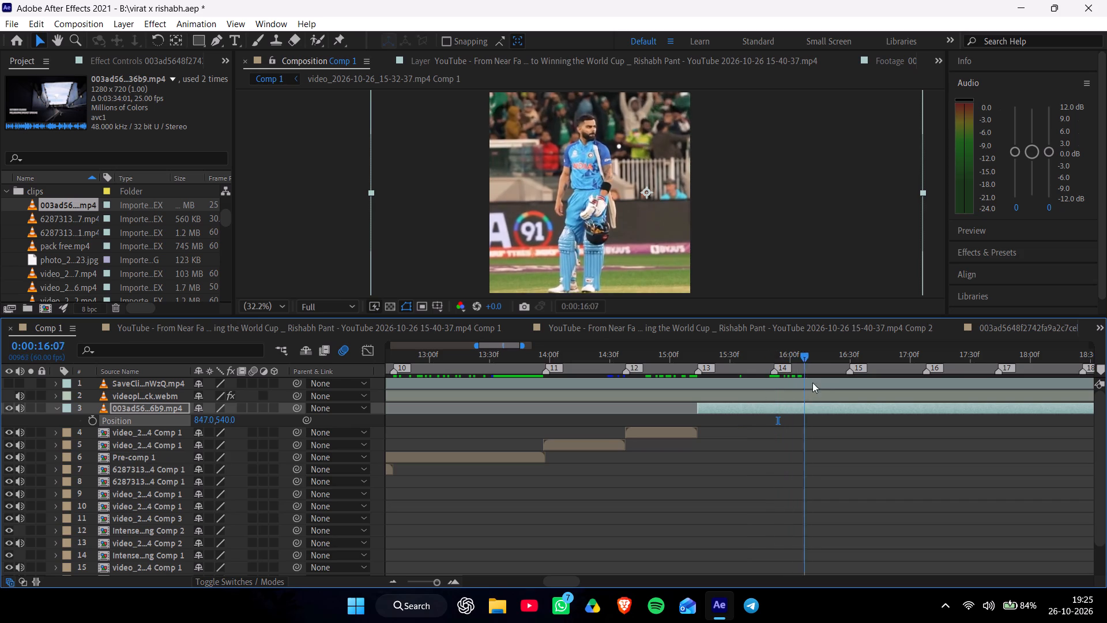
drag(812, 382, 774, 422)
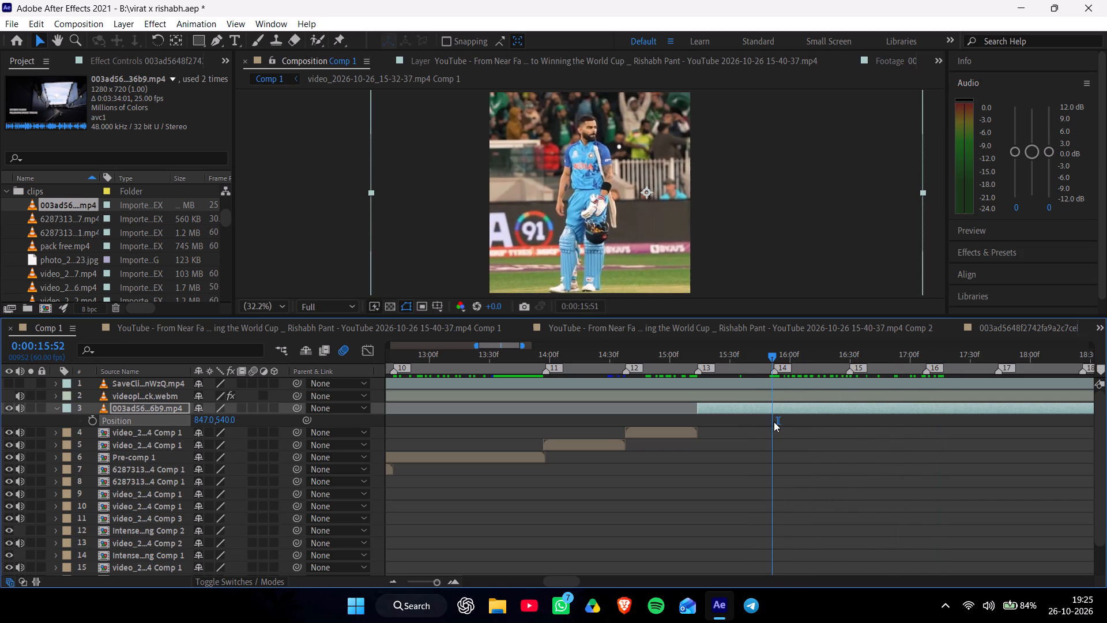
drag(774, 422, 774, 422)
key(ctrl+shift+d)
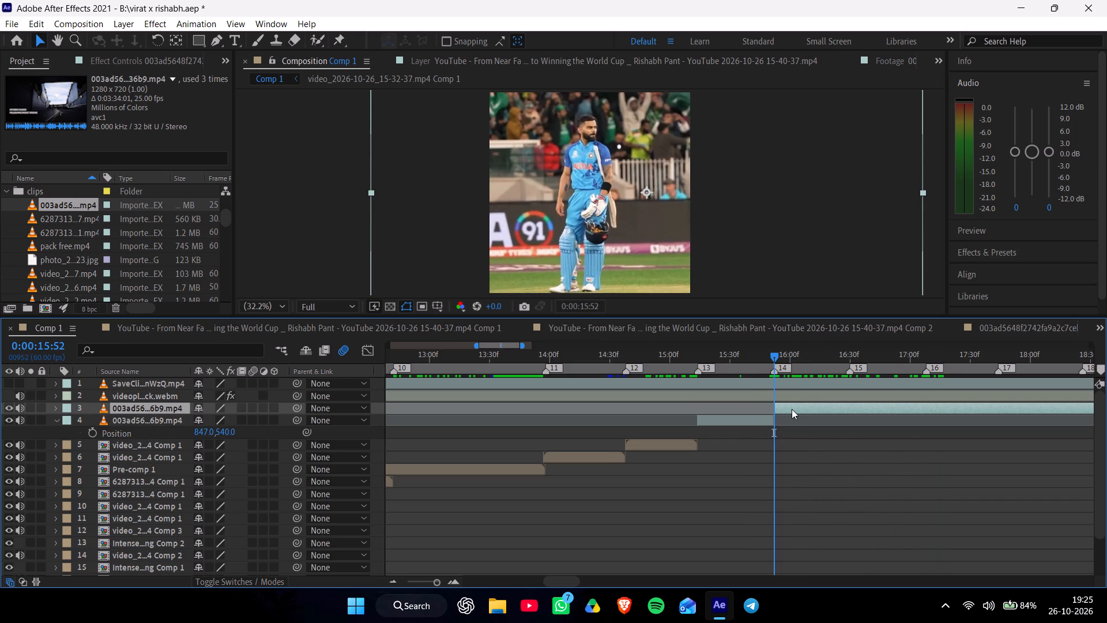
key(Delete)
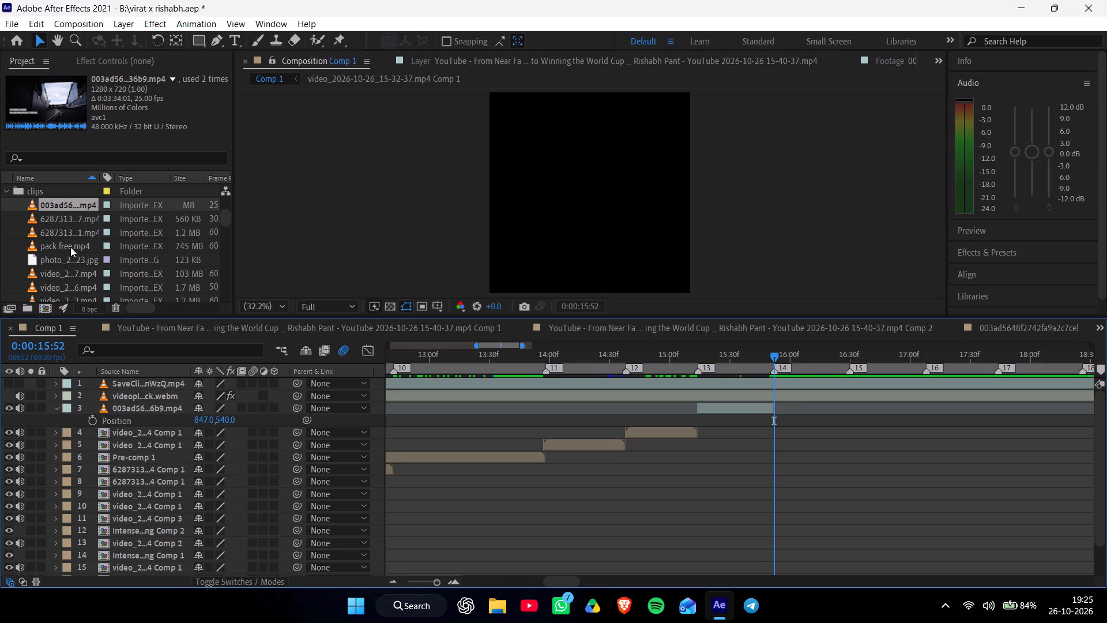
Preview the candidate source videos in the clips folder, including 6287313177625498437.mp4 and video_2026-10-26_15-34-02.mp4, looking for the shot at marker 14.
click(49, 231)
double_click(68, 216)
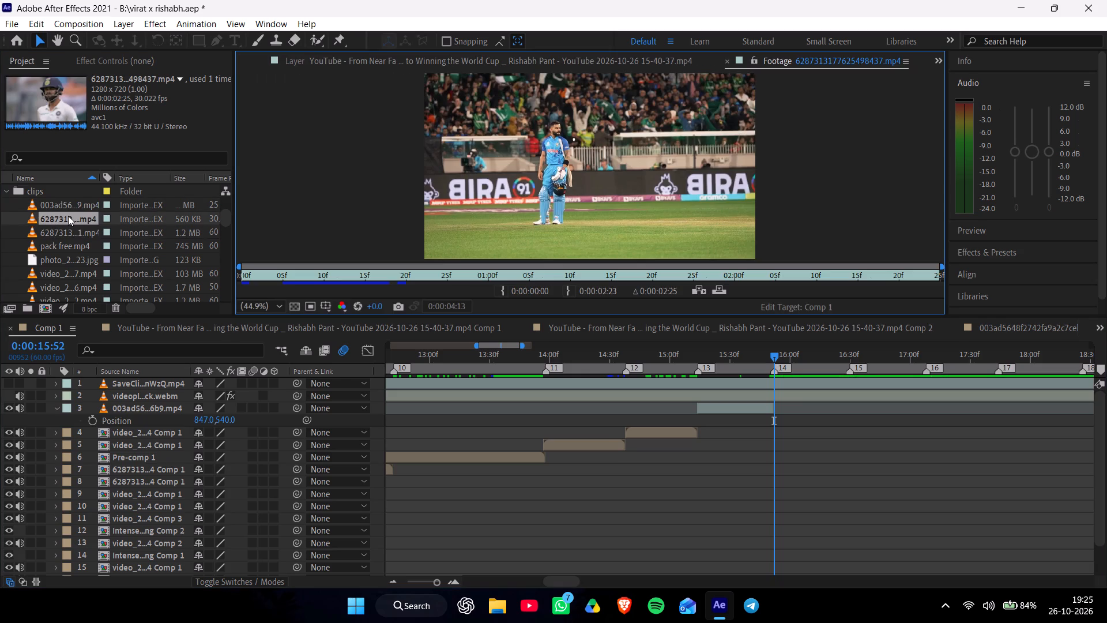
click(258, 280)
drag(276, 278, 288, 279)
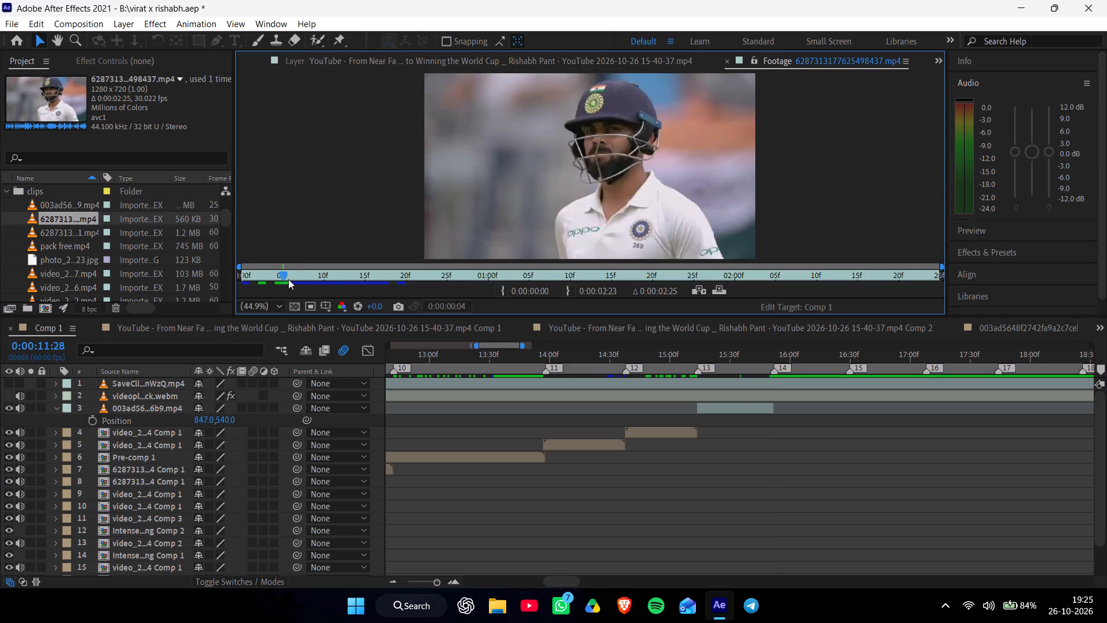
drag(288, 279, 297, 280)
double_click(57, 280)
double_click(63, 269)
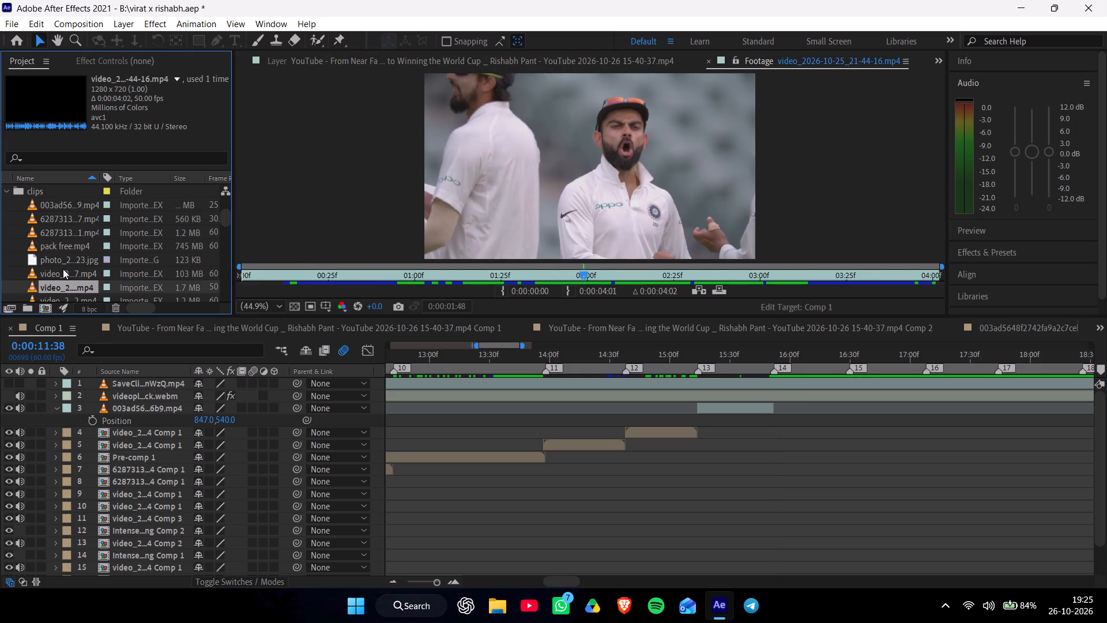
double_click(70, 273)
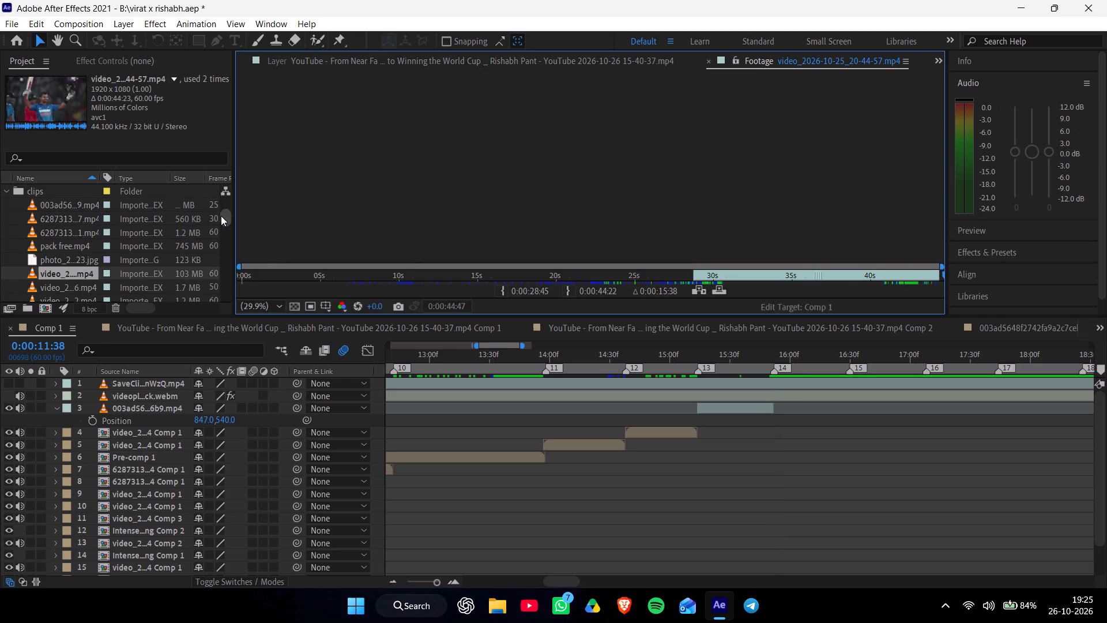
drag(224, 217, 226, 237)
double_click(66, 222)
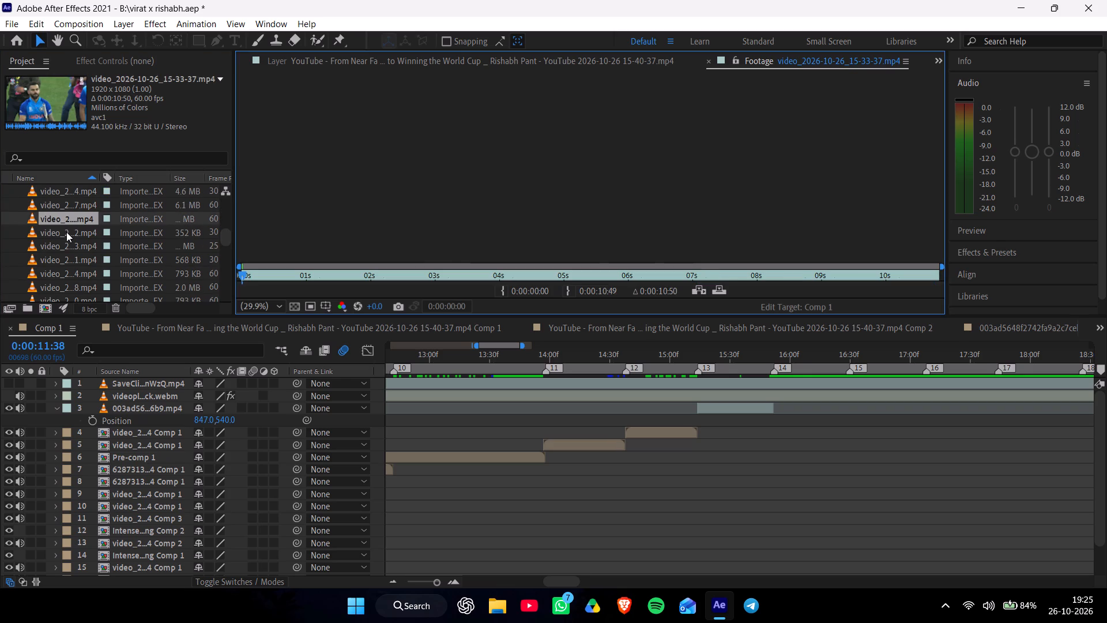
double_click(66, 232)
double_click(65, 227)
triple_click(69, 245)
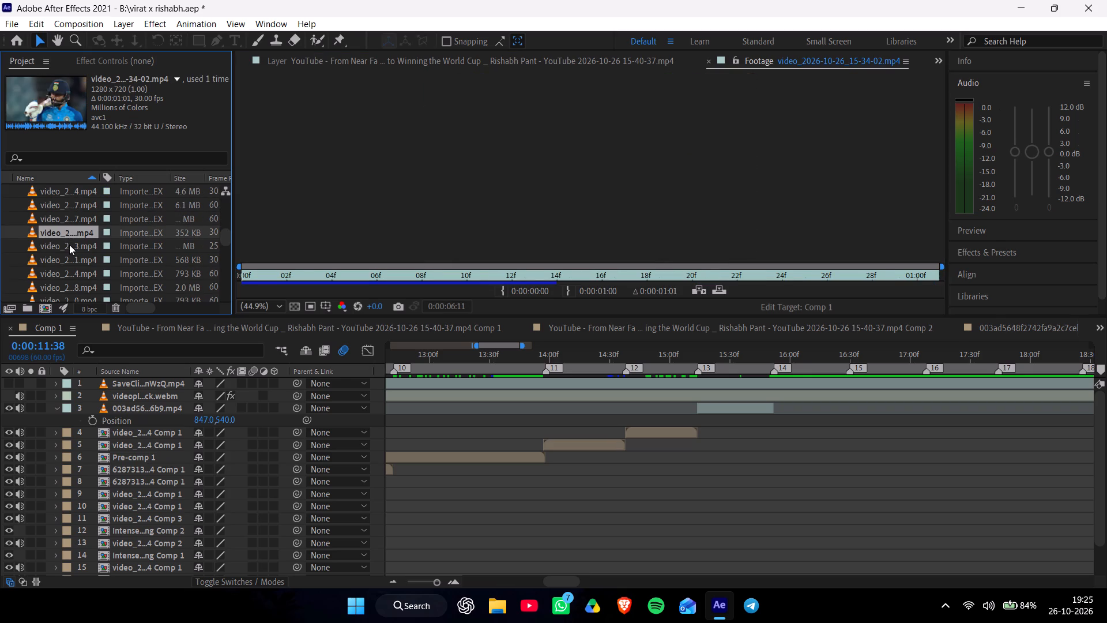
click(49, 237)
click(59, 253)
click(59, 246)
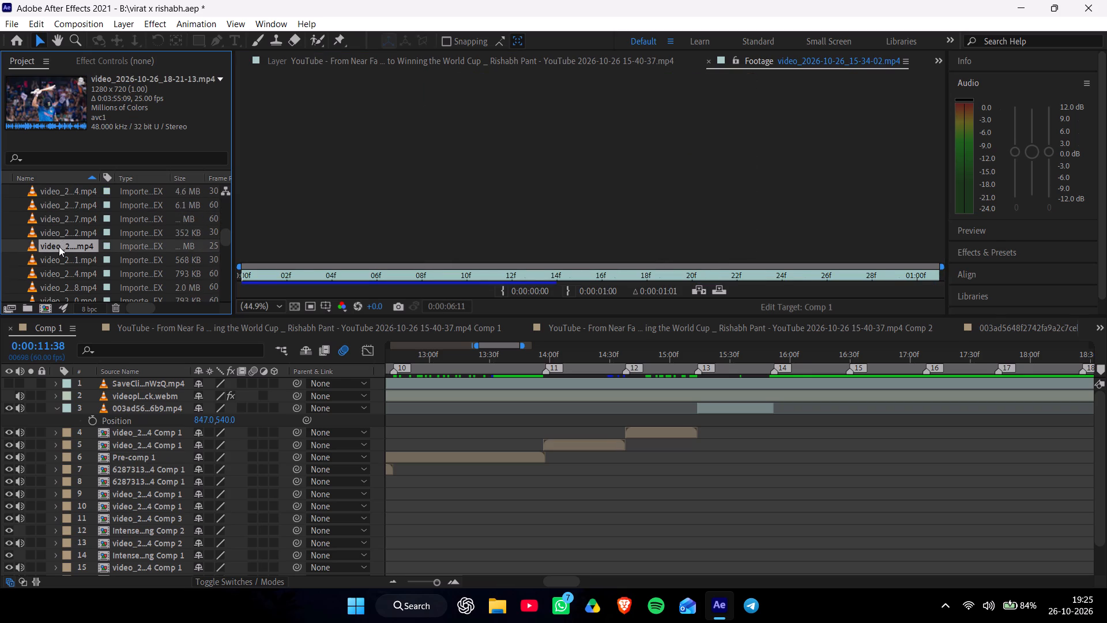
click(66, 265)
click(63, 250)
drag(263, 275, 759, 303)
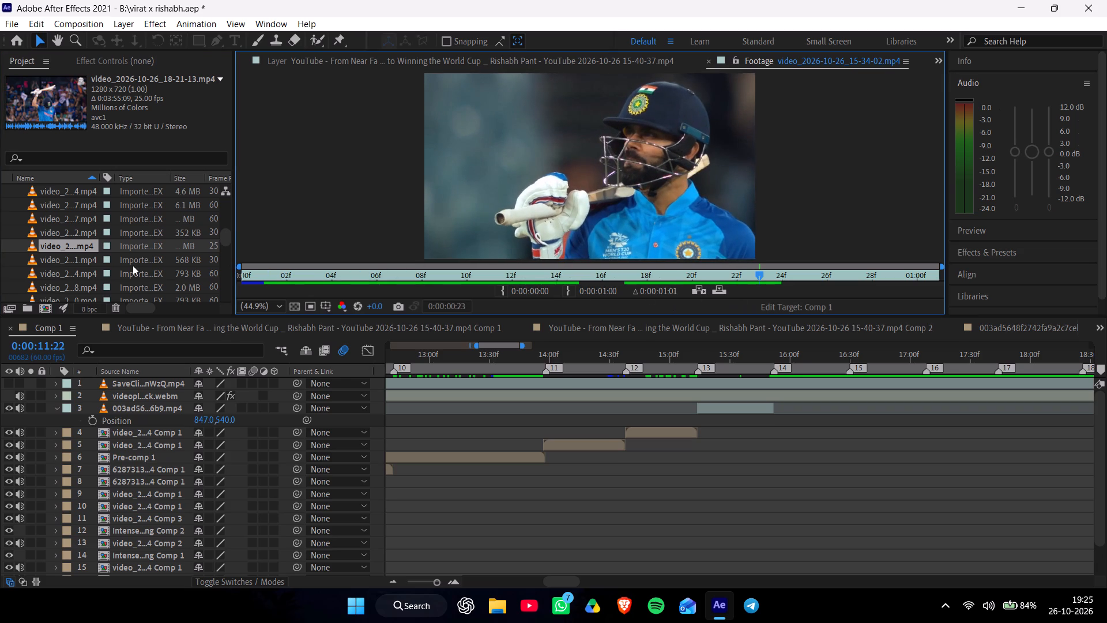
Scrub through the video_2026-10-26_18-21-13.mp4 footage to look for a usable Virat Kohli shot for marker 14.
double_click(71, 244)
drag(372, 275, 373, 275)
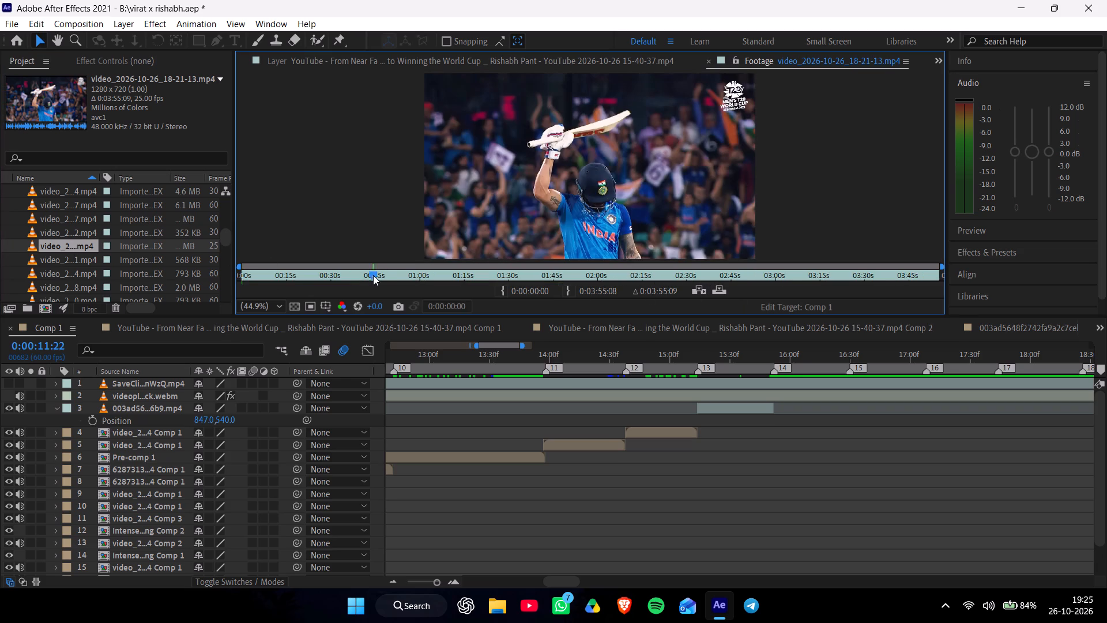
drag(373, 275, 549, 299)
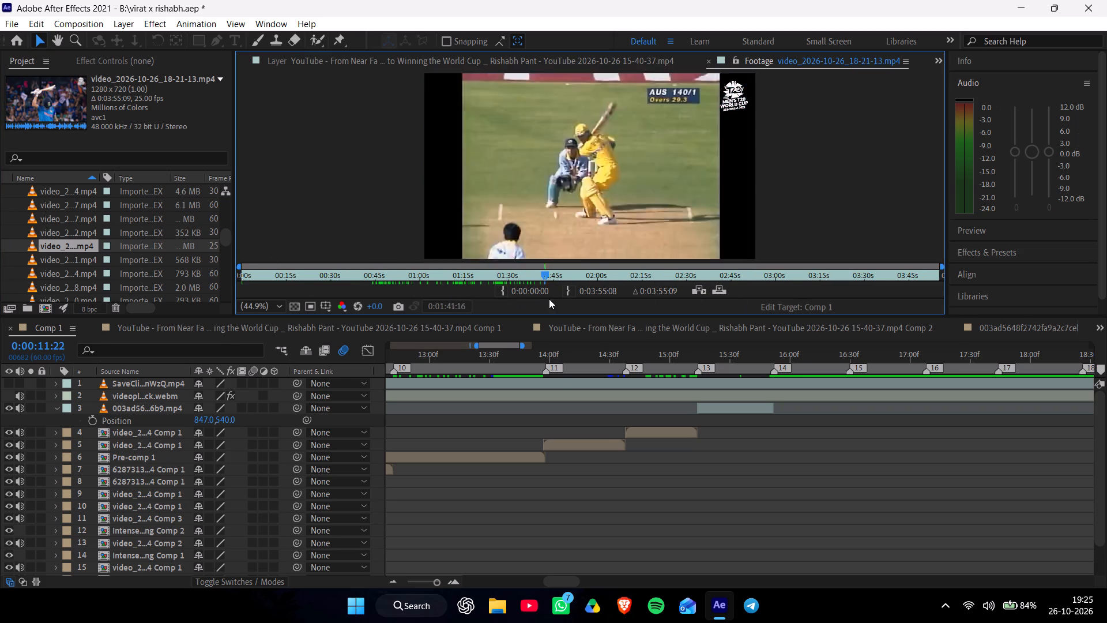
drag(549, 299, 697, 309)
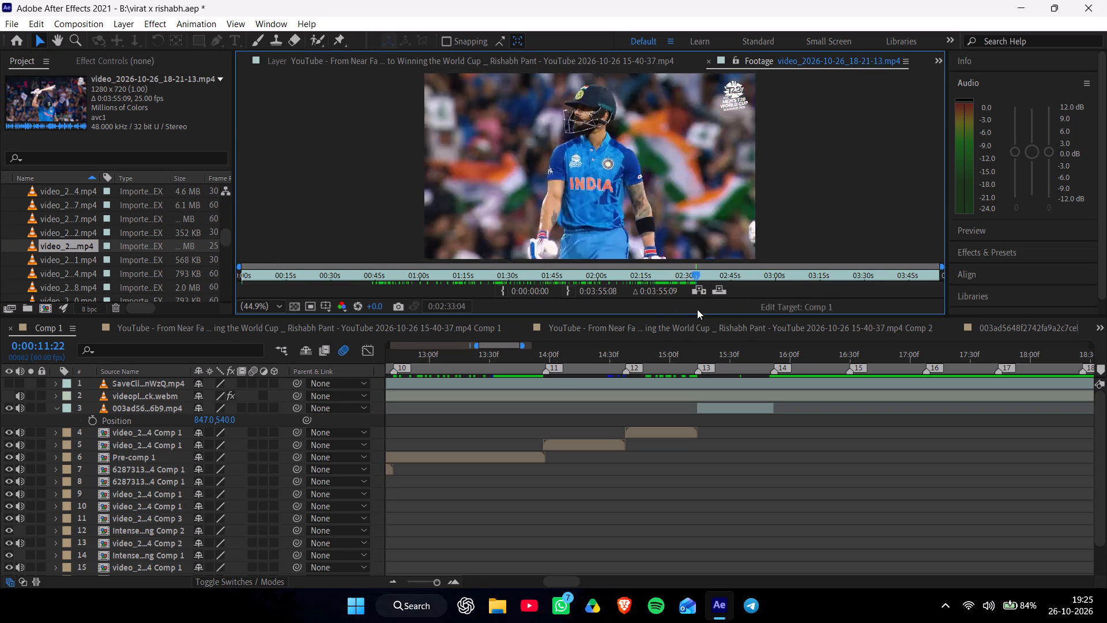
drag(697, 309, 731, 311)
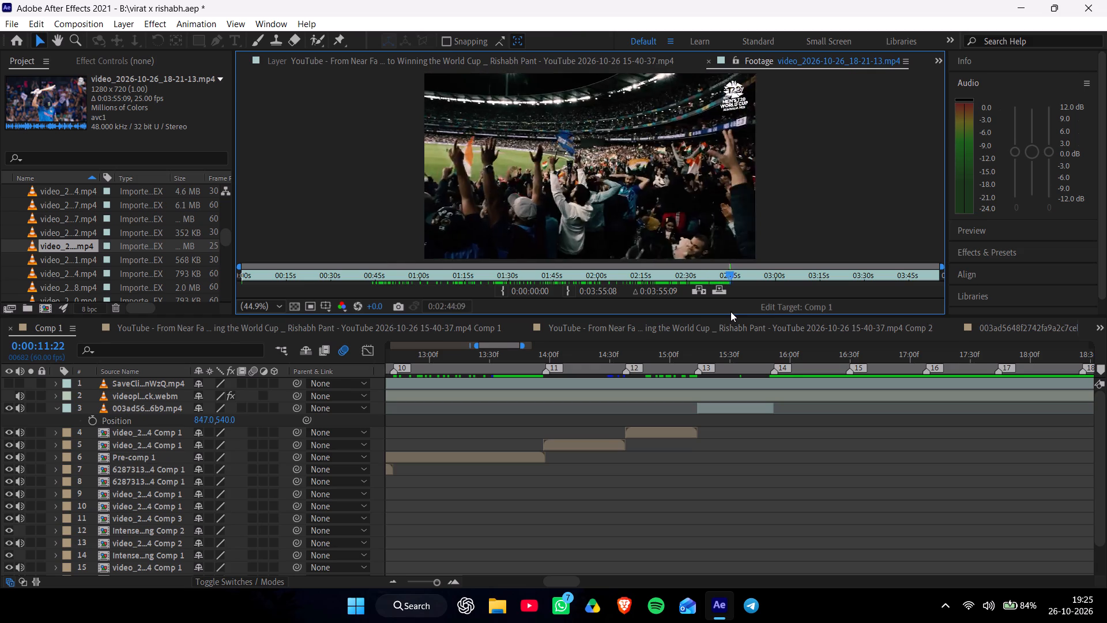
drag(731, 311, 805, 317)
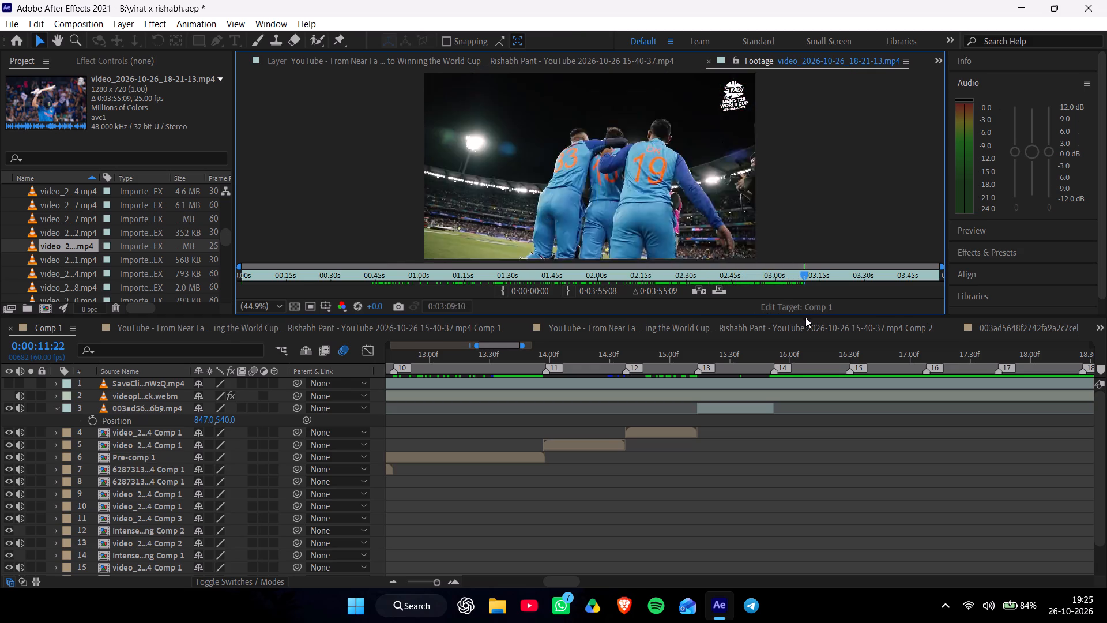
drag(805, 317, 877, 326)
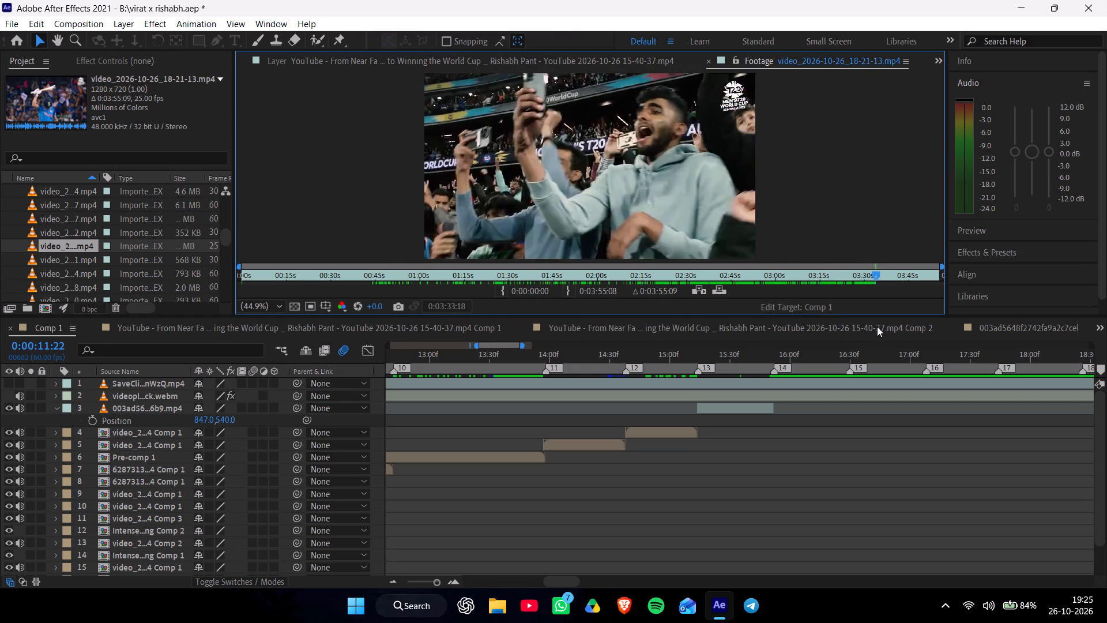
drag(877, 326, 917, 332)
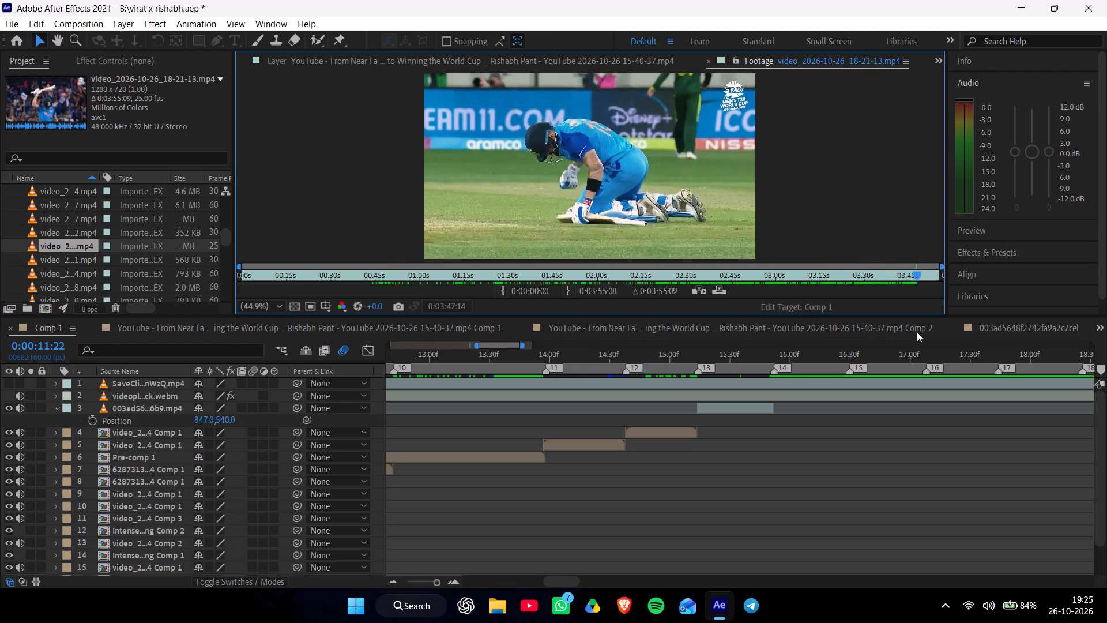
drag(917, 332, 897, 341)
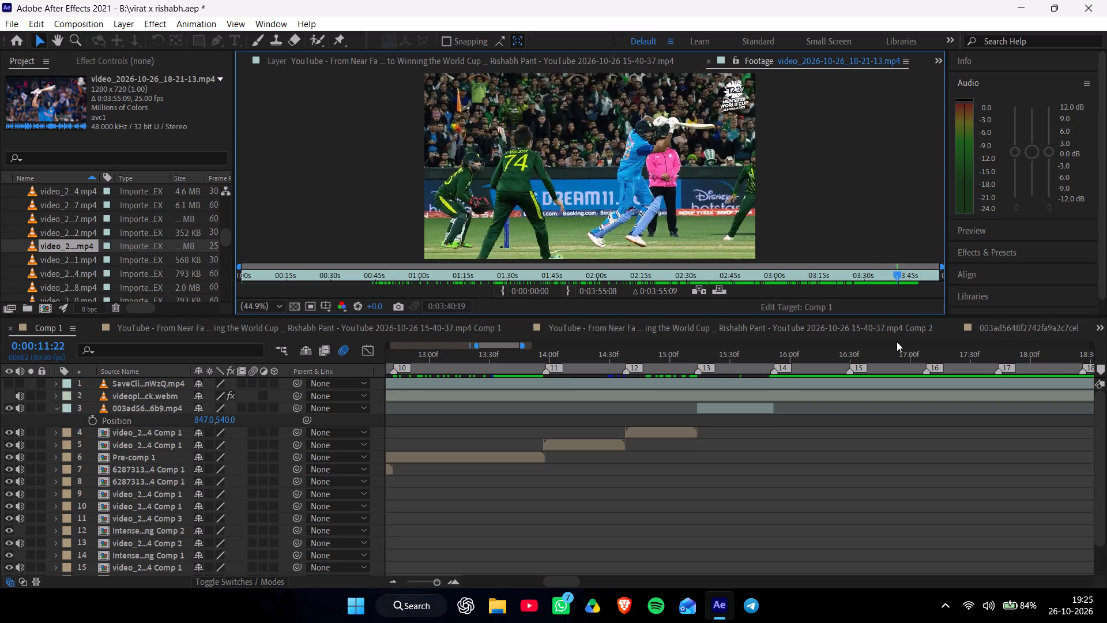
drag(897, 341, 665, 345)
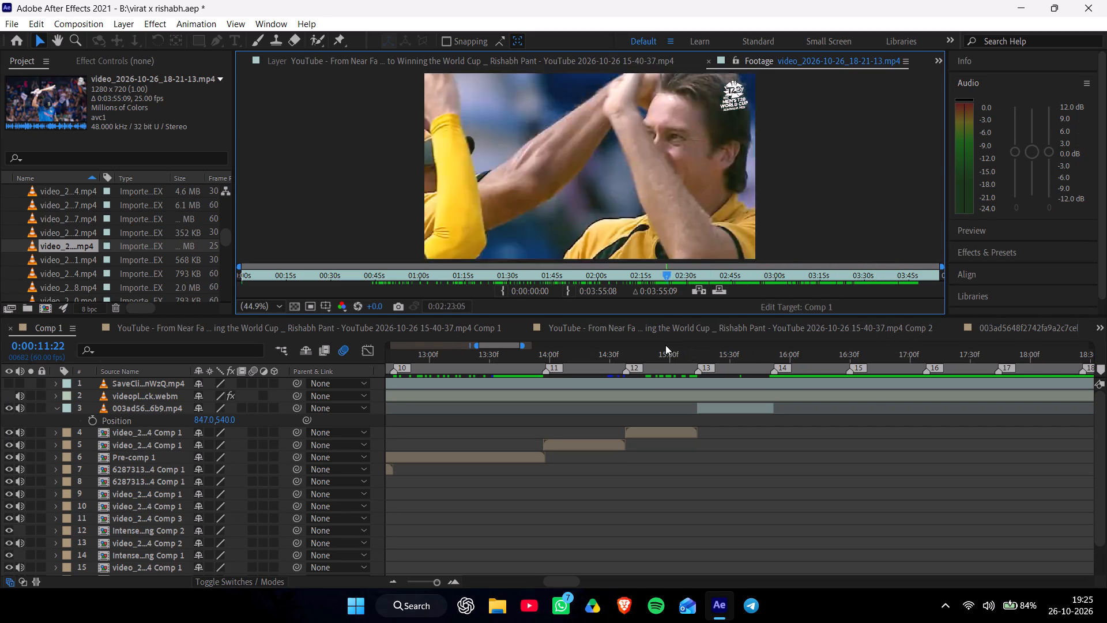
drag(665, 345, 585, 345)
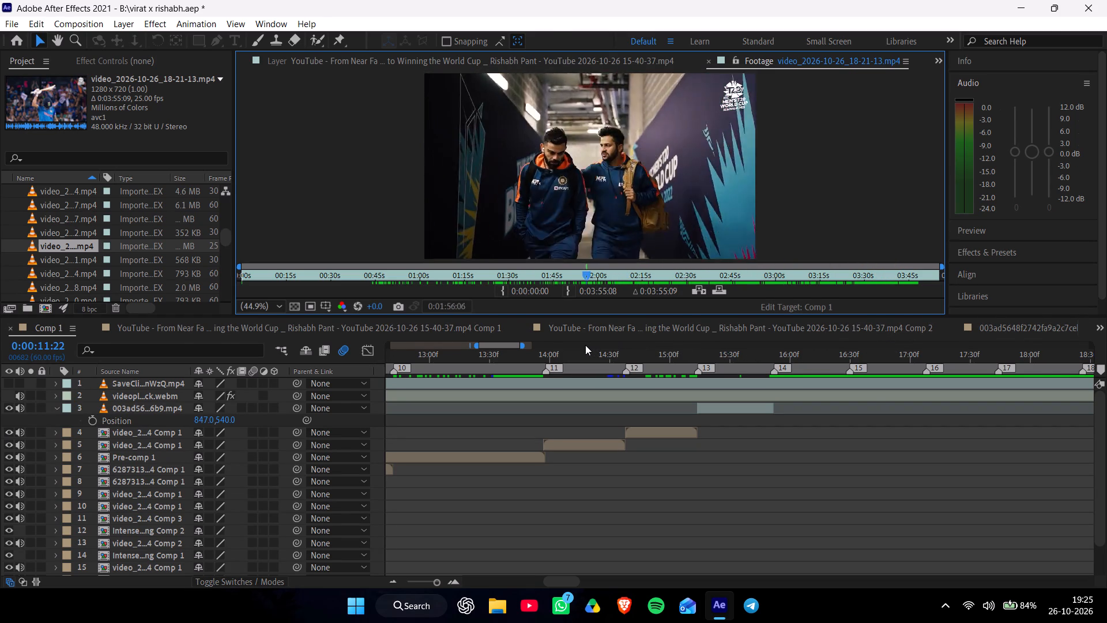
drag(585, 345, 520, 345)
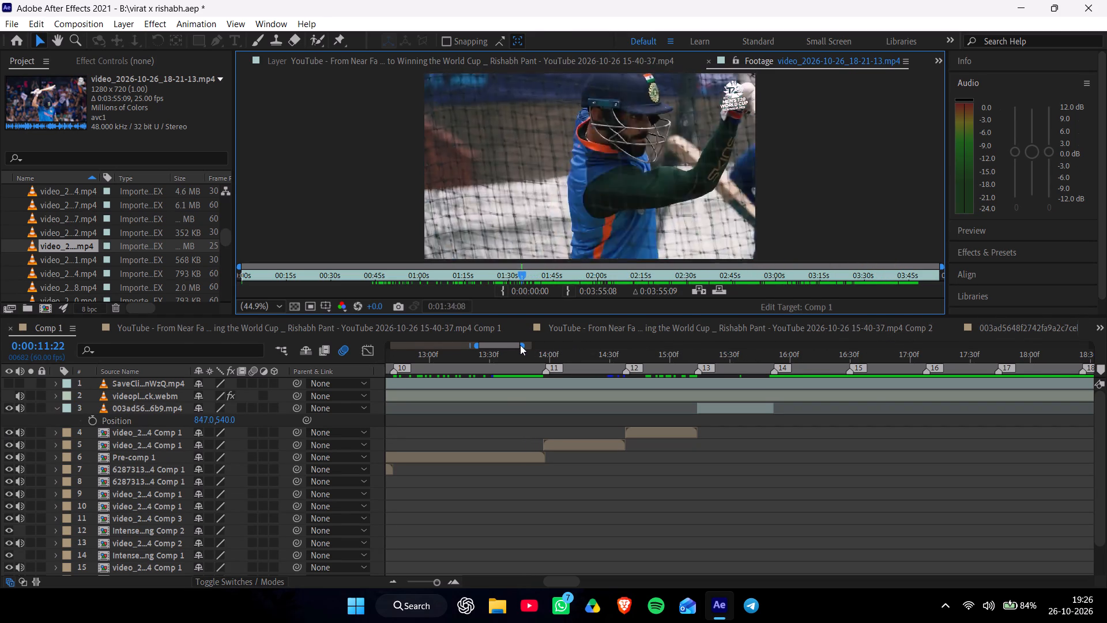
drag(520, 345, 476, 344)
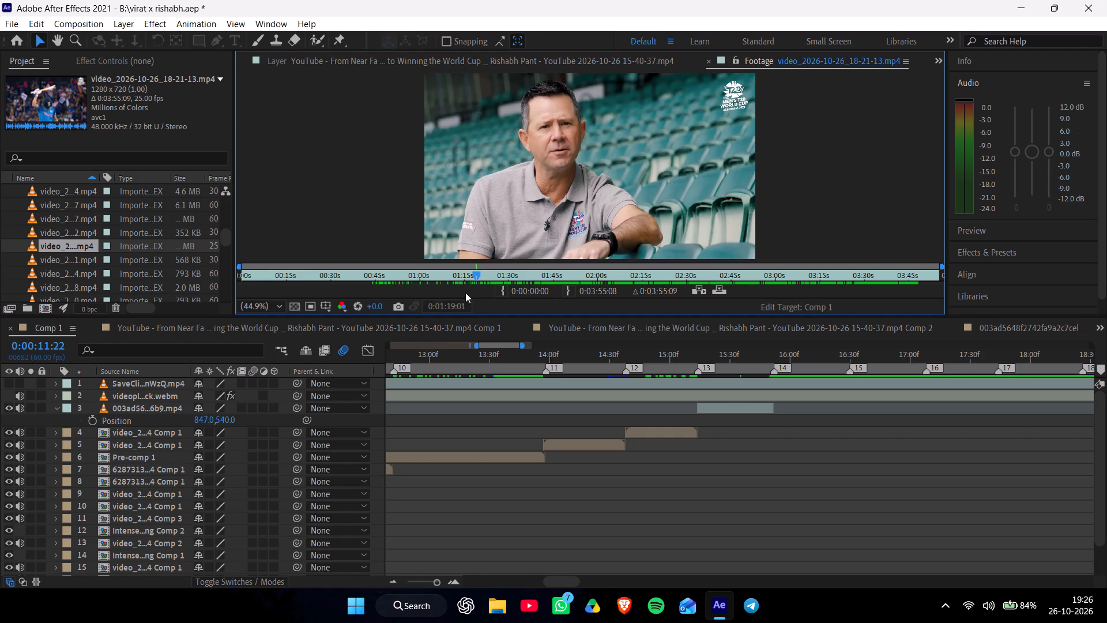
drag(465, 279, 423, 280)
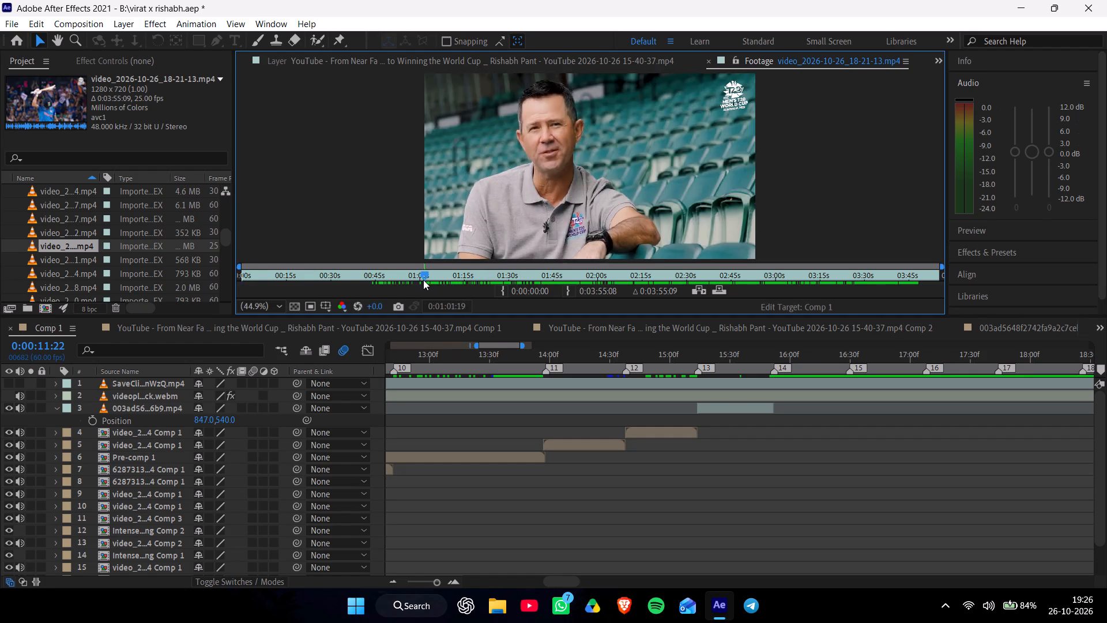
drag(423, 280, 371, 284)
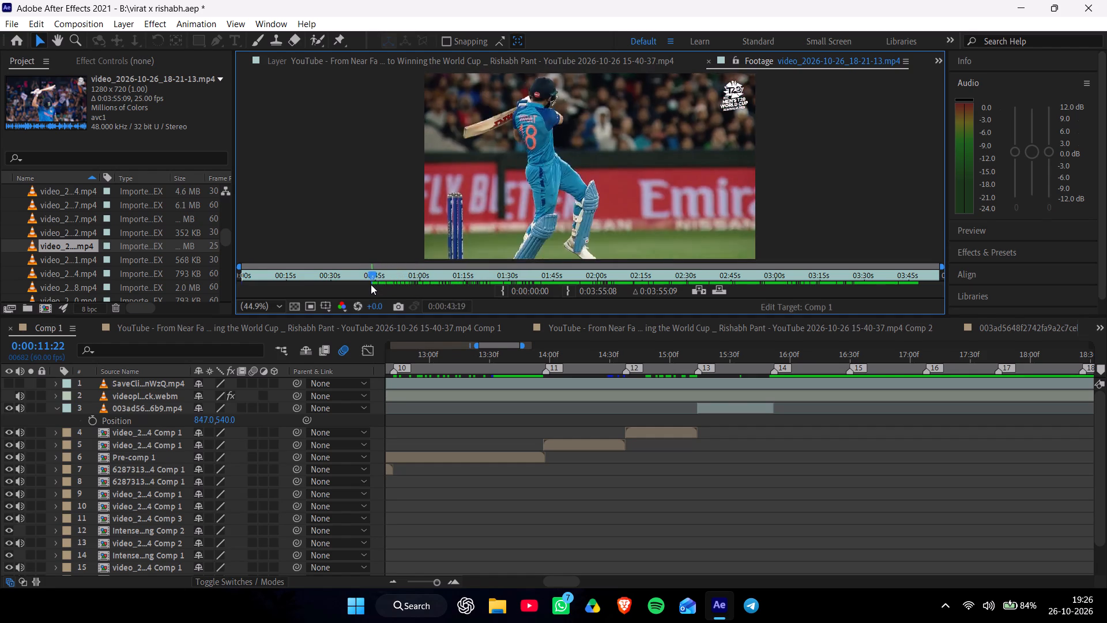
drag(371, 284, 356, 286)
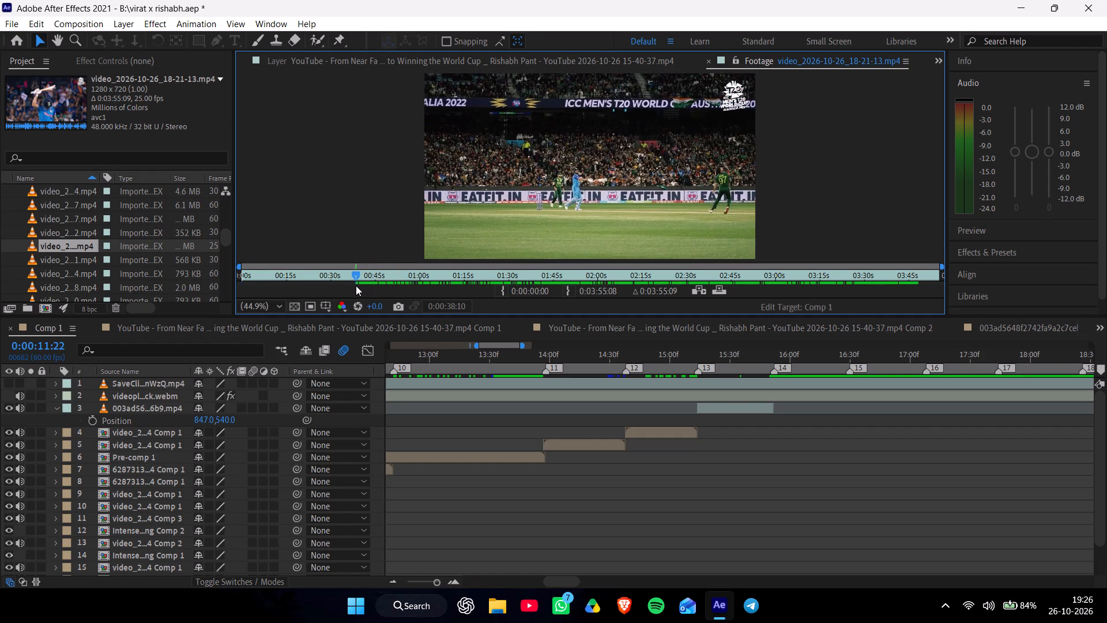
drag(356, 286, 361, 286)
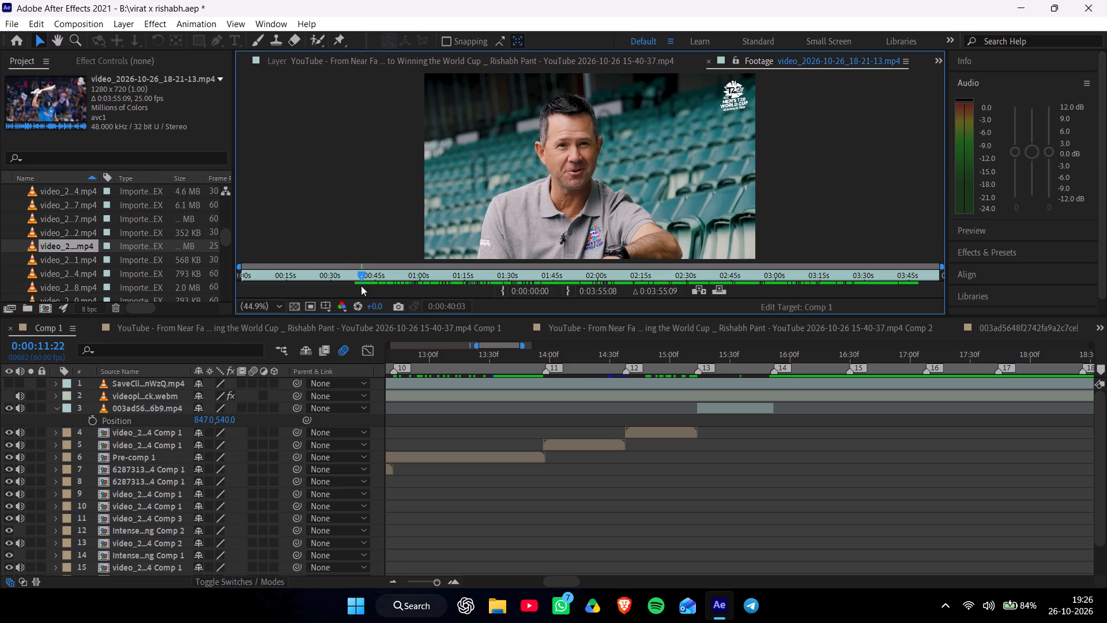
drag(361, 286, 316, 288)
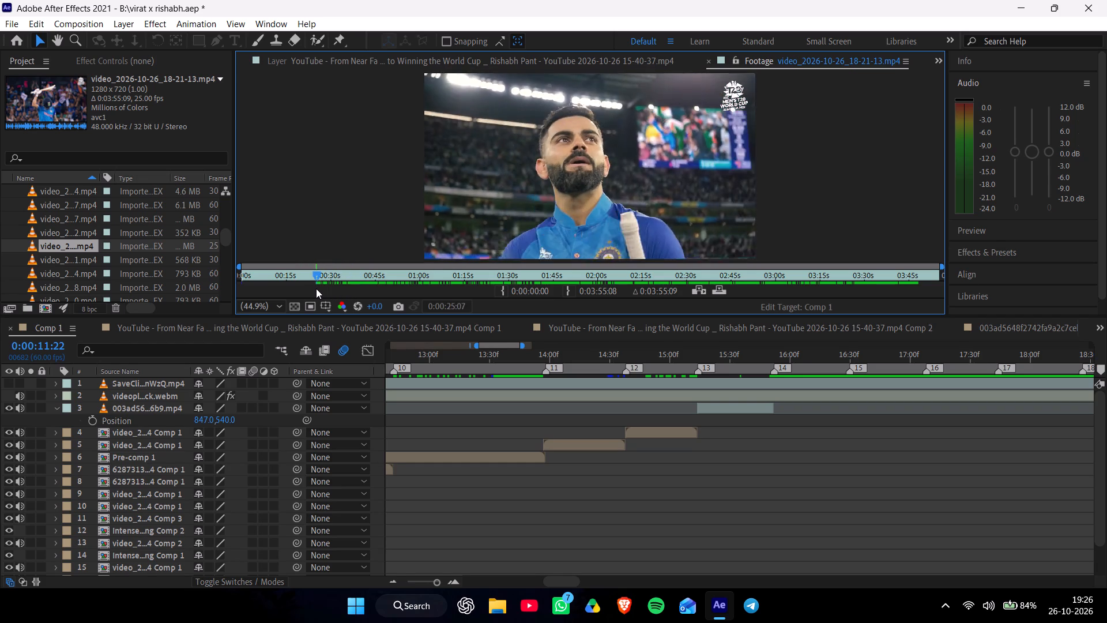
drag(316, 288, 325, 291)
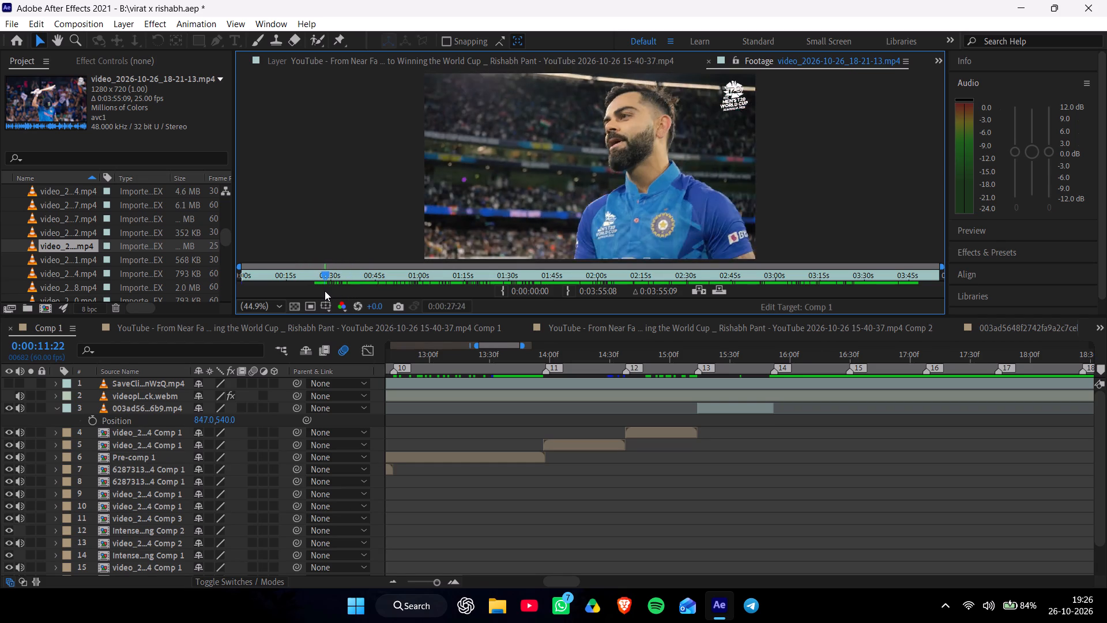
drag(325, 291, 299, 297)
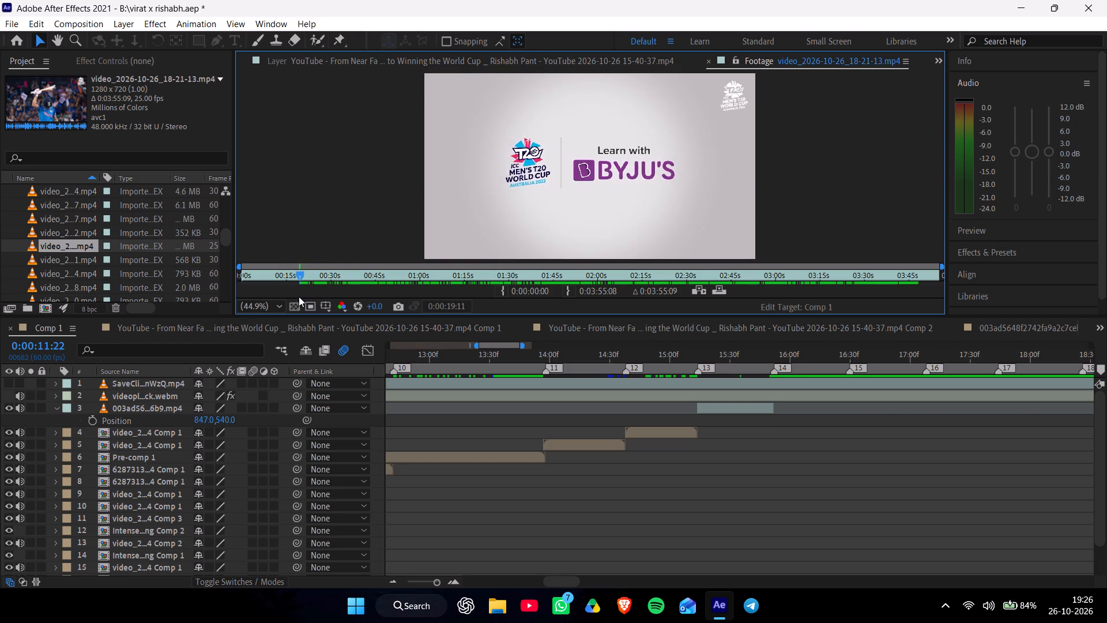
drag(299, 297, 265, 302)
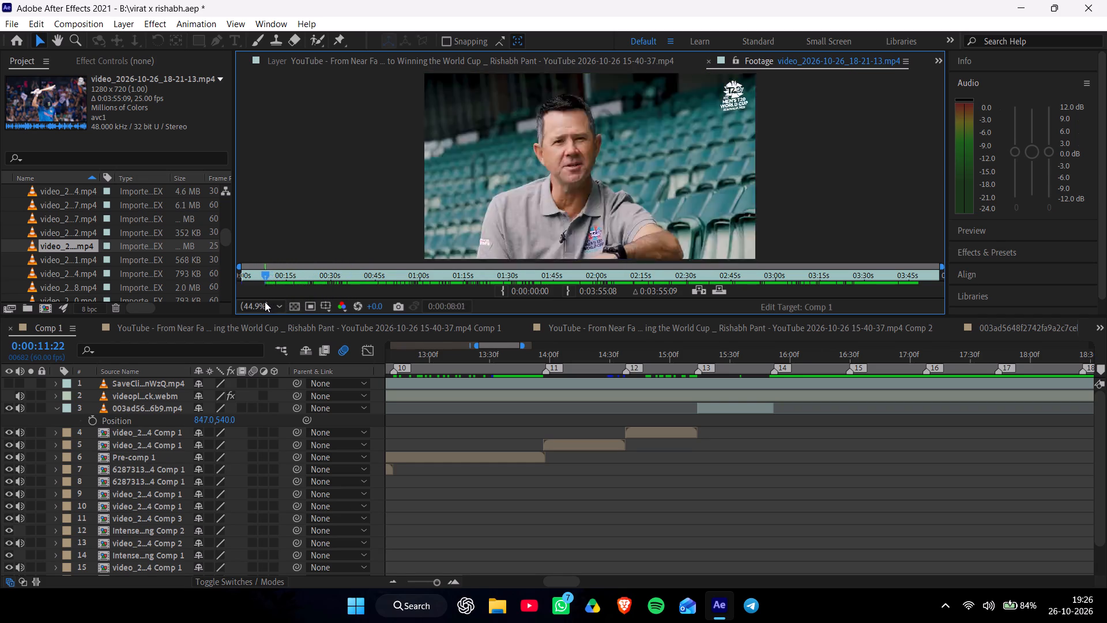
Return the video_2026-10-26_18-21-13.mp4 footage preview to its first frame, showing the batter with the raised bat.
drag(265, 302, 229, 305)
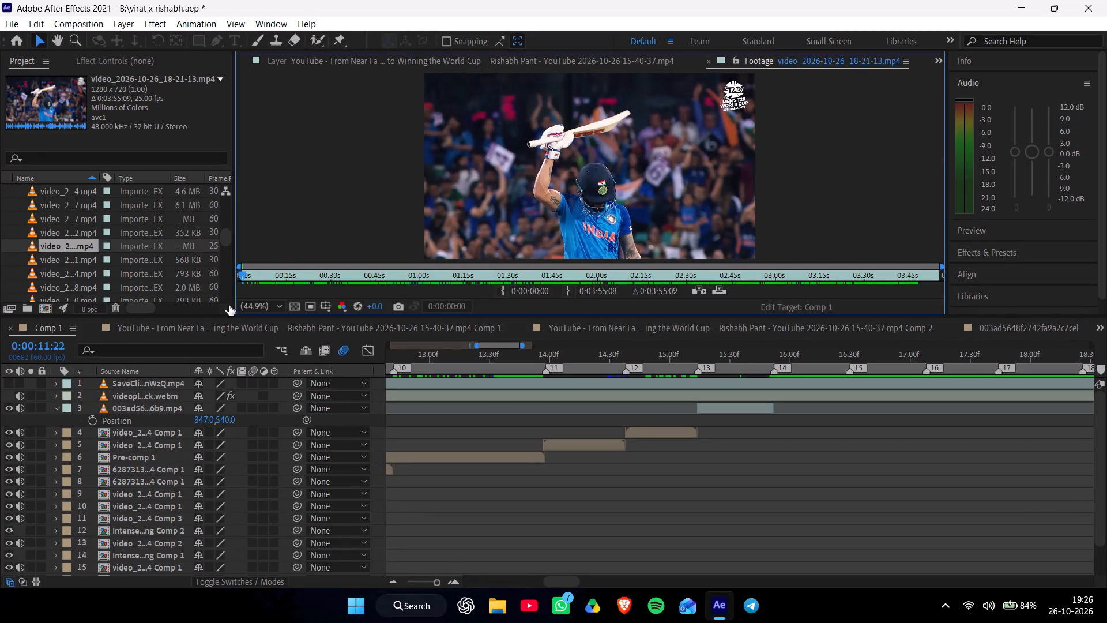
Switch to Telegram.
click(751, 607)
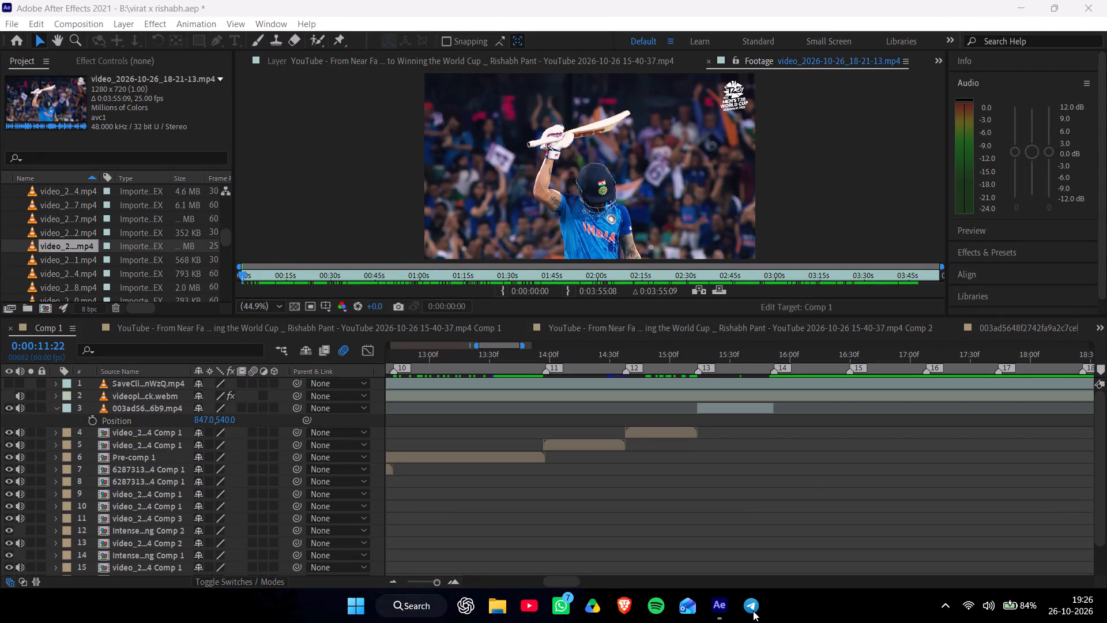
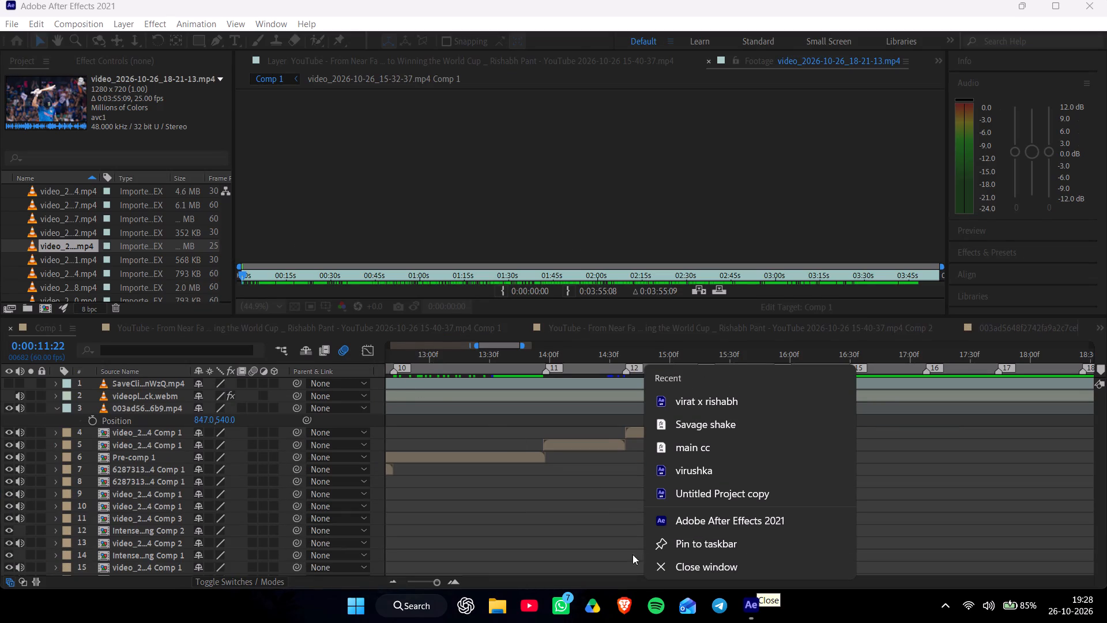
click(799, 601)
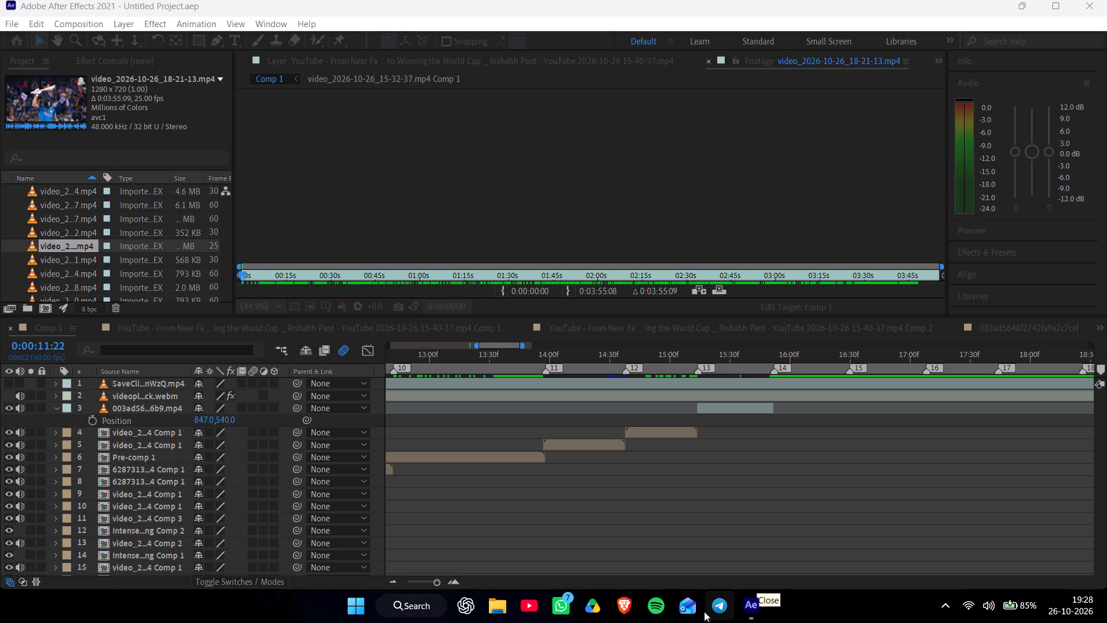
Run Wise Memory Optimizer from the desktop to free up system memory.
double_click(39, 410)
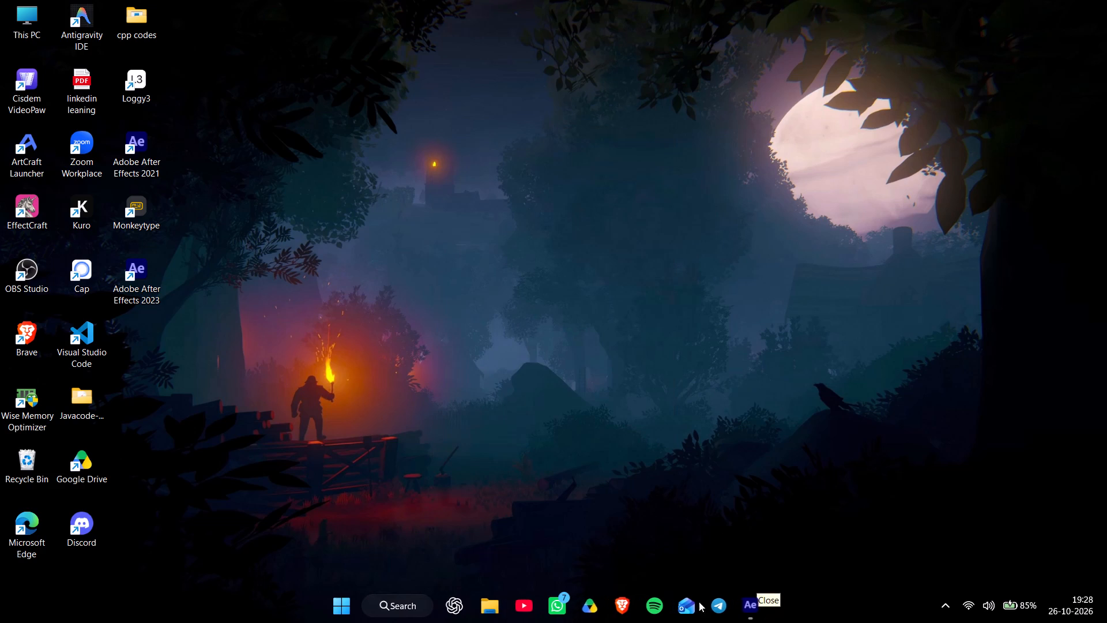
Close the unresponsive After Effects session and relaunch Adobe After Effects 2021 from the desktop.
click(751, 603)
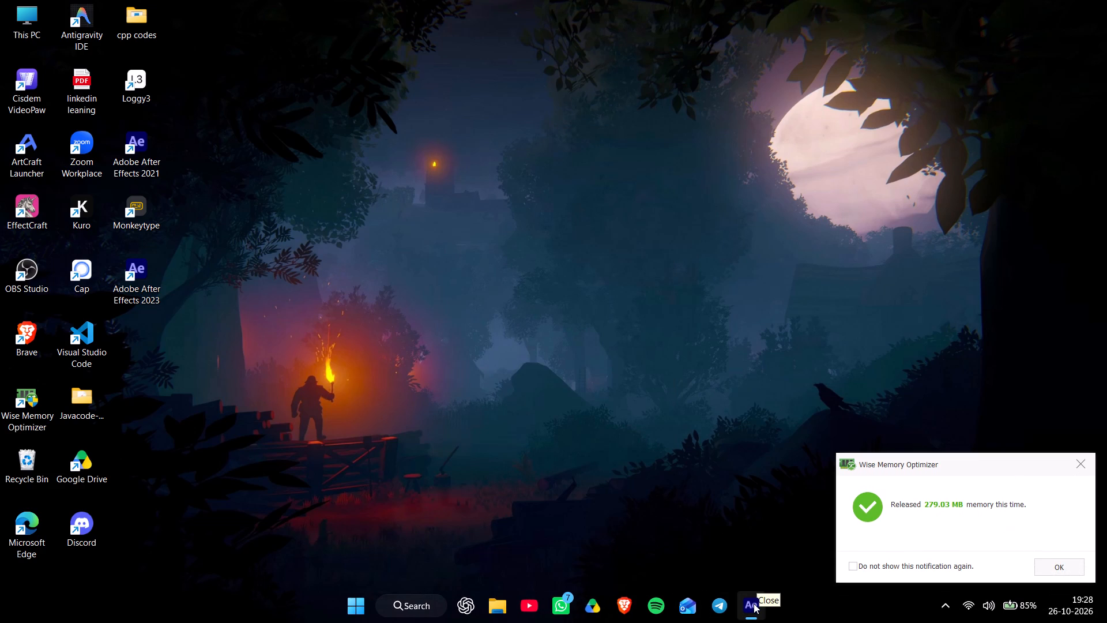
click(747, 534)
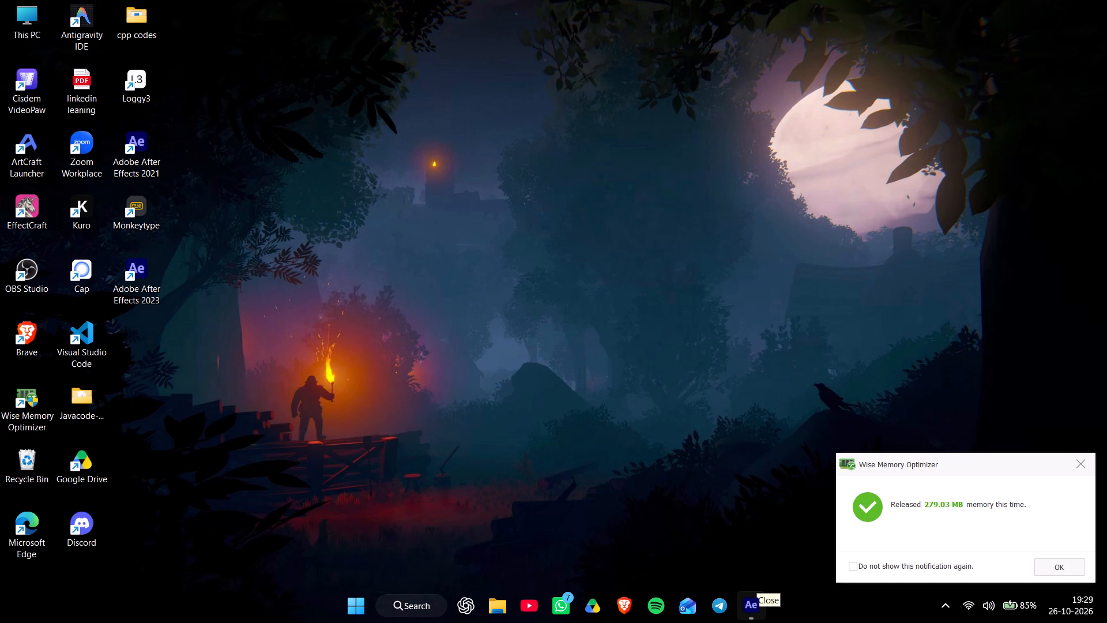
click(757, 622)
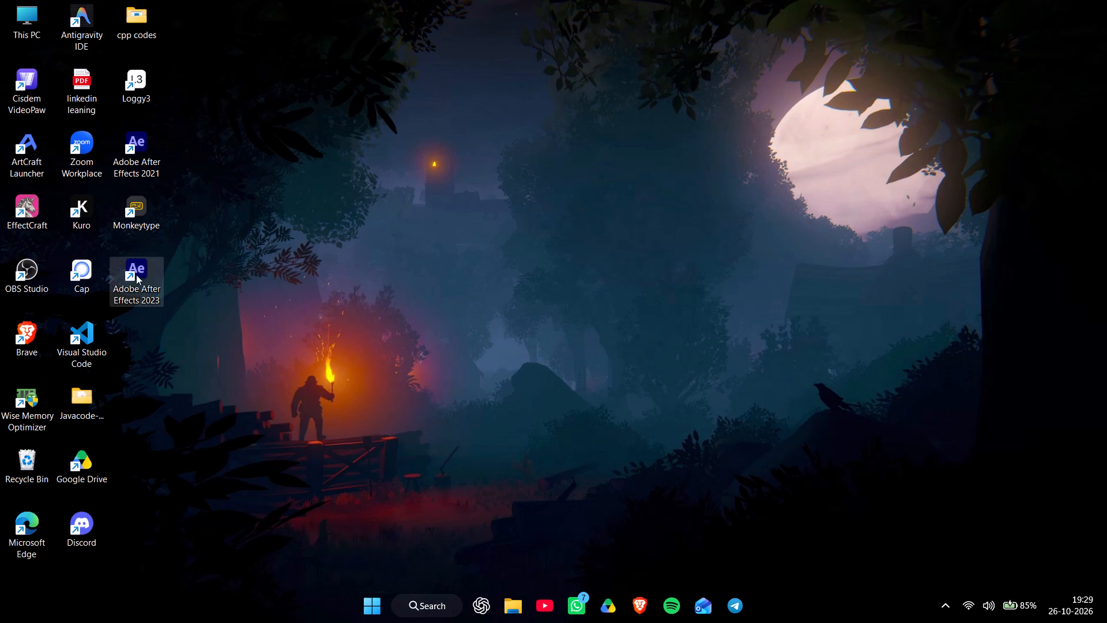
double_click(144, 168)
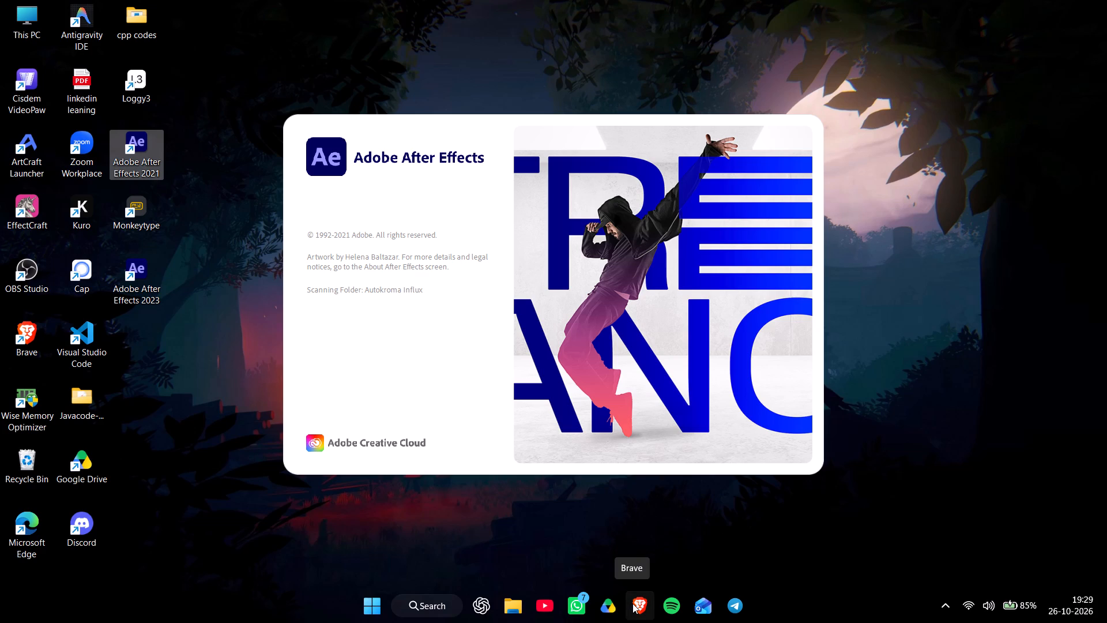
click(167, 351)
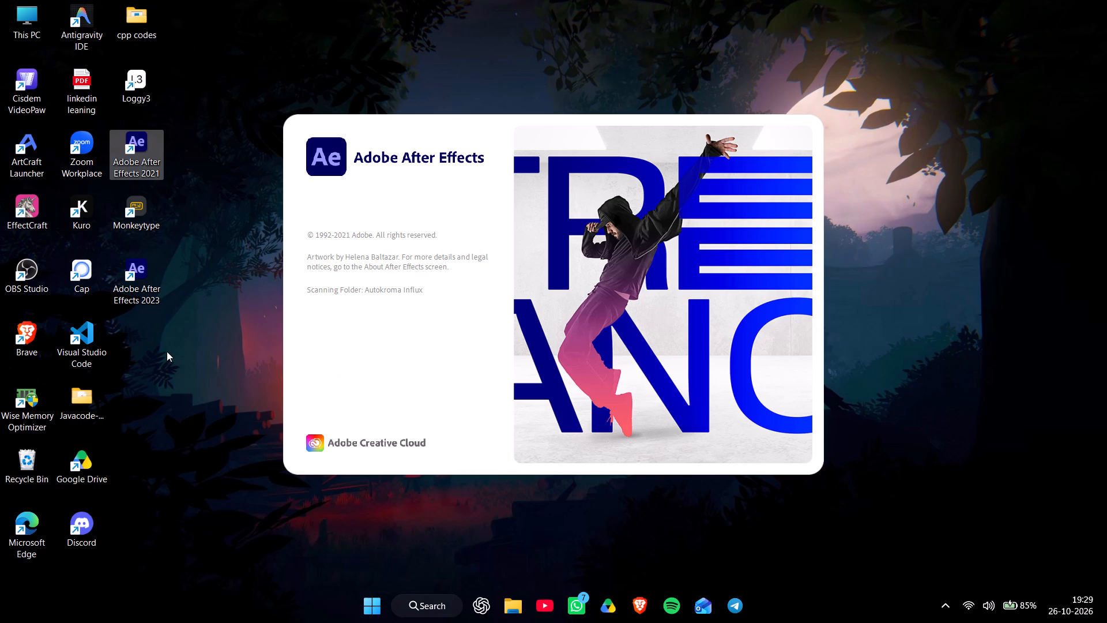
Permanently delete everything in the Recycle Bin, including the video_2026-10-26_15-16-02 file, and close its window.
double_click(35, 470)
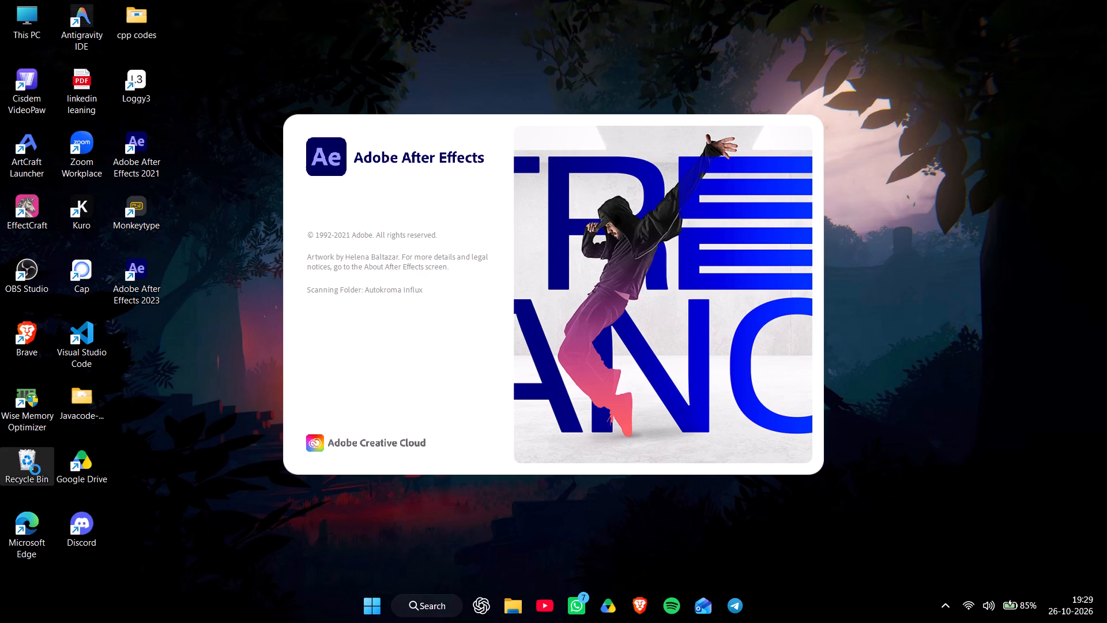
key(ctrl+a)
click(277, 78)
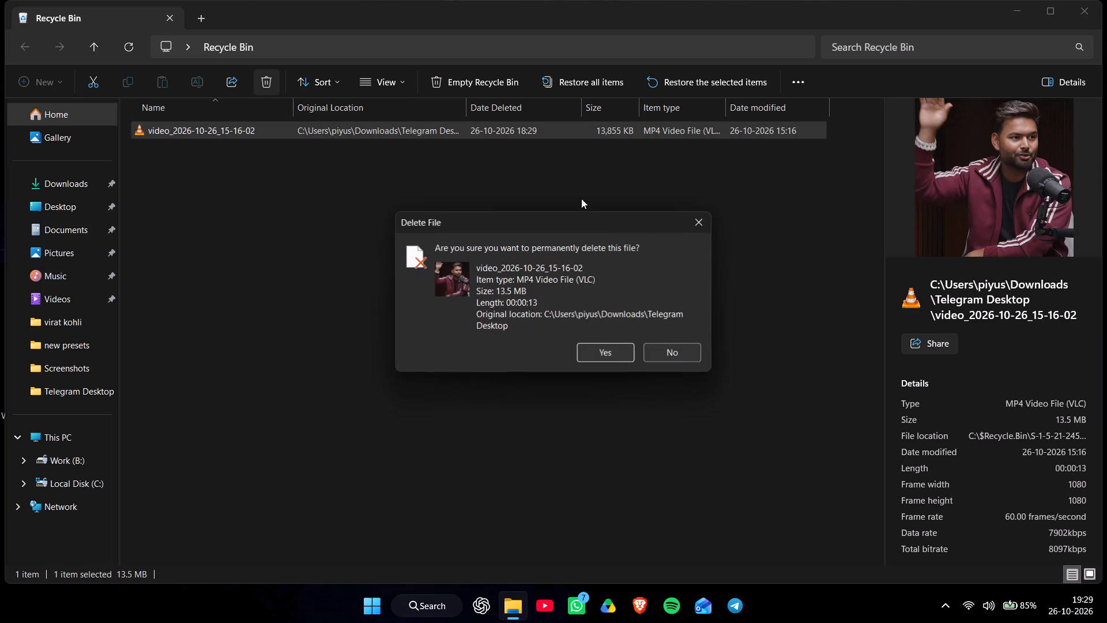
click(613, 353)
click(1085, 10)
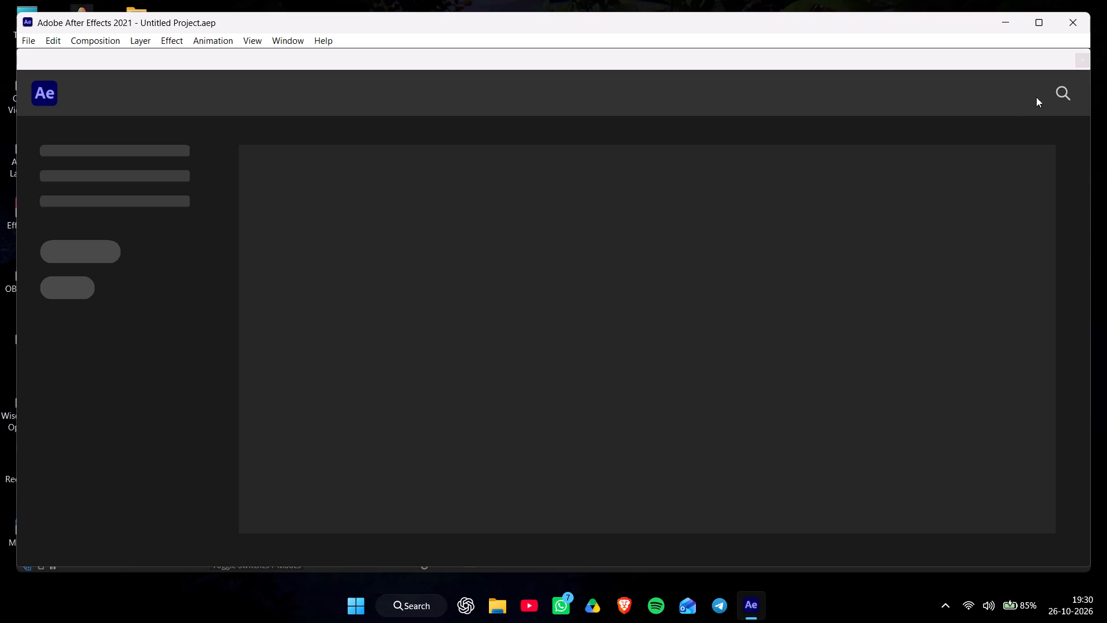
Reopen the recent project virat x rishabh.aep in After Effects.
click(462, 303)
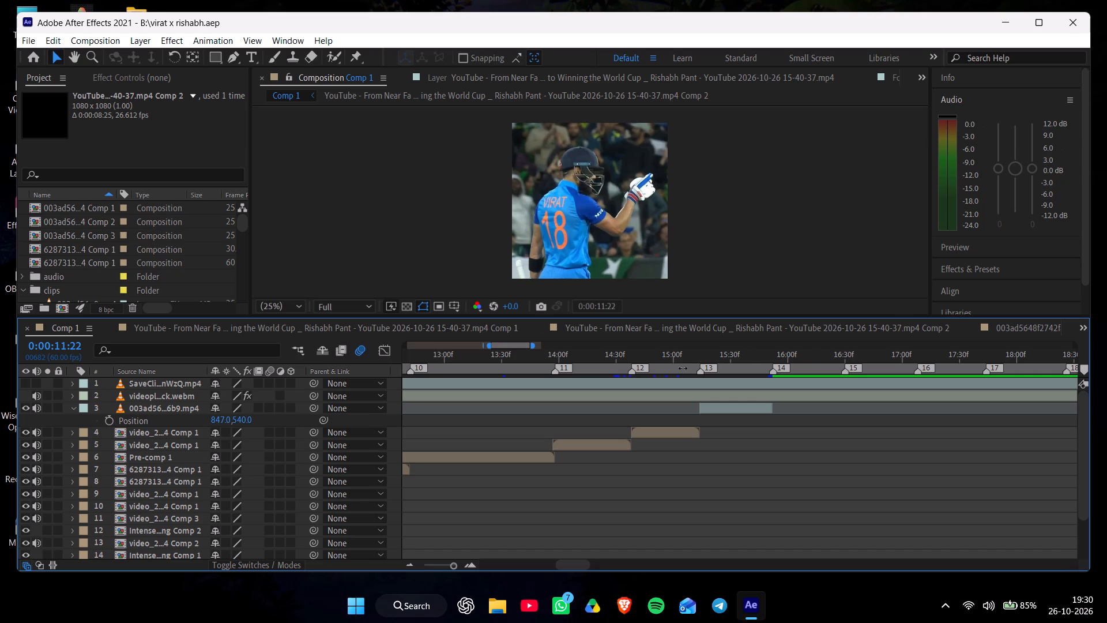
Pre-compose the 003ad56...6b9.mp4 layer at marker 13, moving all attributes into the new composition and adjusting its duration to the layer's span.
drag(664, 356, 717, 371)
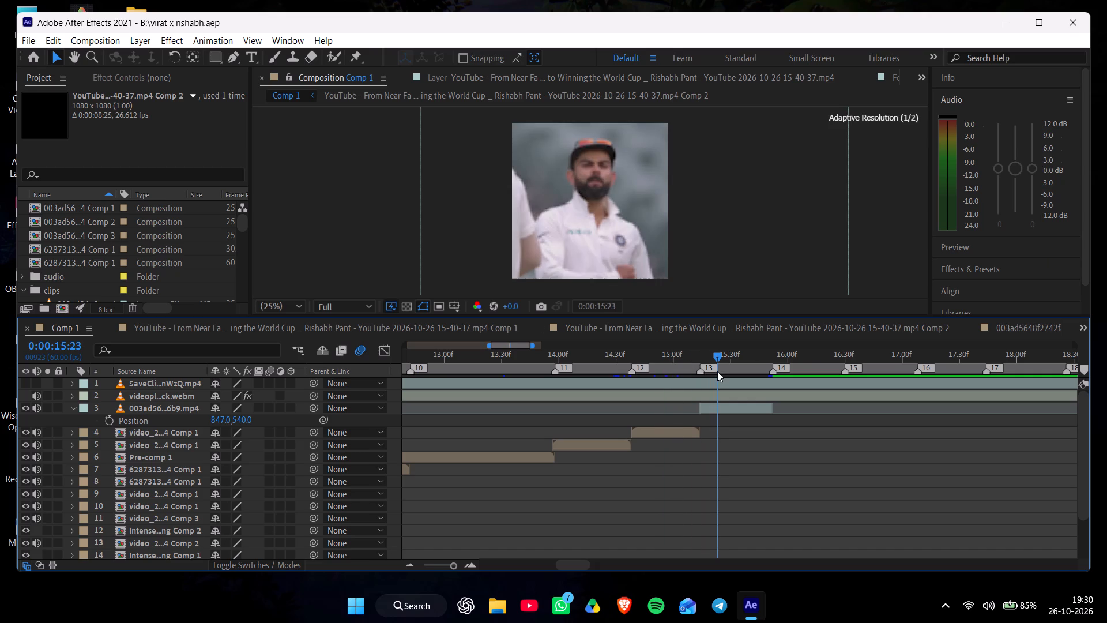
drag(717, 371, 734, 385)
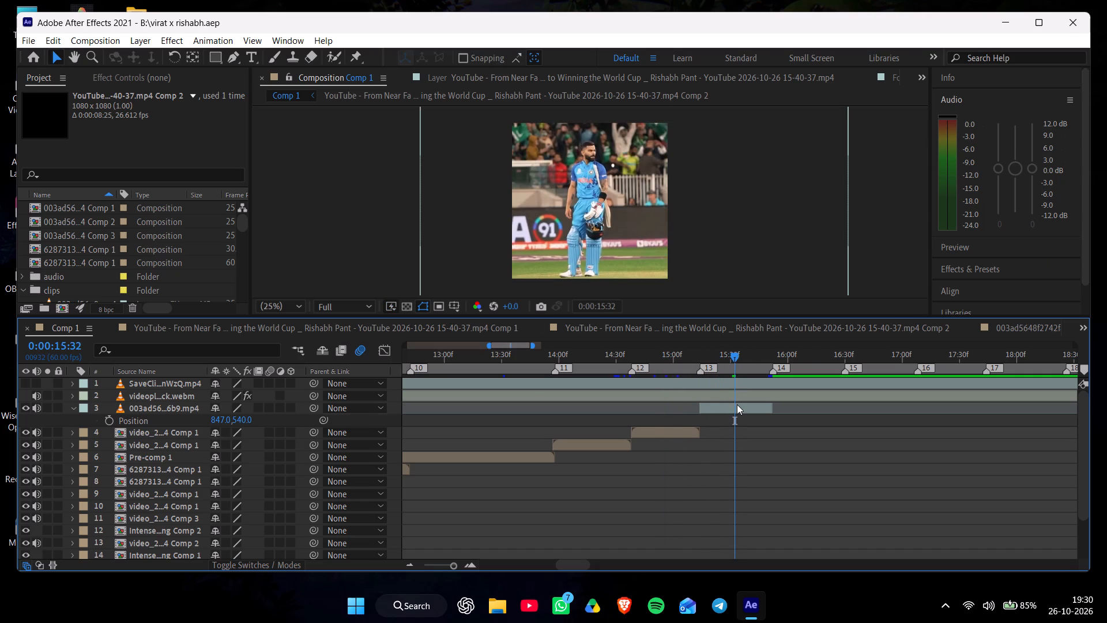
click(737, 404)
key(ctrl+shift+c)
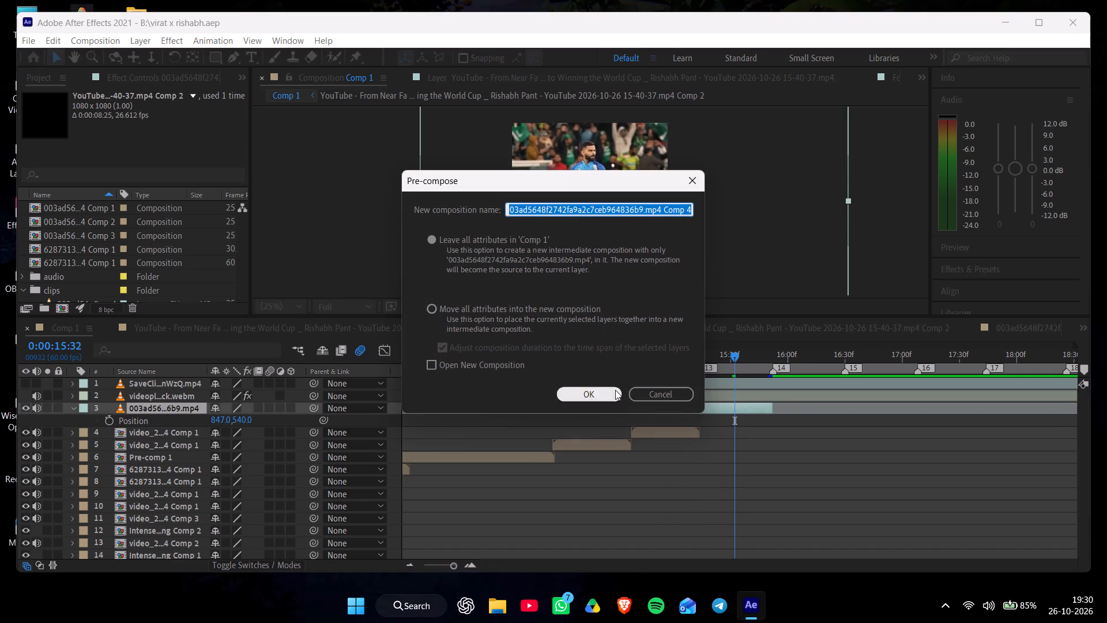
click(504, 316)
click(436, 303)
click(434, 309)
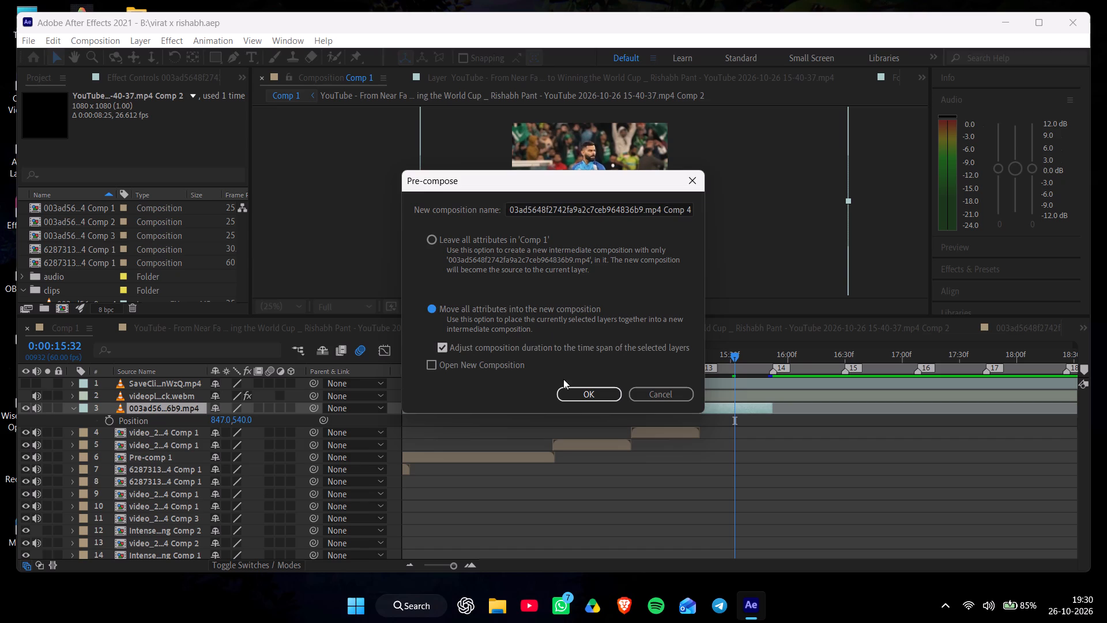
click(576, 400)
With the playhead at marker 14 (0:00:15:52), scrub through the SaveClip footage in the videos folder to look for a Virat Kohli shot.
click(769, 358)
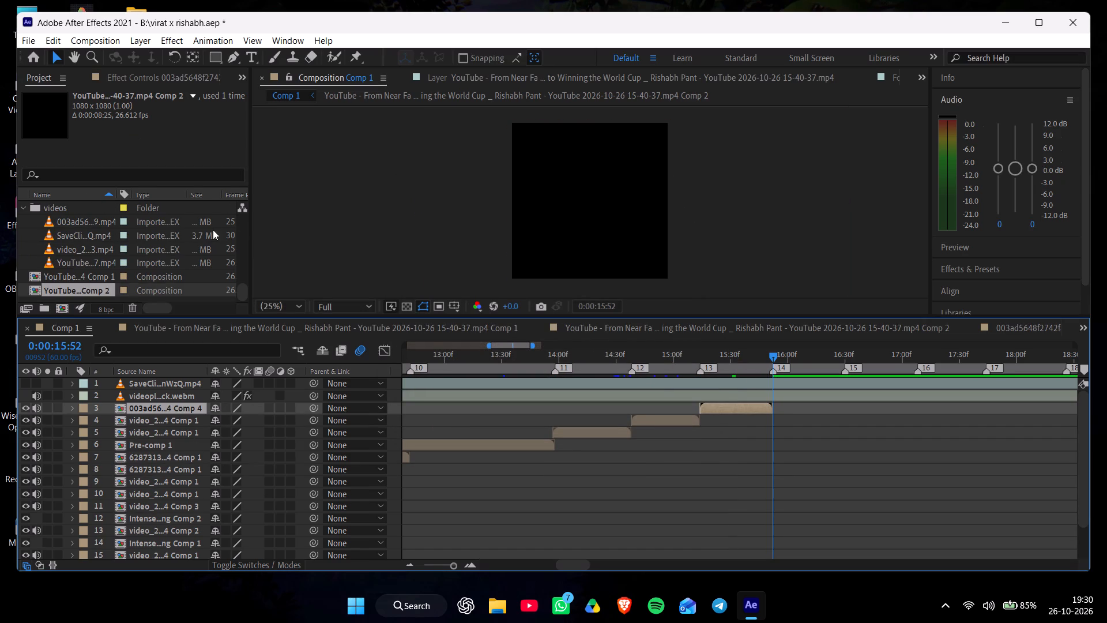
key(ctrl+i)
click(558, 60)
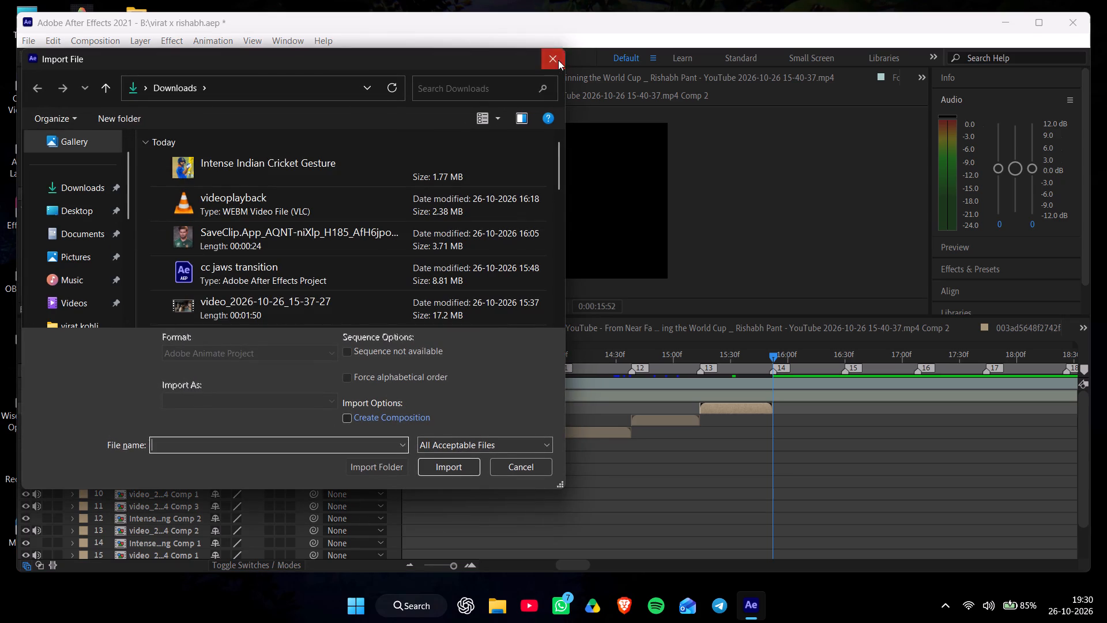
click(67, 234)
click(70, 225)
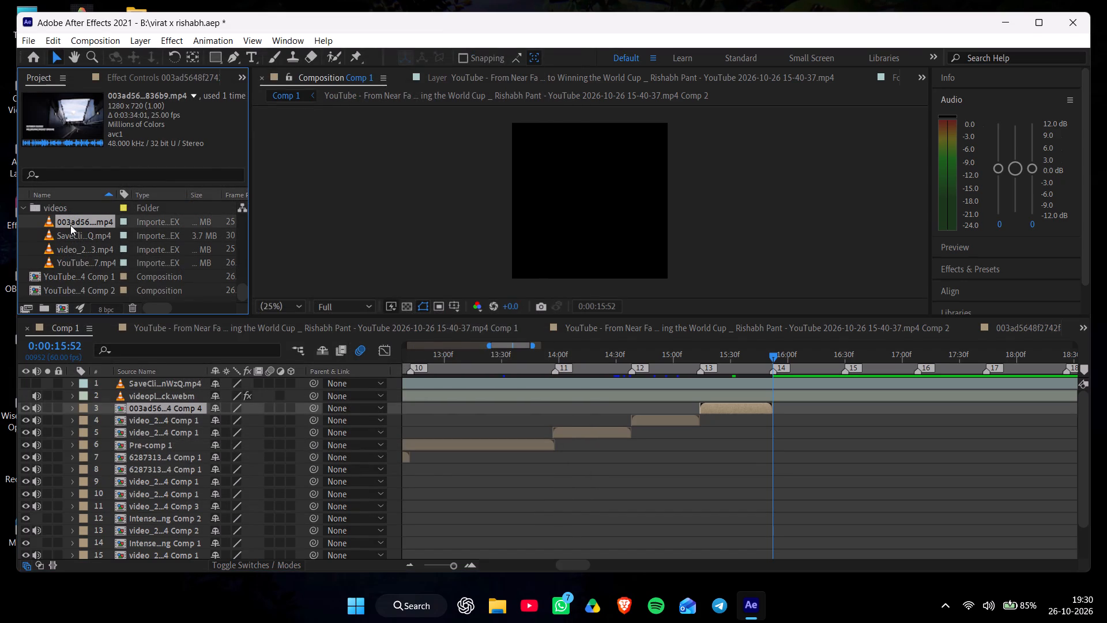
double_click(71, 235)
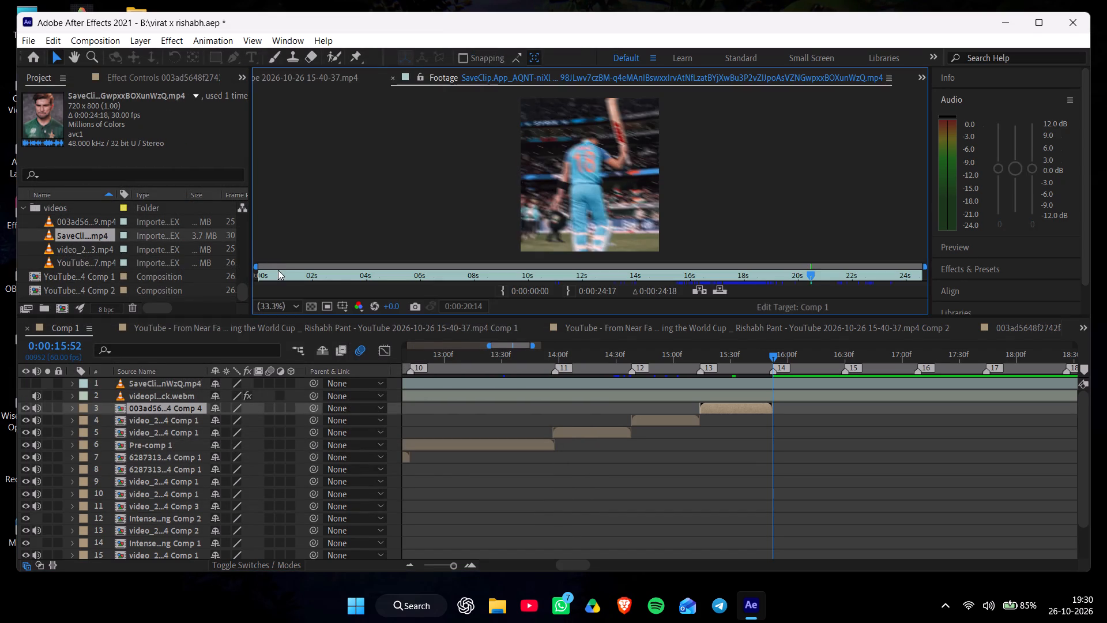
drag(279, 271, 618, 303)
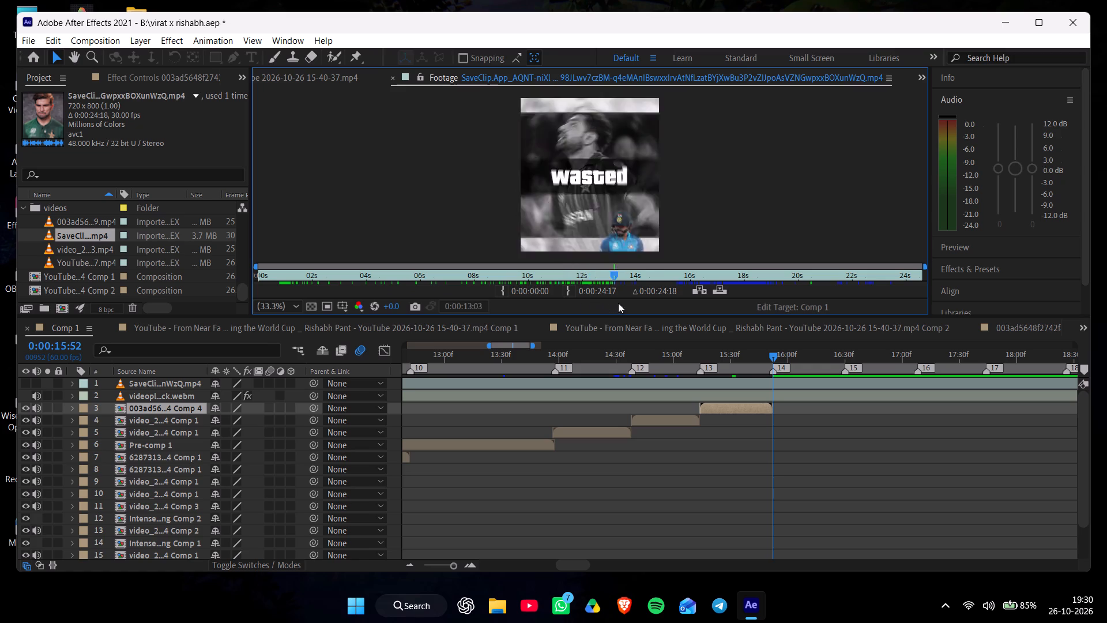
drag(618, 303, 705, 303)
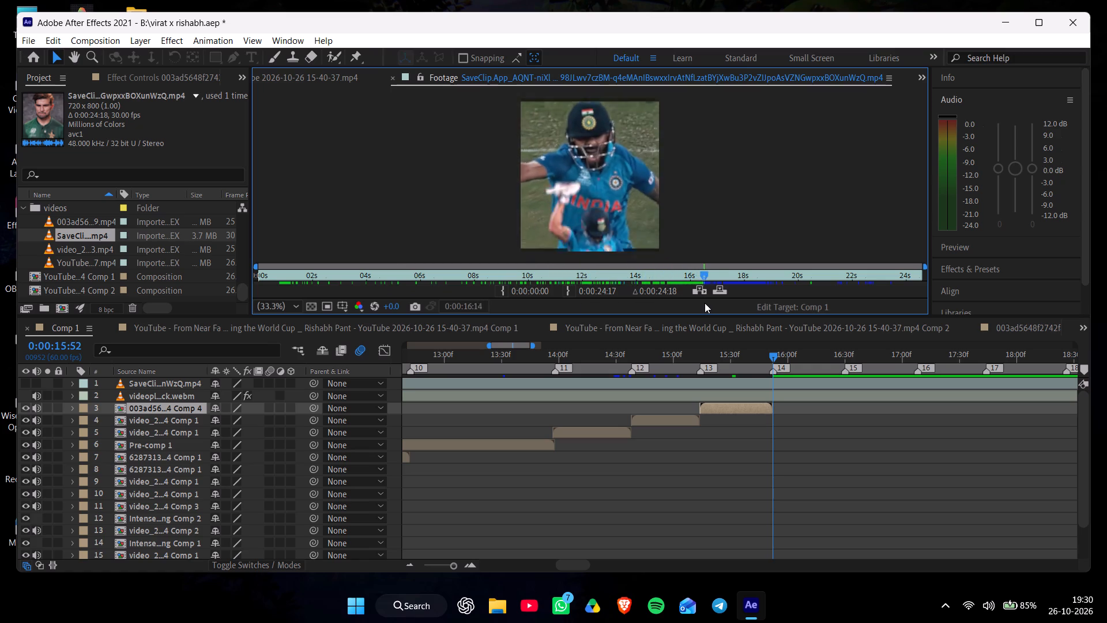
drag(705, 303, 745, 306)
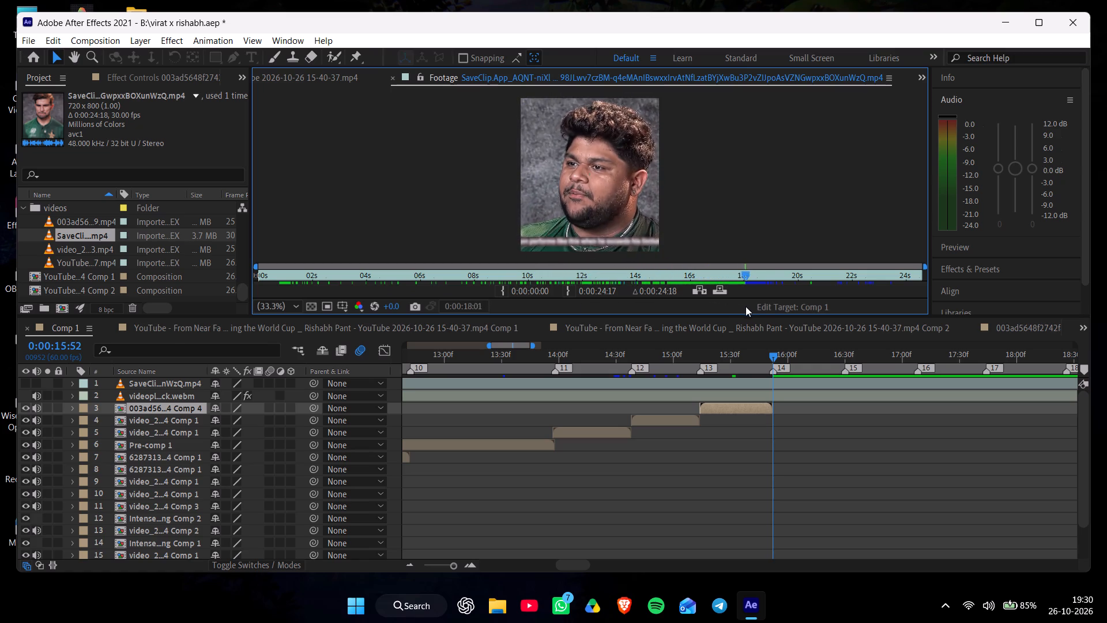
drag(745, 306, 772, 310)
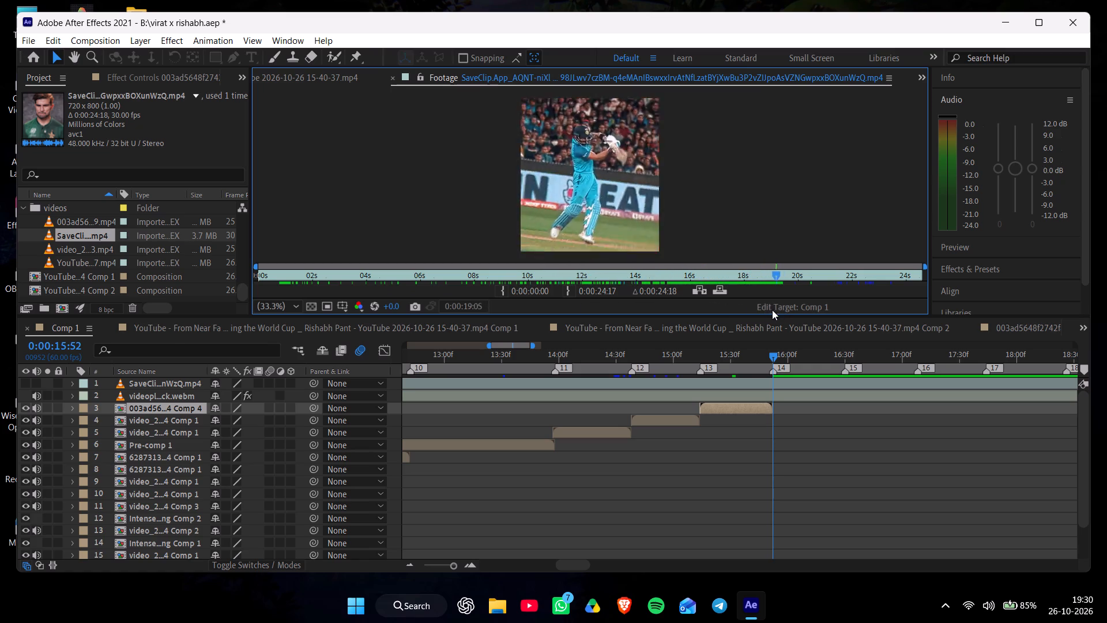
drag(772, 310, 764, 314)
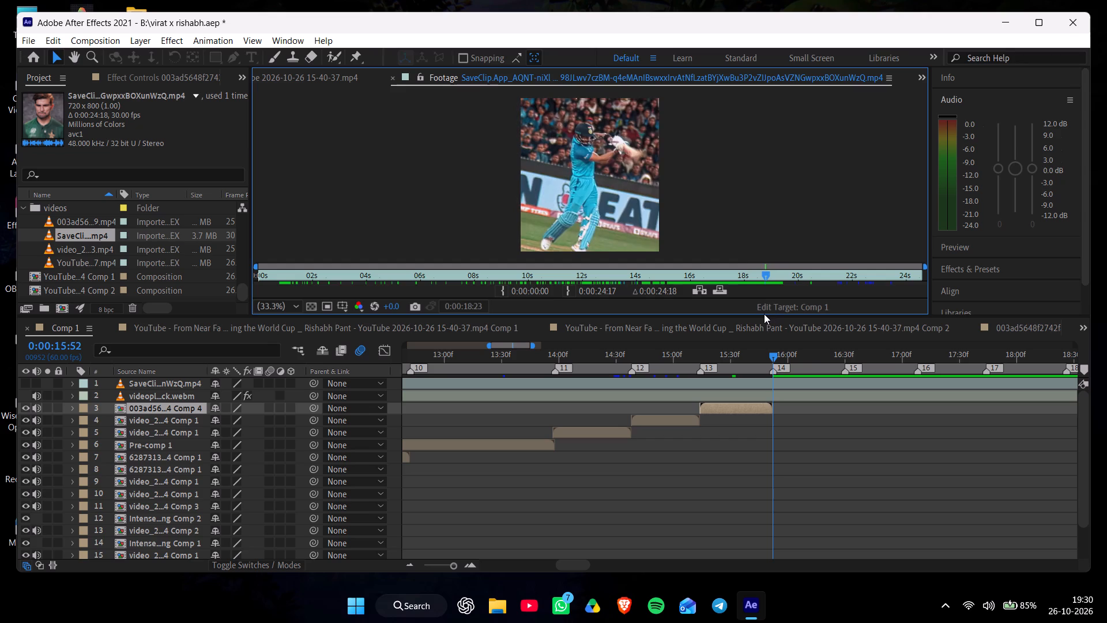
drag(764, 314, 789, 314)
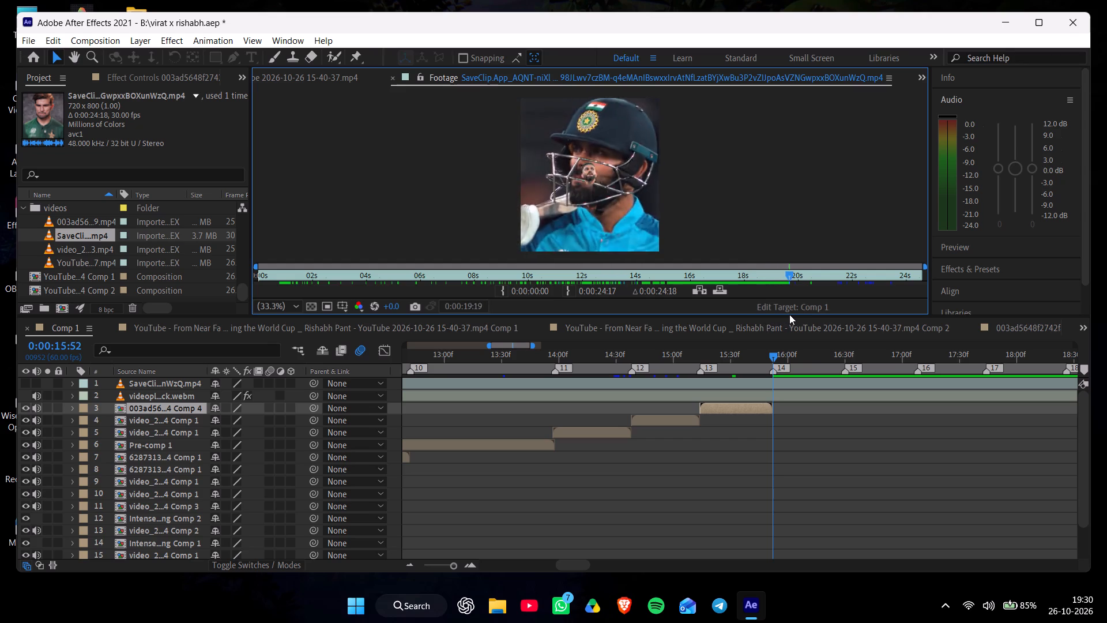
drag(789, 314, 830, 318)
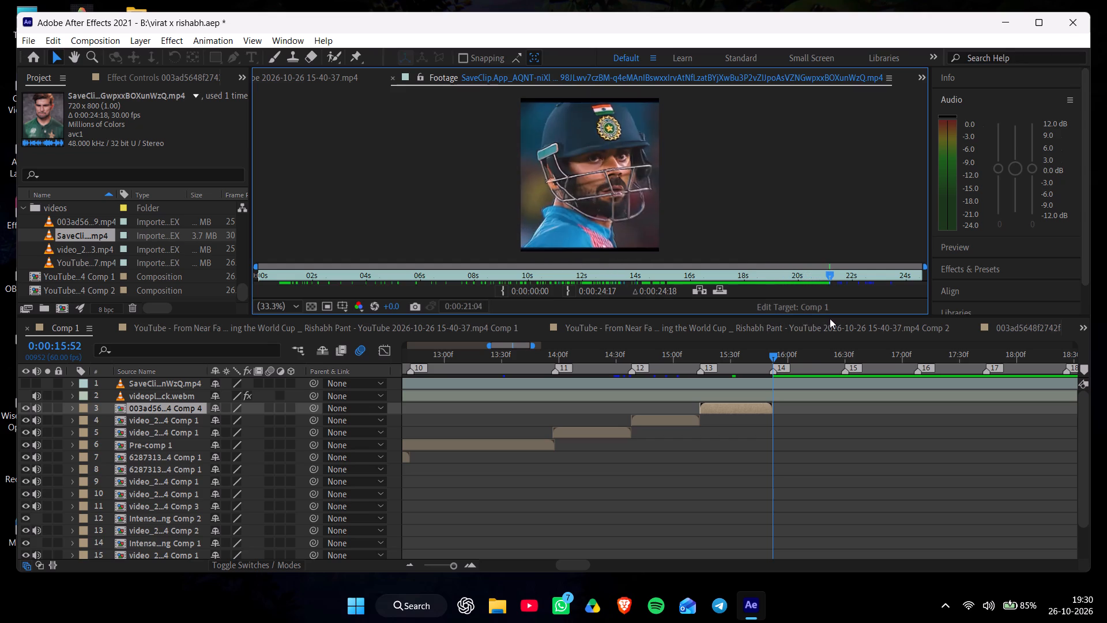
drag(830, 318, 863, 320)
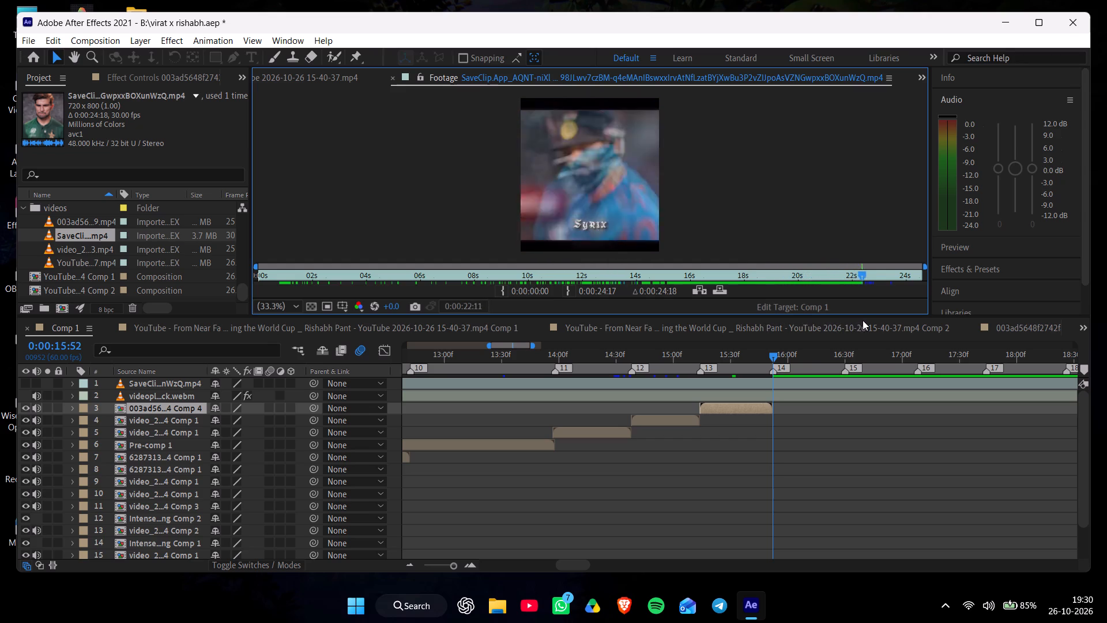
drag(863, 320, 821, 325)
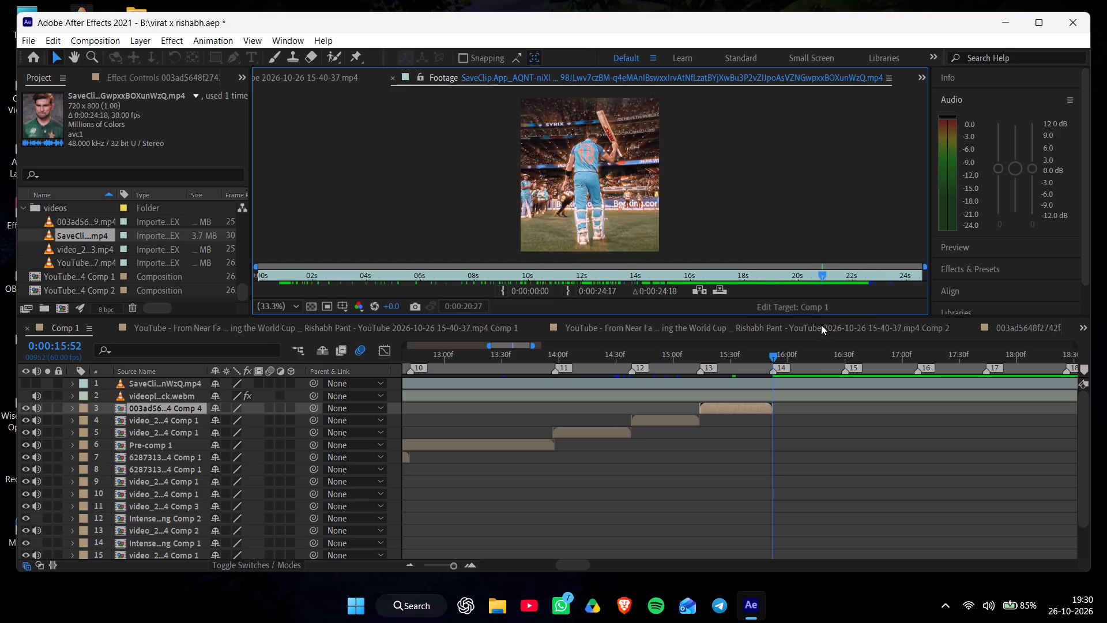
drag(821, 325, 823, 326)
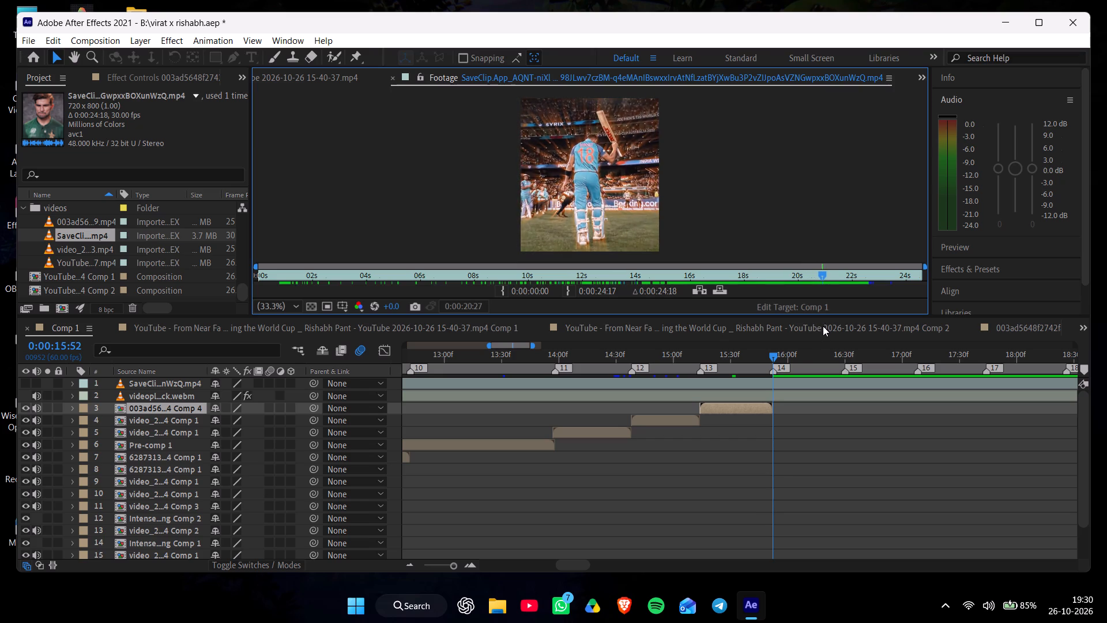
drag(823, 326, 829, 326)
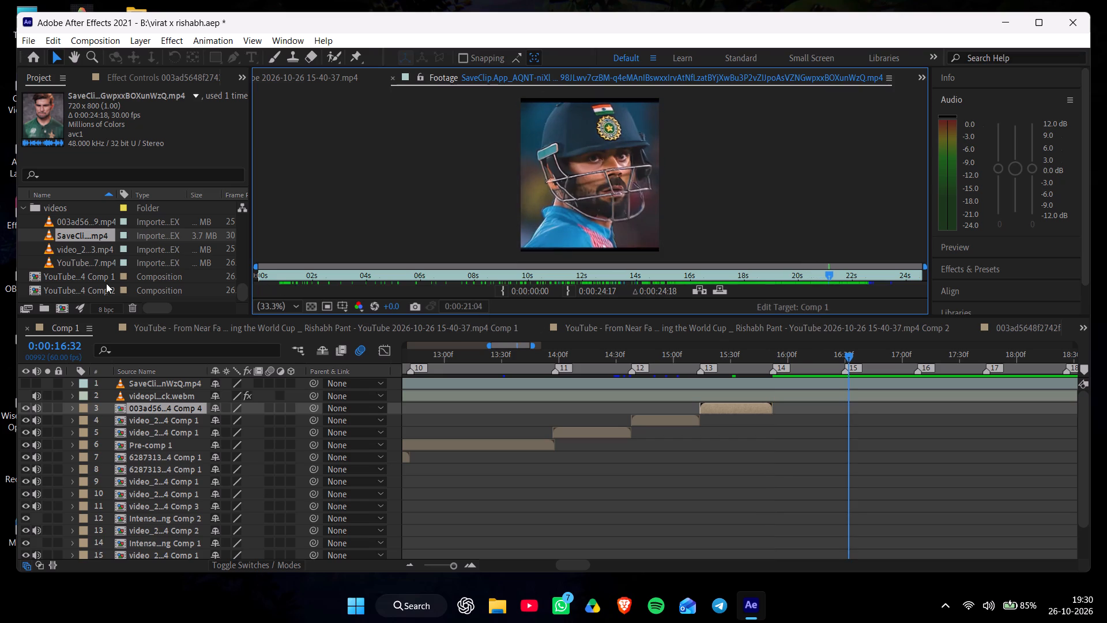
Find the shot of Virat Kohli walking away in the 003ad56 footage, set its in point to 0:00:48:14, and place it at marker 14.
triple_click(87, 228)
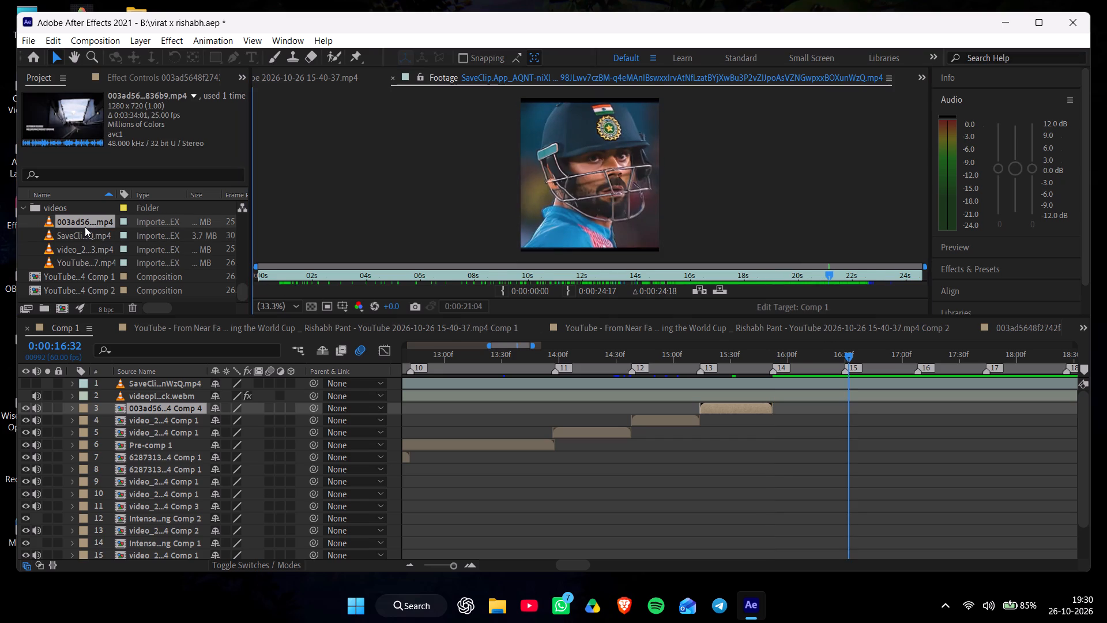
drag(272, 272, 375, 298)
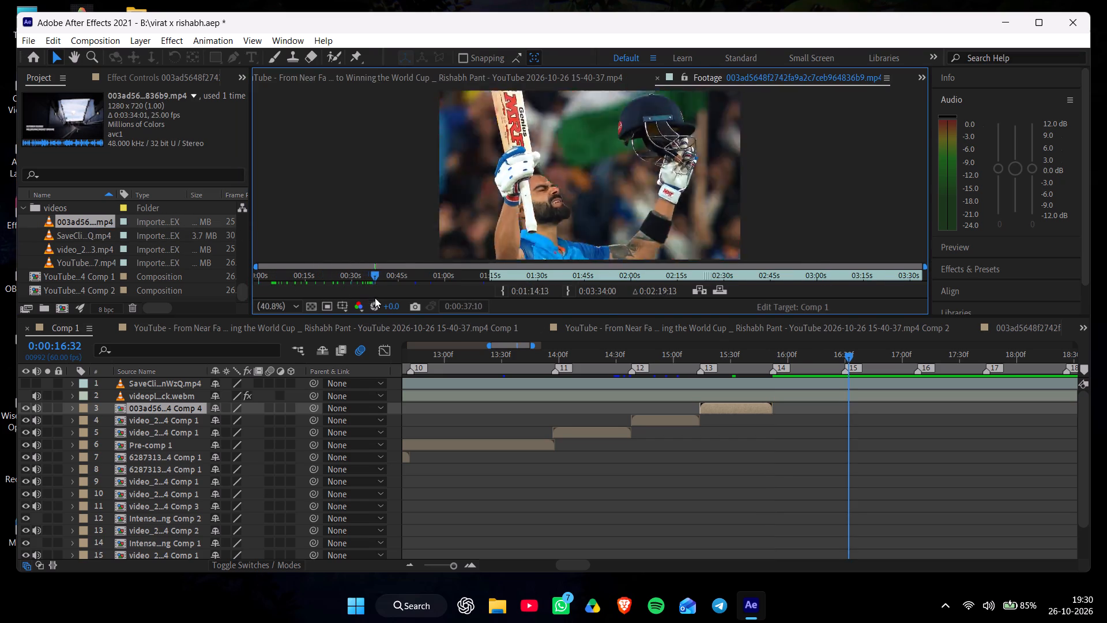
drag(375, 298, 412, 311)
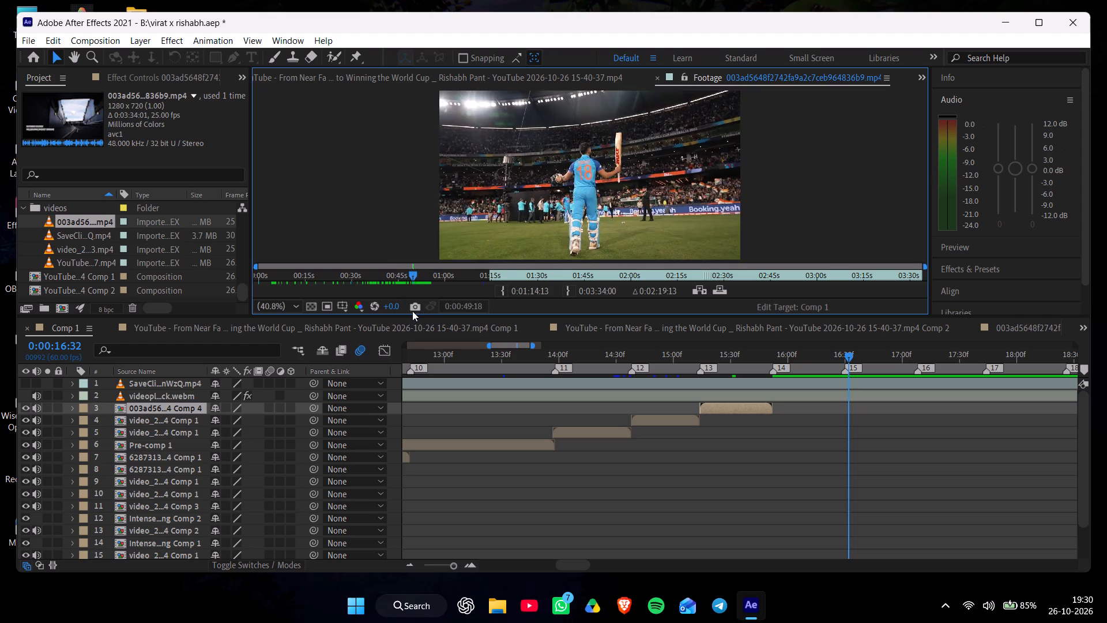
drag(412, 311, 405, 313)
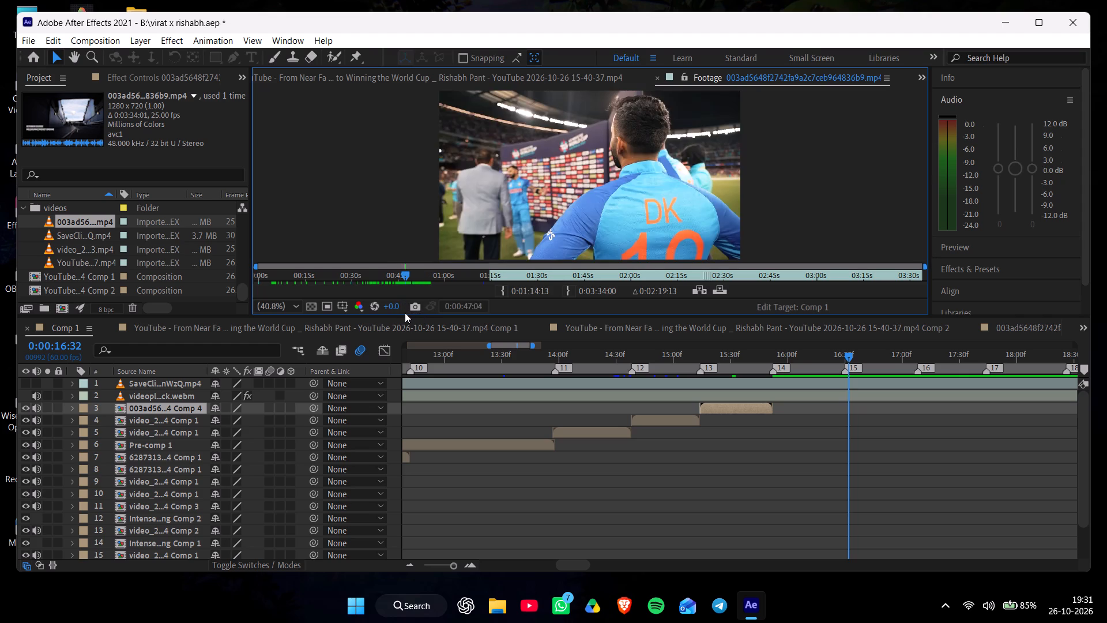
drag(405, 313, 408, 313)
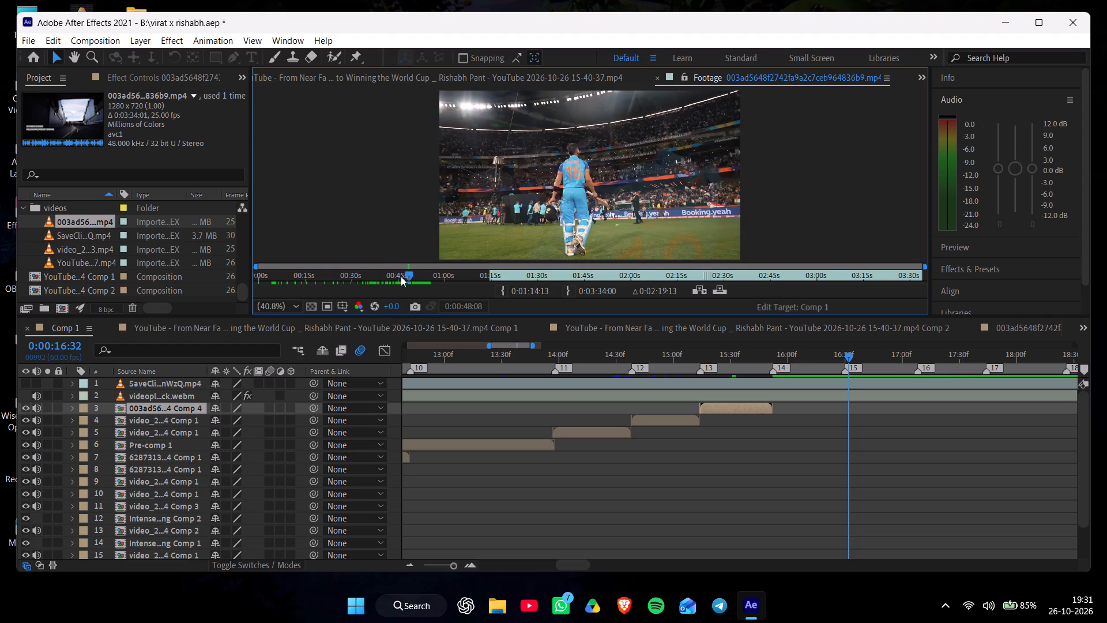
click(407, 275)
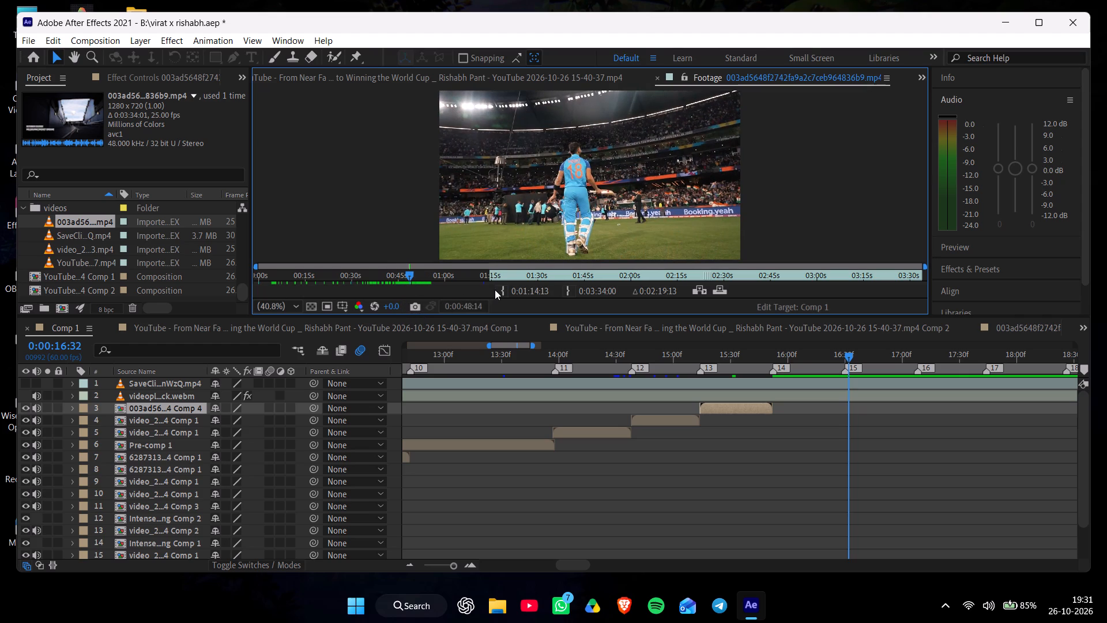
click(498, 290)
drag(88, 220, 493, 358)
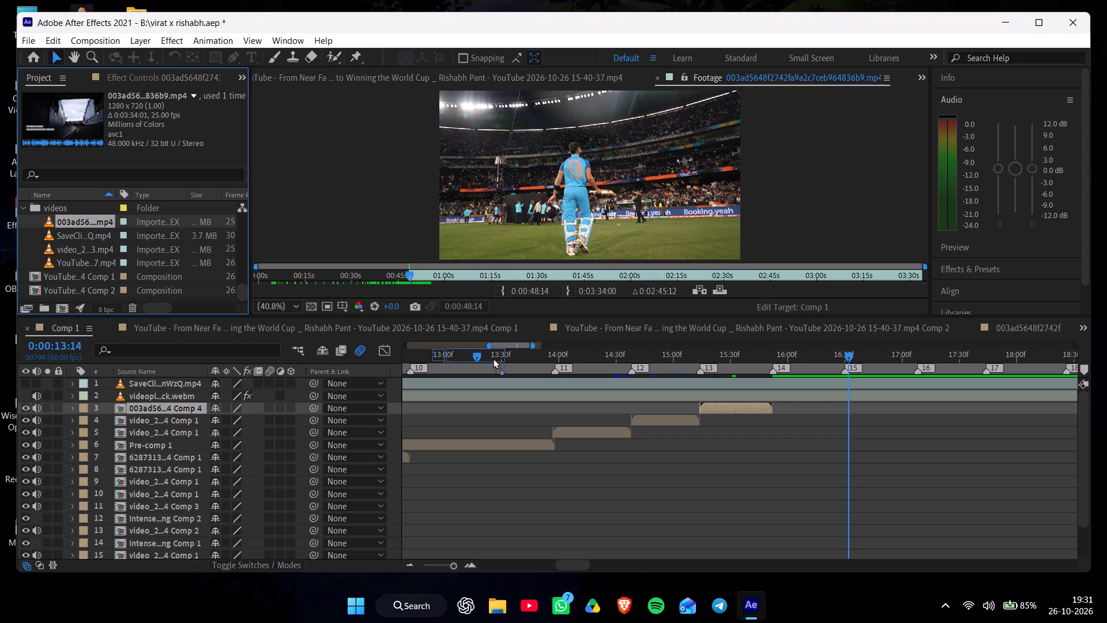
drag(493, 358, 773, 401)
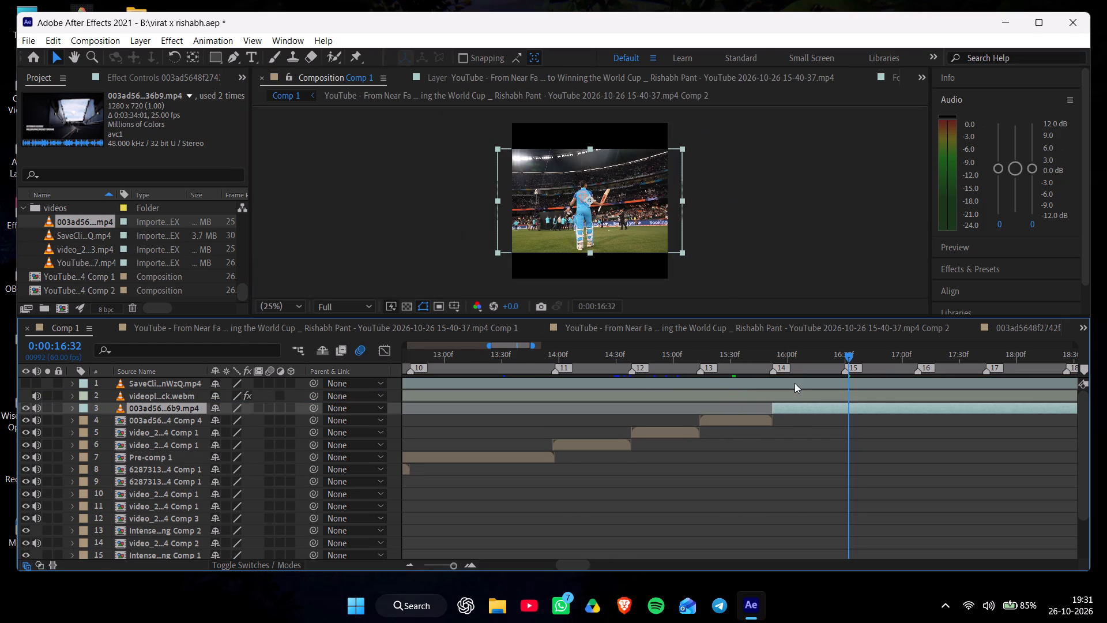
Reframe the new 003ad56...6b9.mp4 layer by setting its scale to 162% and its horizontal position to 566.
key(s)
drag(231, 425, 230, 425)
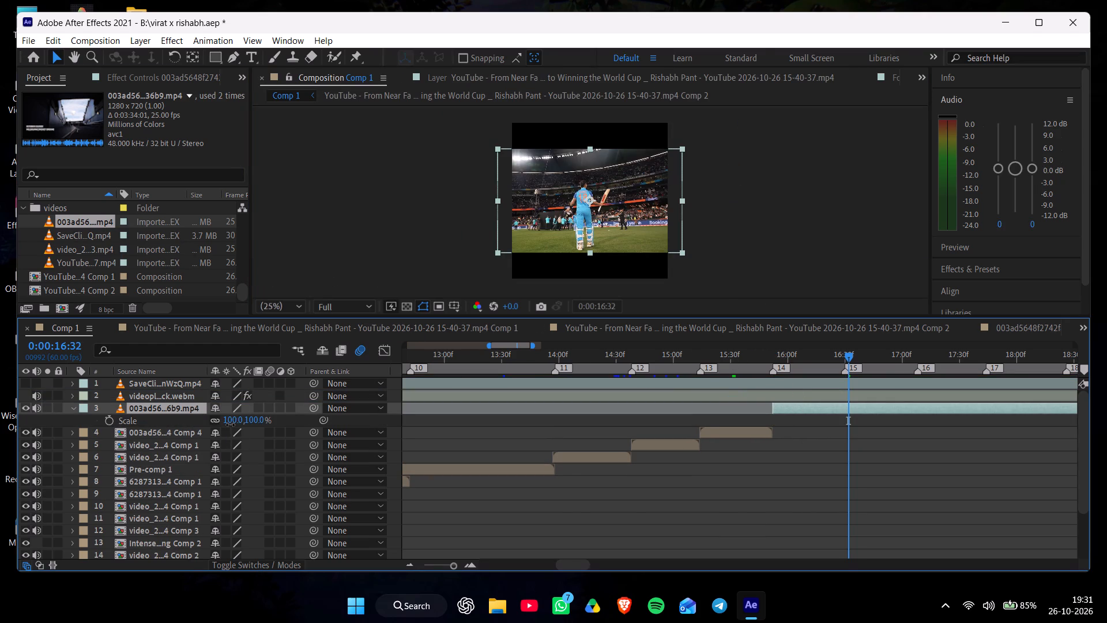
drag(230, 425, 288, 441)
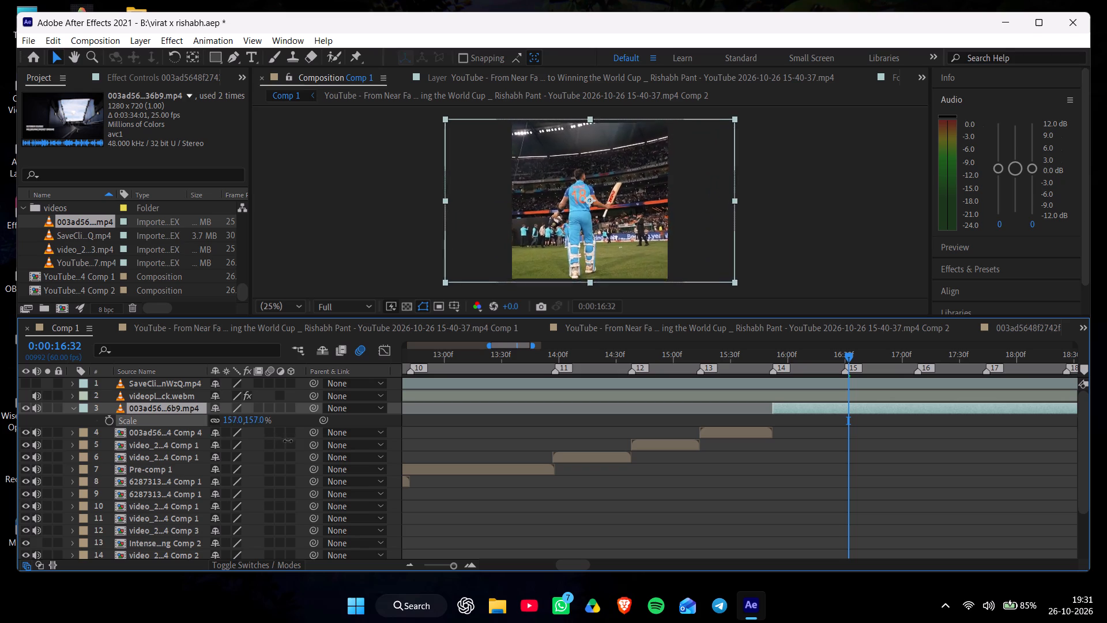
drag(288, 441, 294, 443)
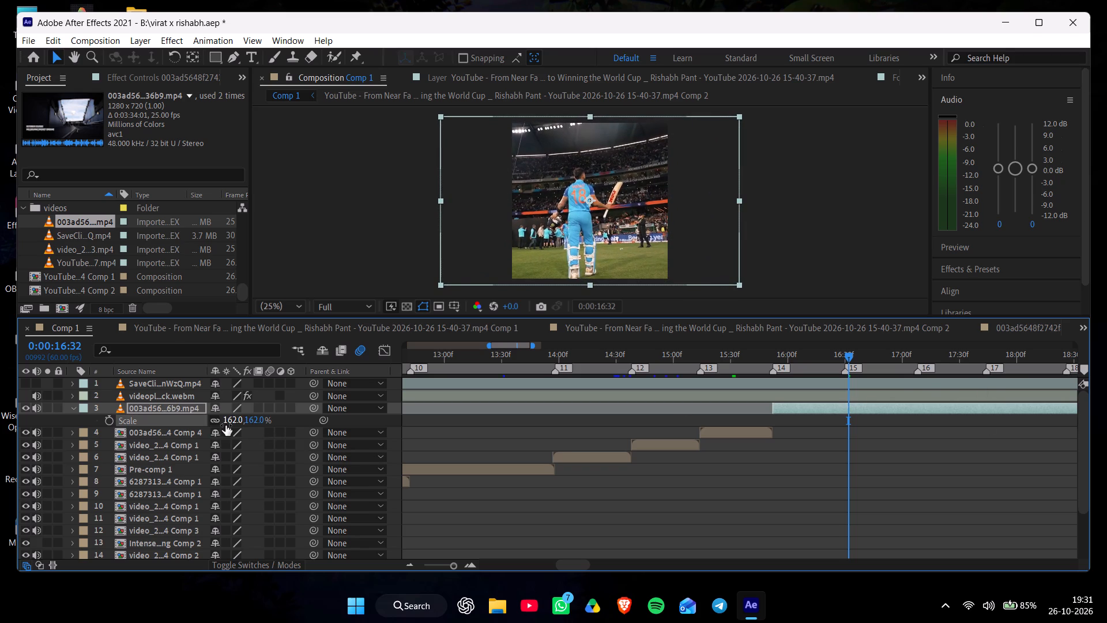
key(p)
drag(227, 421, 240, 423)
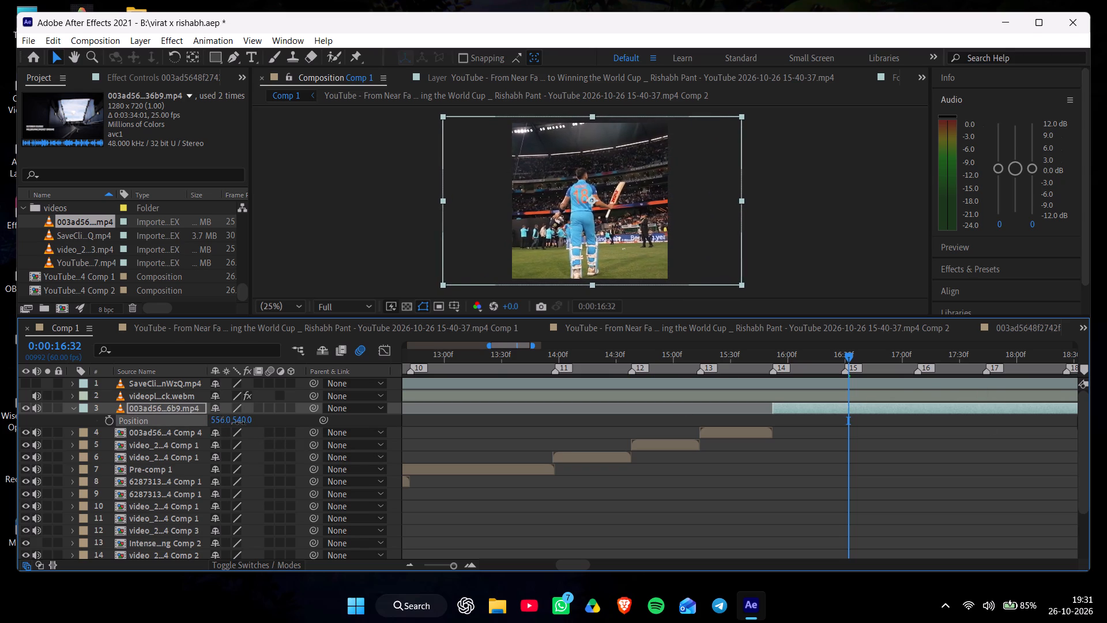
drag(240, 423, 247, 423)
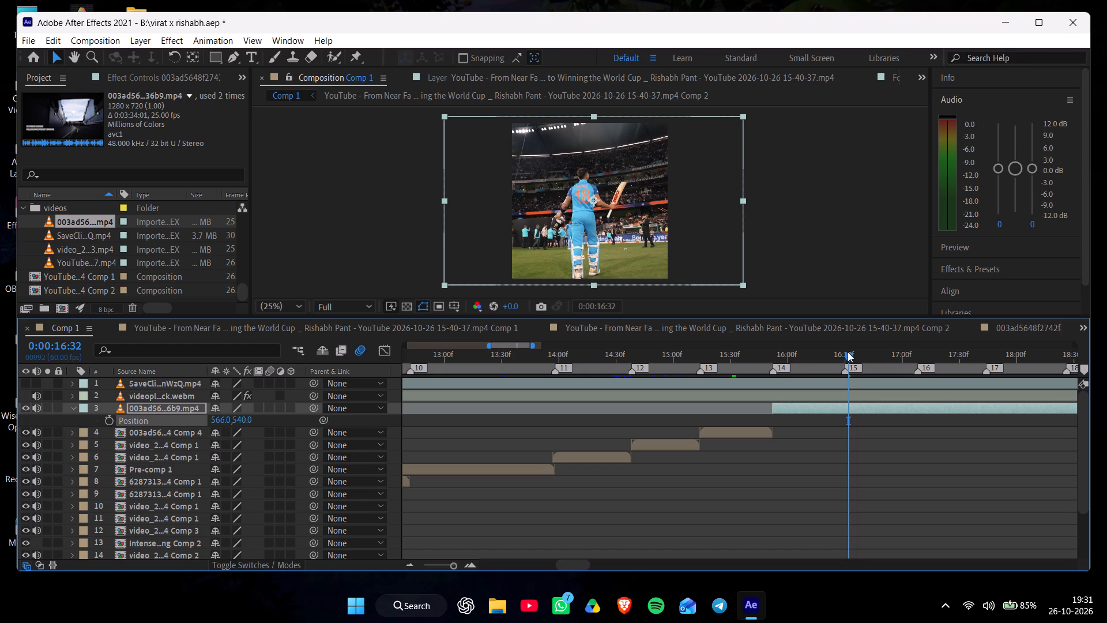
Split the 003ad56...6b9.mp4 layer at 0:00:16:30, by marker 15, and delete the part after the cut.
click(848, 354)
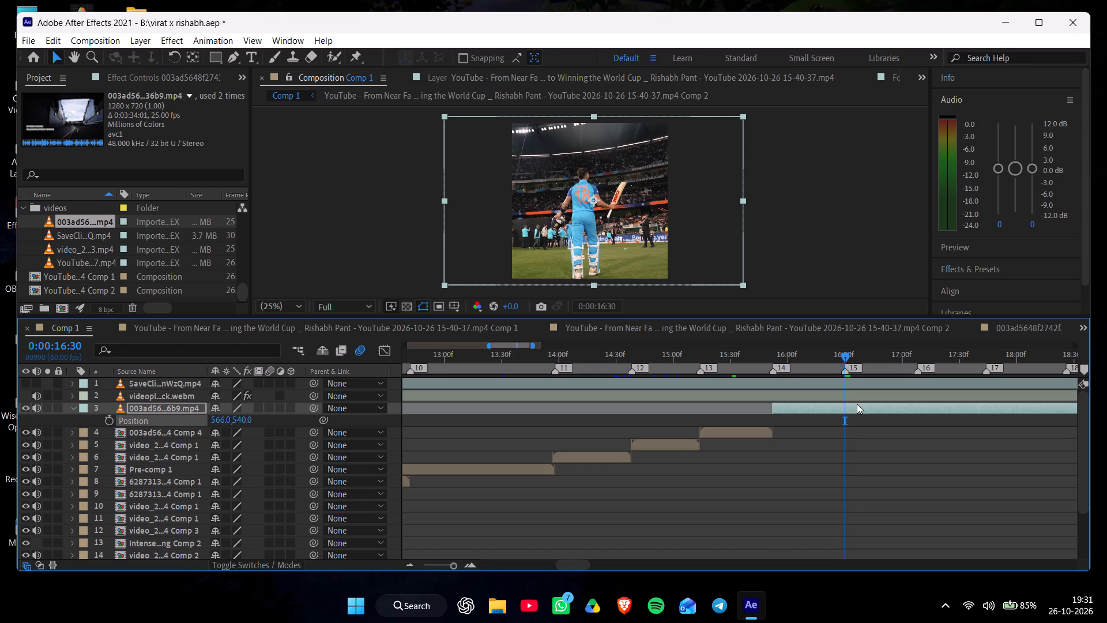
key(ctrl+shift+d)
key(Delete)
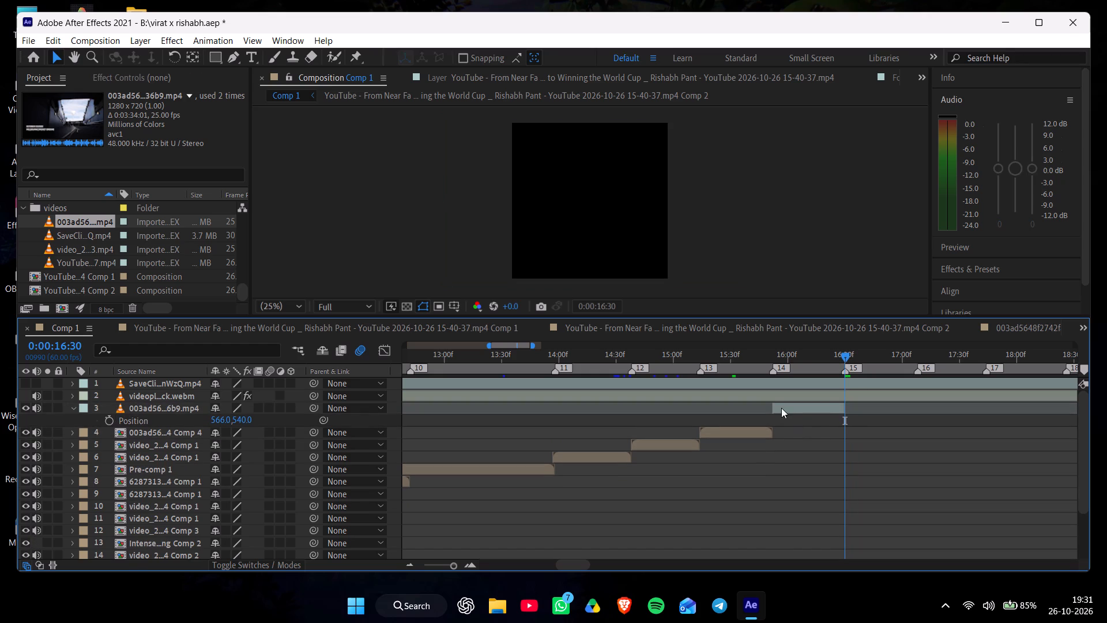
Mute the audio of the 003ad56...6b9.mp4 layer and of layers 4, 5, 6 and 8 to 12 in Comp 1.
click(781, 408)
click(35, 413)
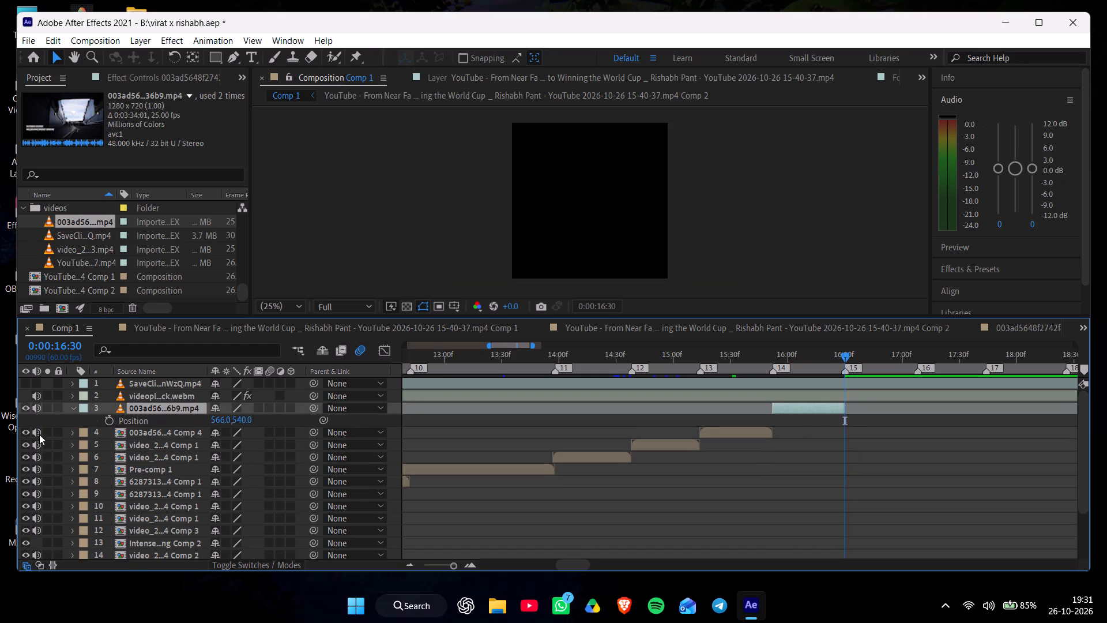
click(39, 434)
click(36, 412)
click(409, 460)
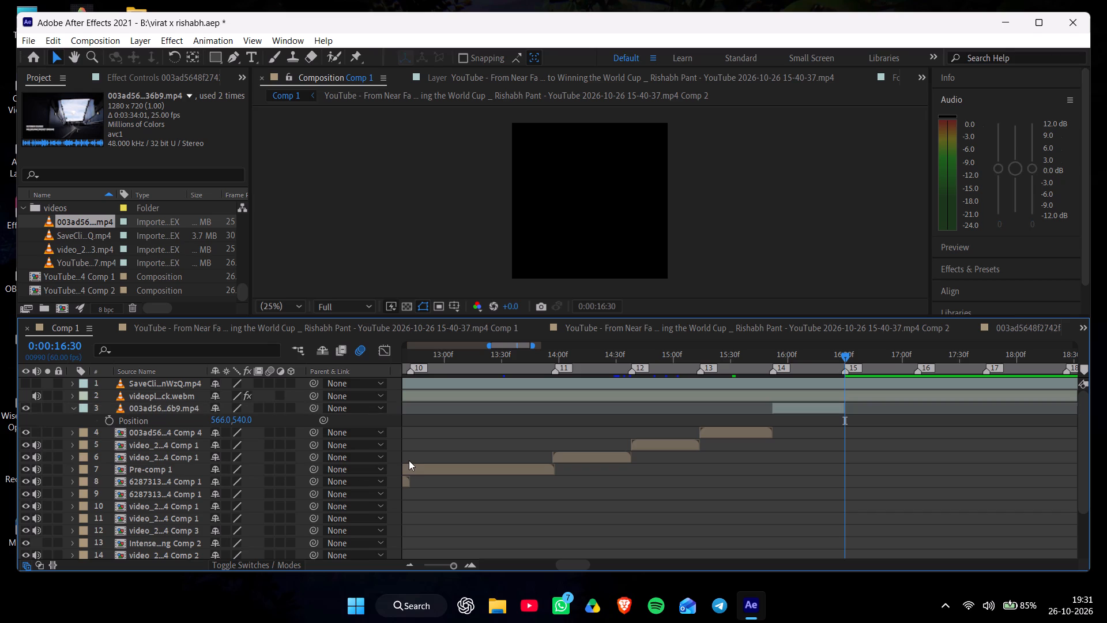
click(184, 457)
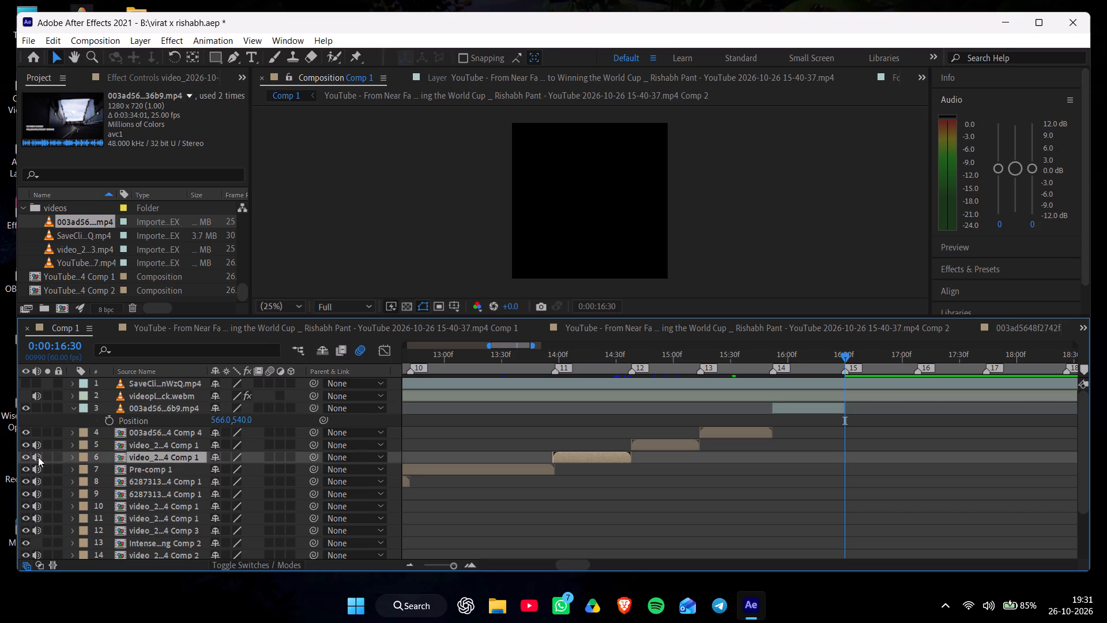
click(38, 457)
drag(39, 482, 39, 531)
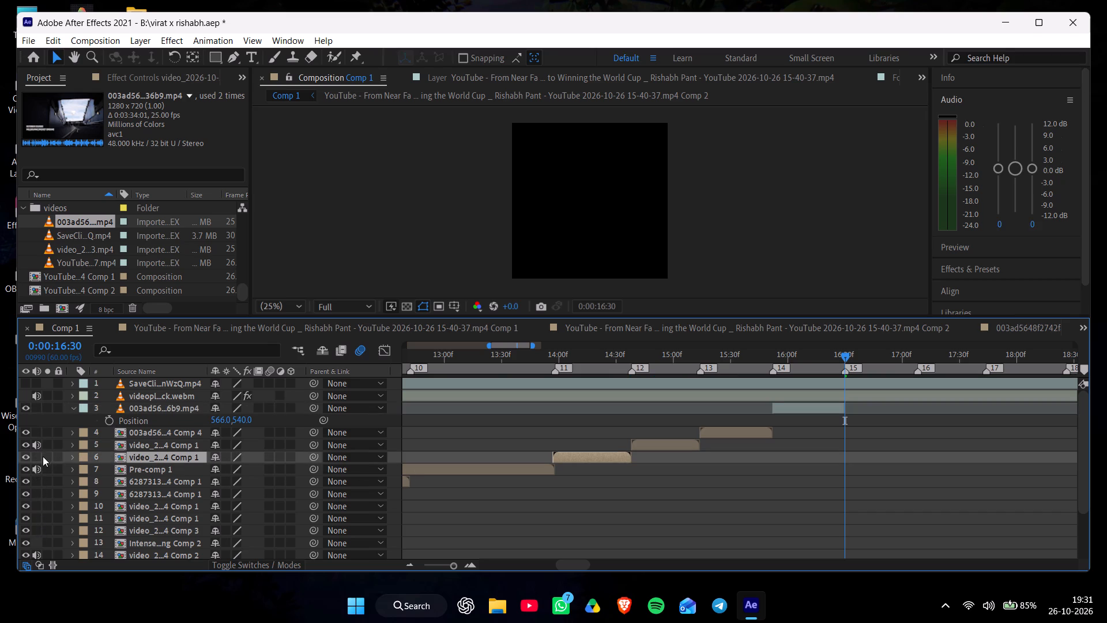
click(37, 442)
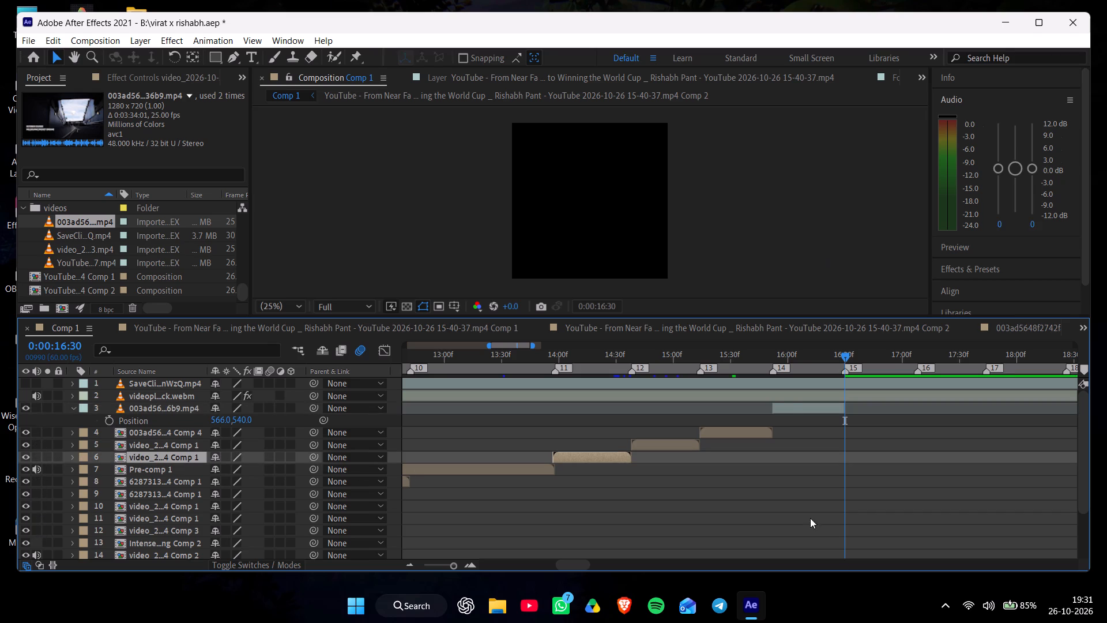
Pre-compose the trimmed 003ad56...6b9.mp4 layer at marker 14.
click(800, 408)
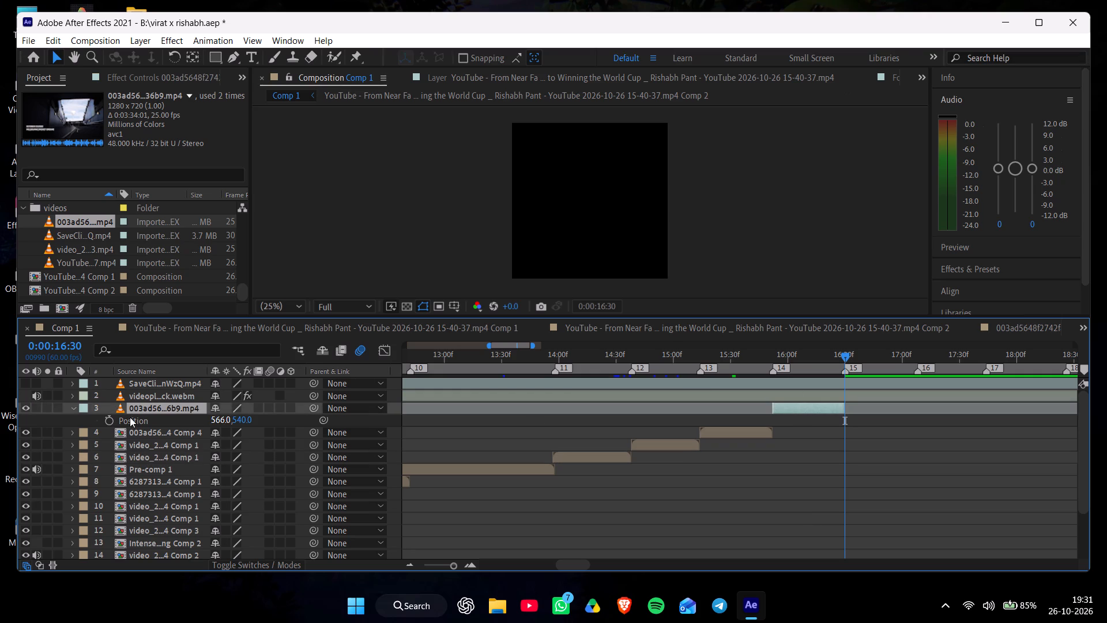
click(73, 410)
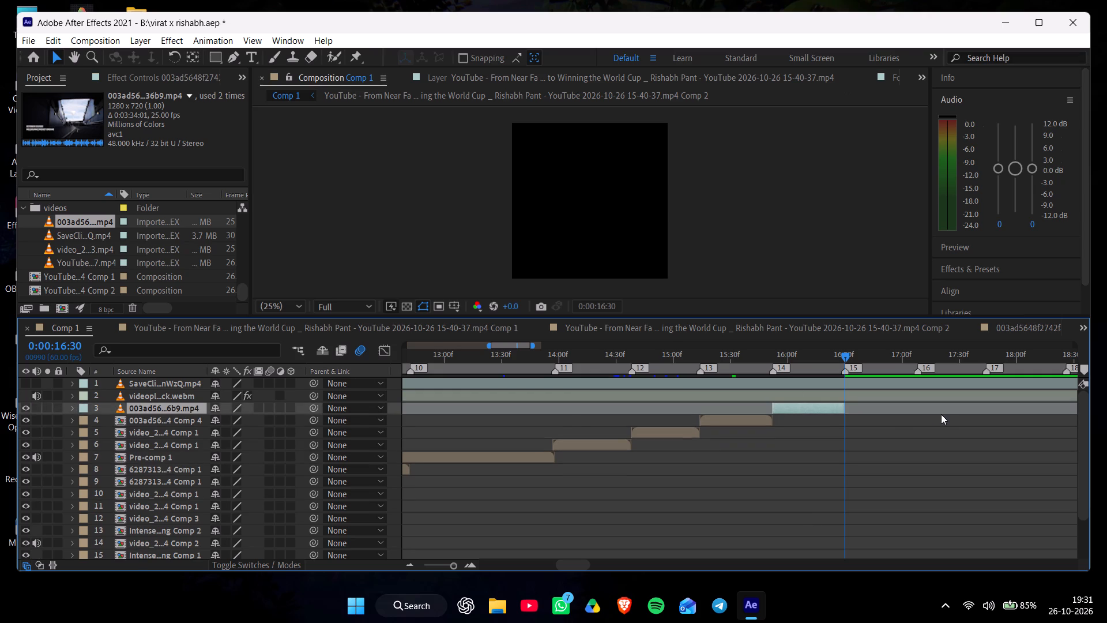
key(ctrl+shift+c)
click(601, 393)
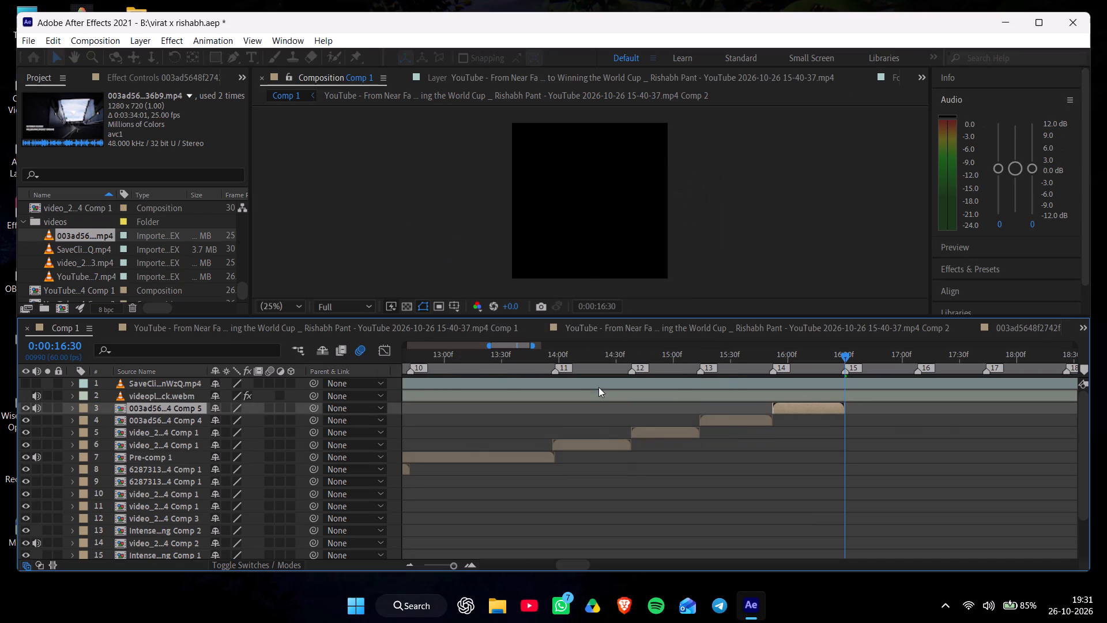
Move the clip with the orange-jacket portrait from marker 11 to marker 15 and stack its layer directly above 003ad56...4 Comp 5.
drag(619, 357, 485, 386)
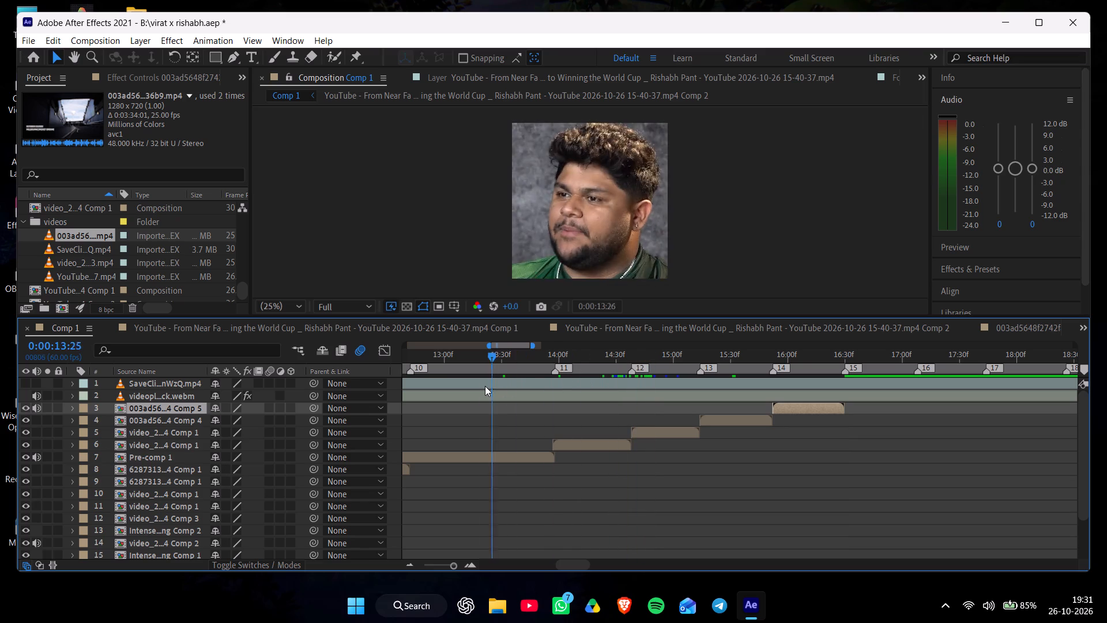
drag(485, 386, 586, 421)
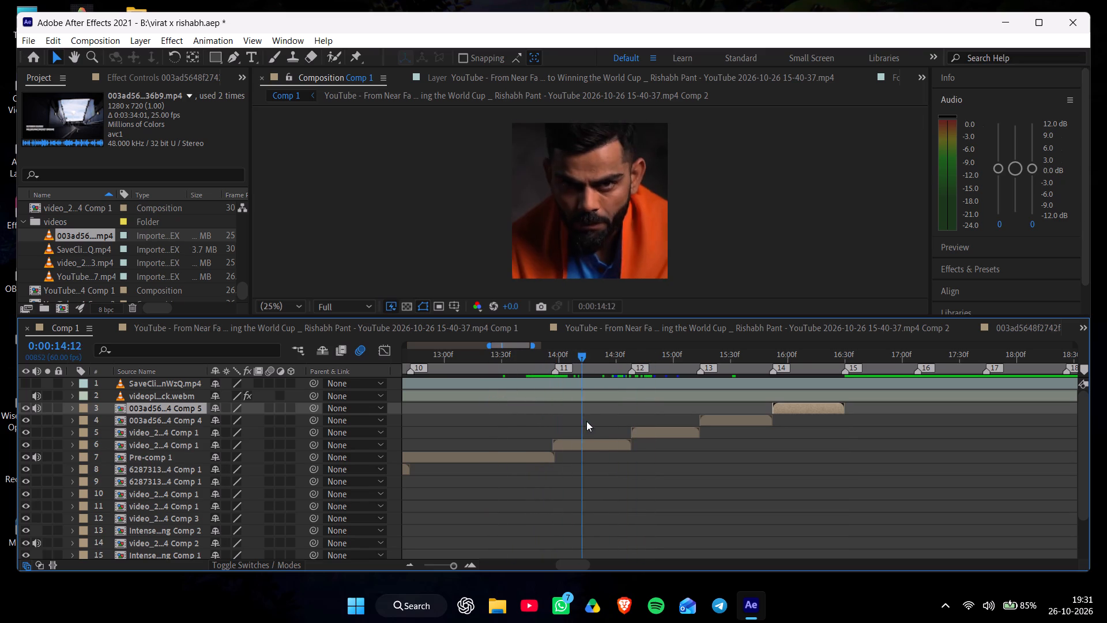
drag(586, 421, 592, 425)
click(591, 445)
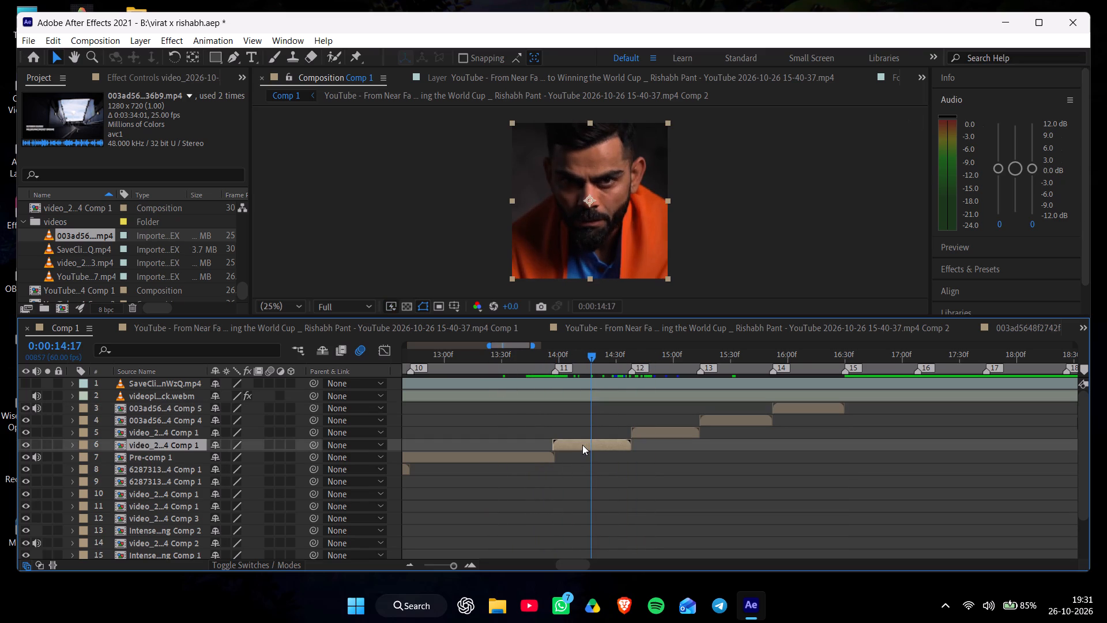
drag(582, 445, 876, 445)
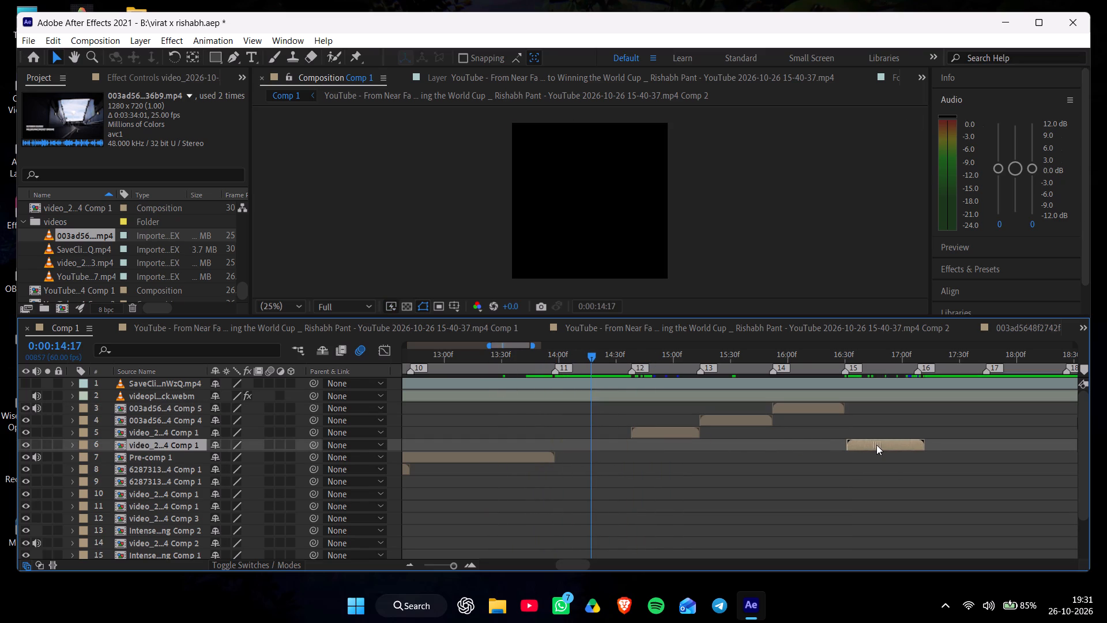
drag(876, 445, 875, 445)
drag(190, 447, 195, 412)
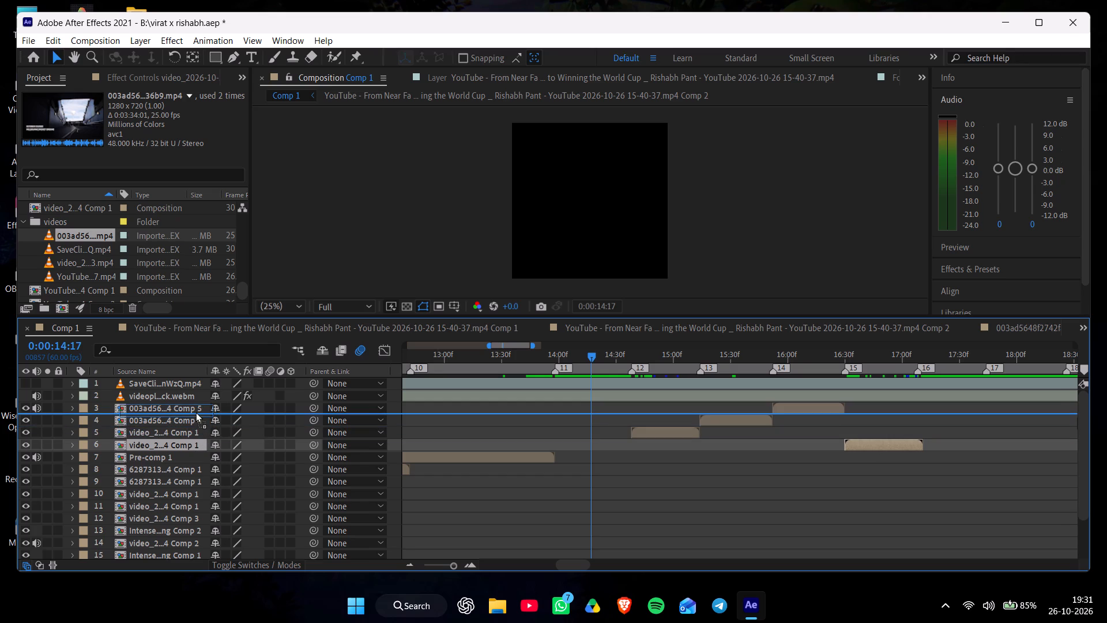
drag(195, 412, 197, 406)
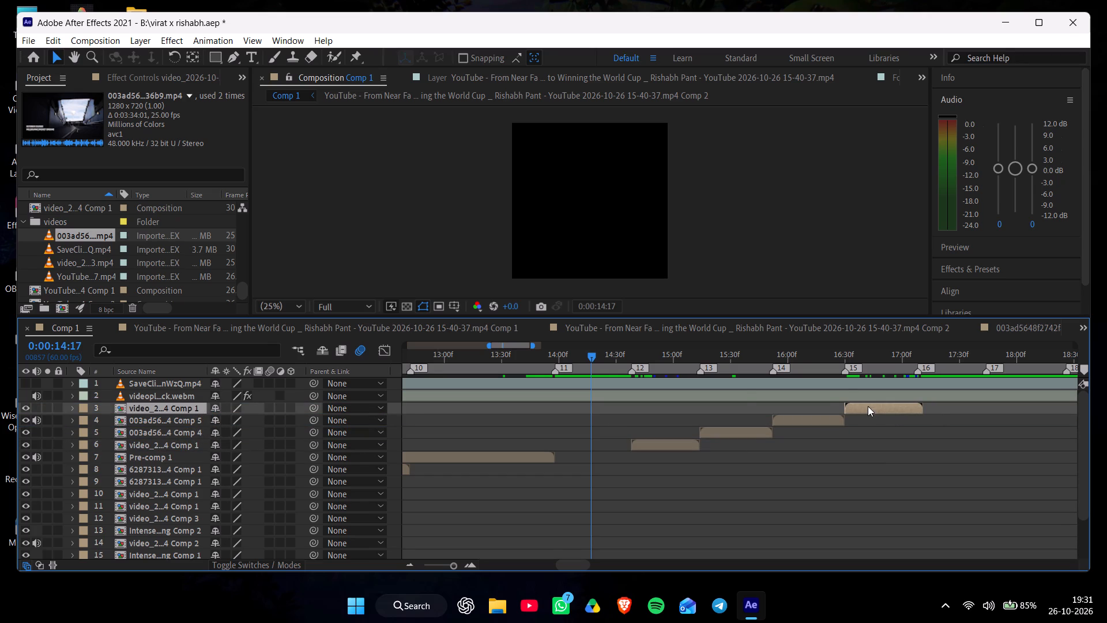
Review the arranged clips in Comp 1 from about 0:00:08:47 to 0:00:15:43, including the gap at marker 11.
drag(679, 350, 767, 403)
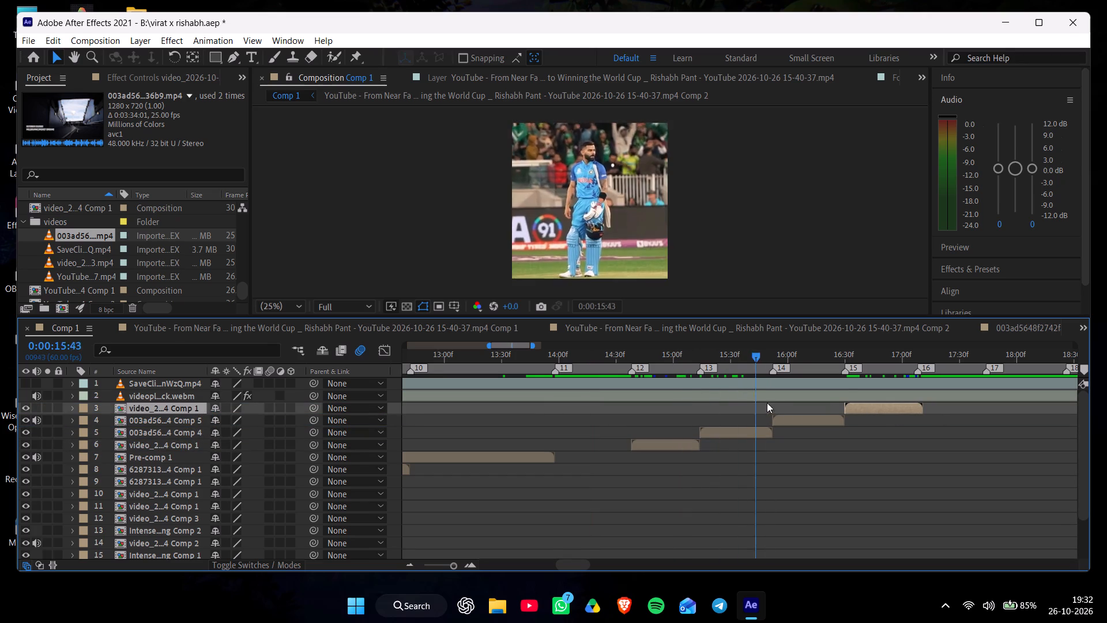
drag(767, 403, 409, 451)
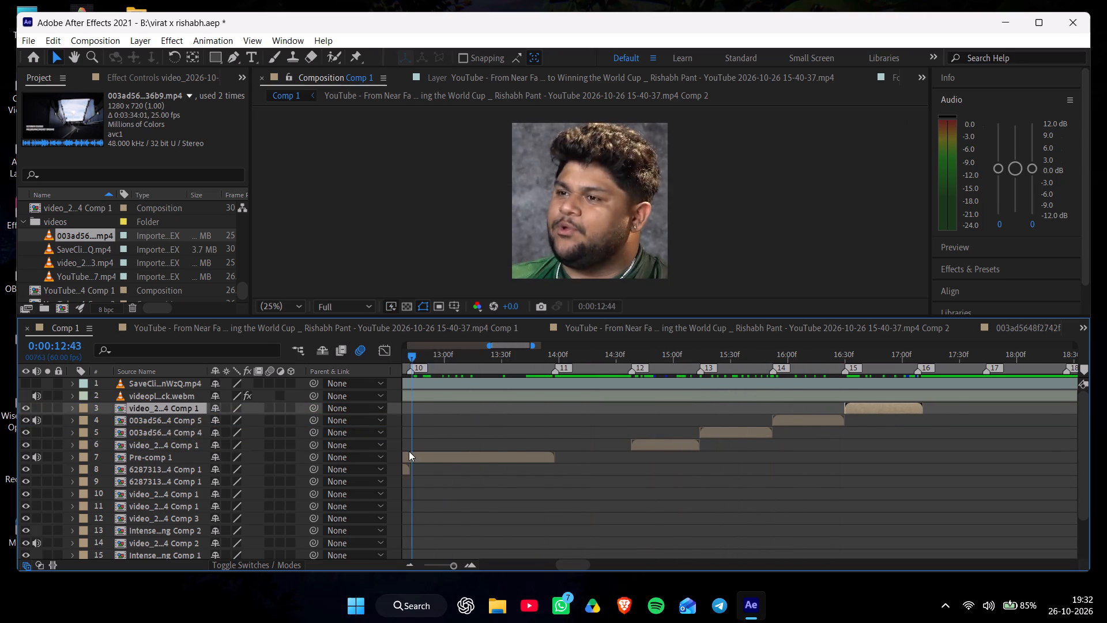
drag(409, 451, 573, 494)
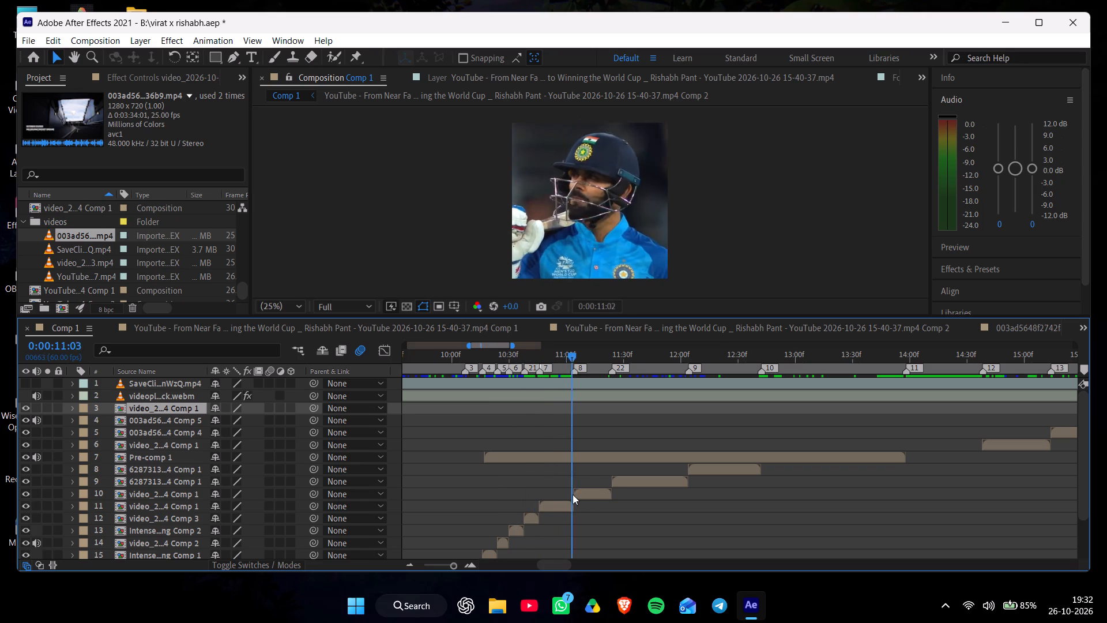
drag(573, 494, 645, 505)
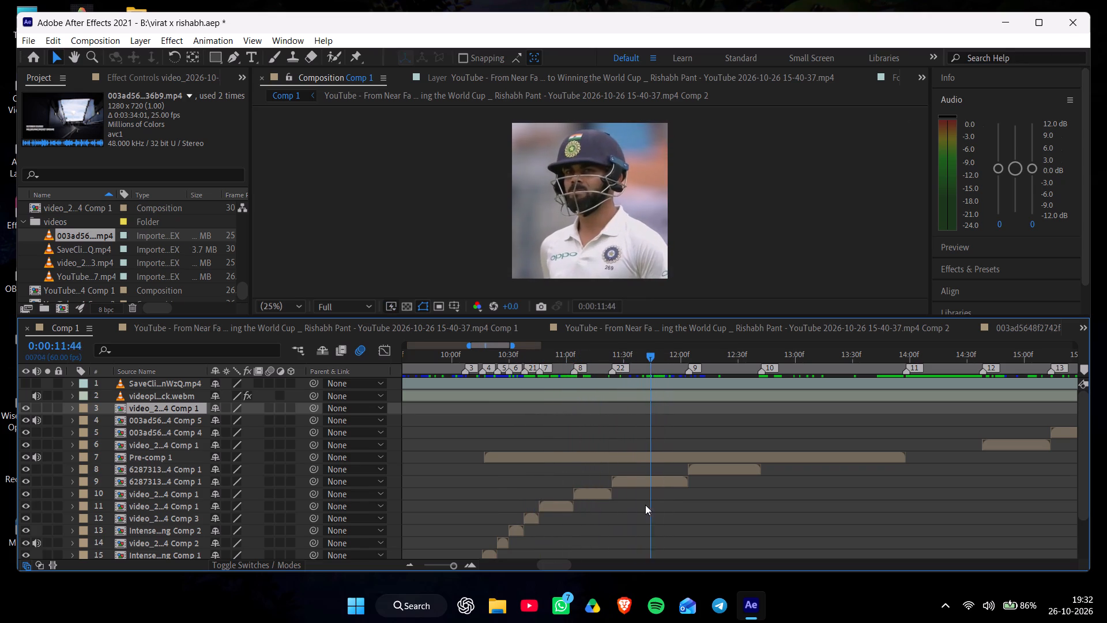
drag(645, 505, 752, 514)
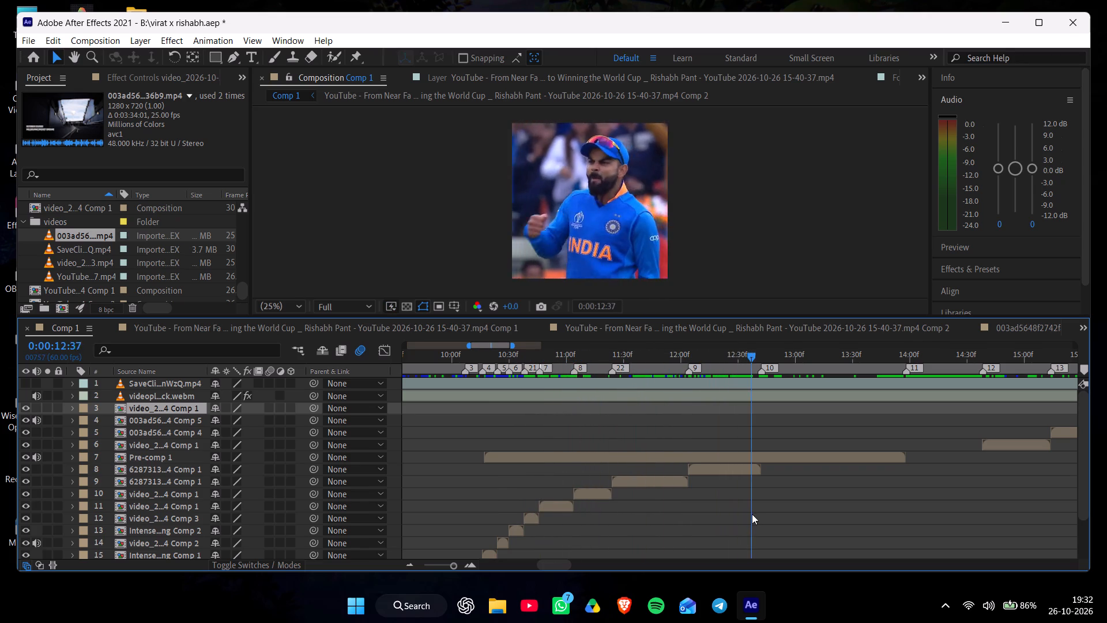
drag(752, 514, 517, 532)
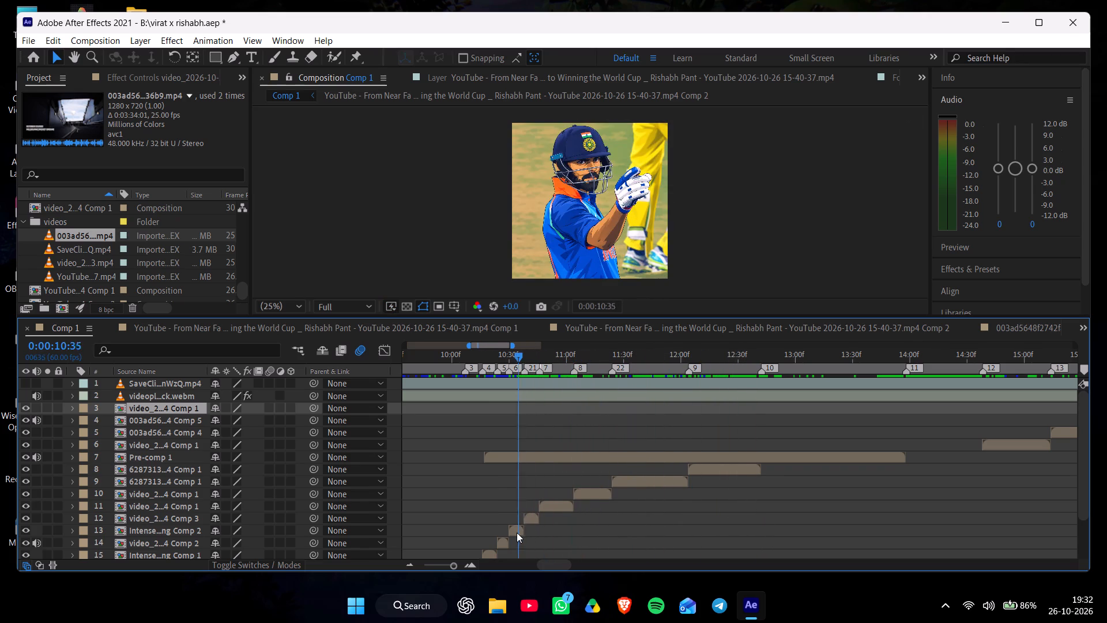
drag(517, 532, 433, 542)
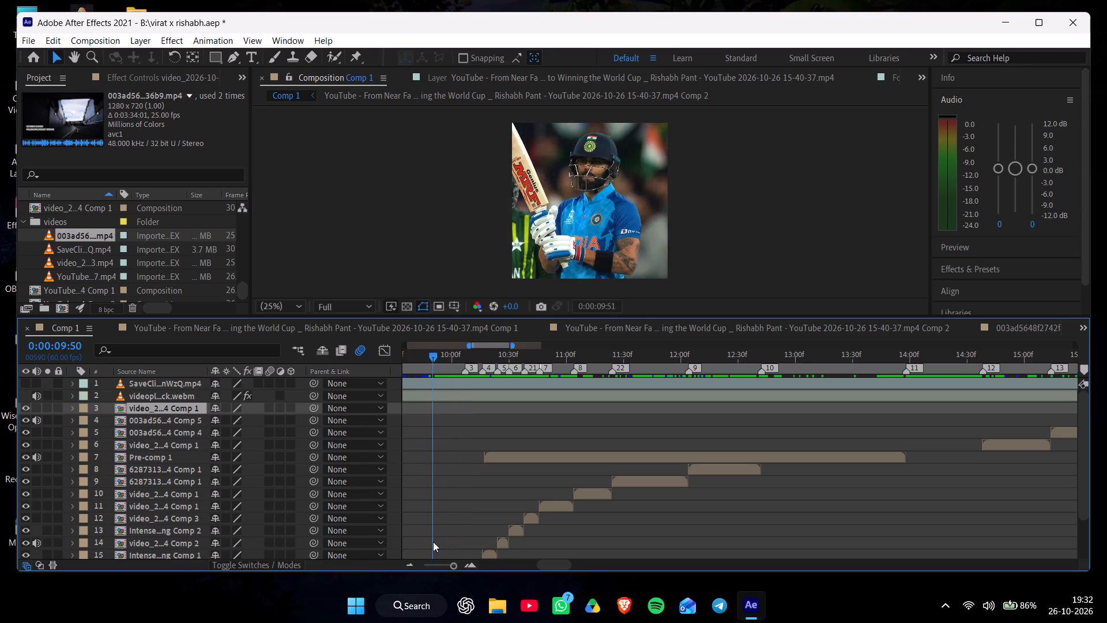
drag(433, 542, 573, 565)
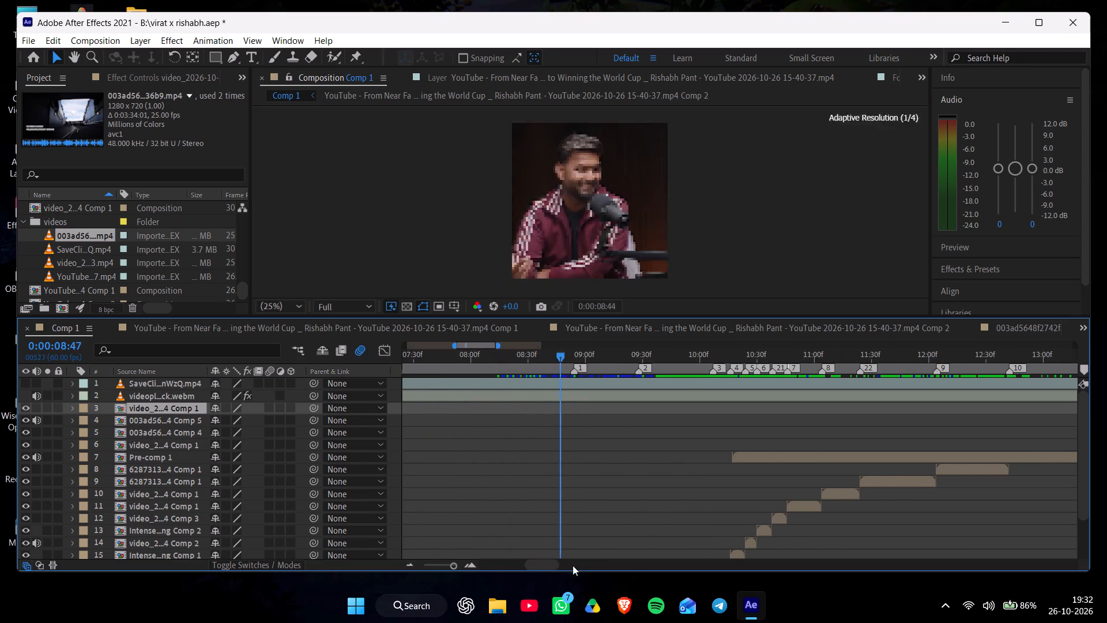
drag(573, 565, 1062, 593)
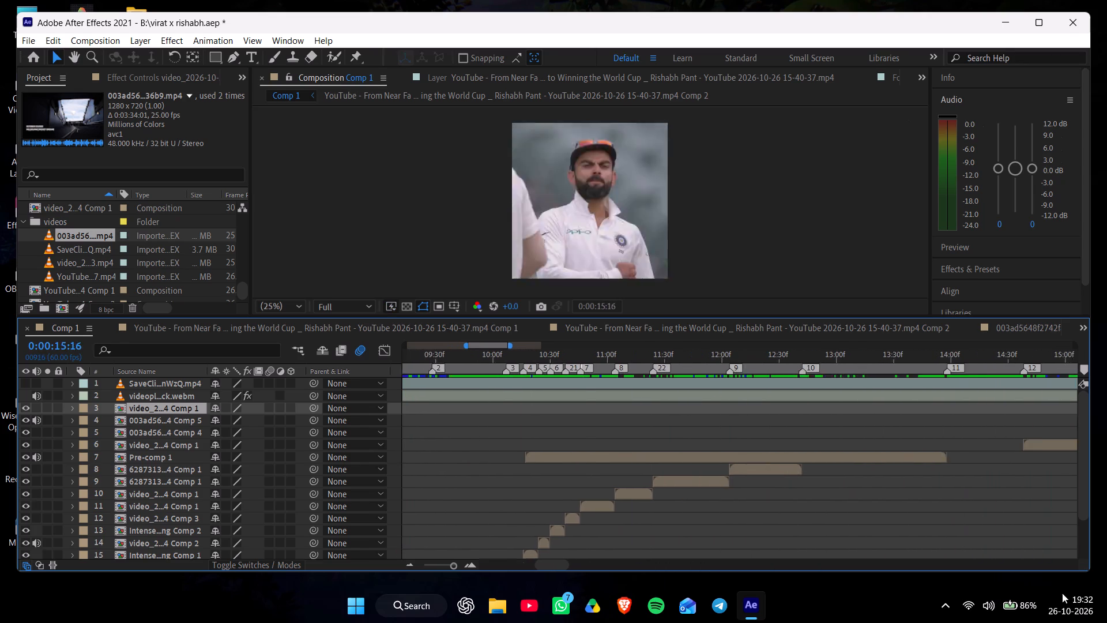
drag(1062, 593, 657, 602)
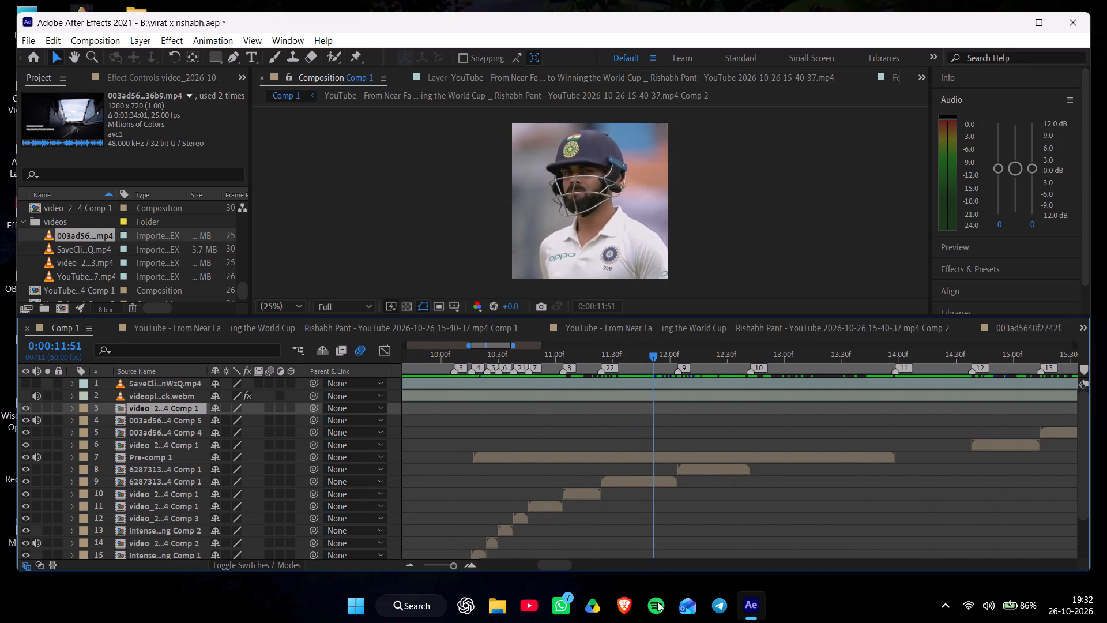
drag(657, 602, 610, 597)
drag(614, 355, 1052, 506)
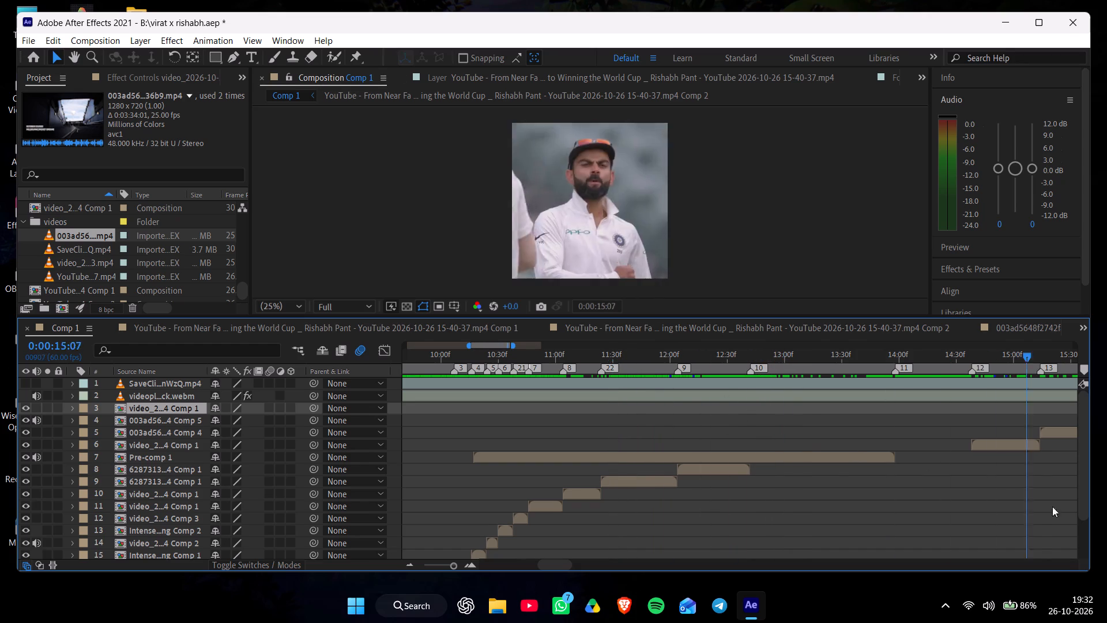
drag(1052, 506, 706, 519)
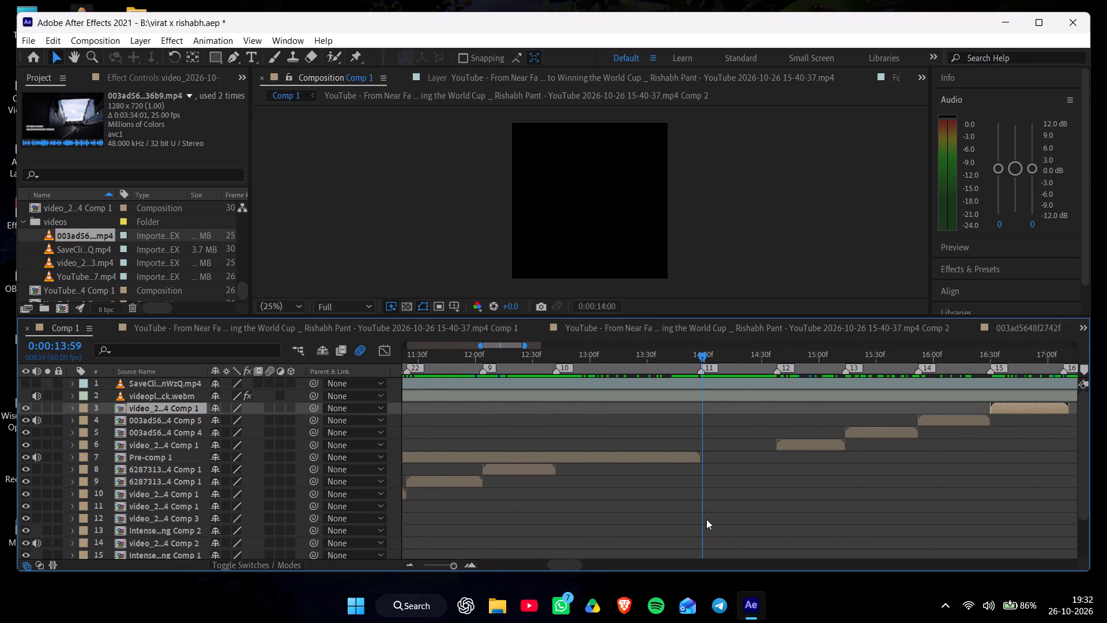
drag(706, 519, 705, 519)
Set the in point of the 003ad56...6b9.mp4 source footage to 0:01:26:17, where the batter plays his shot.
double_click(68, 239)
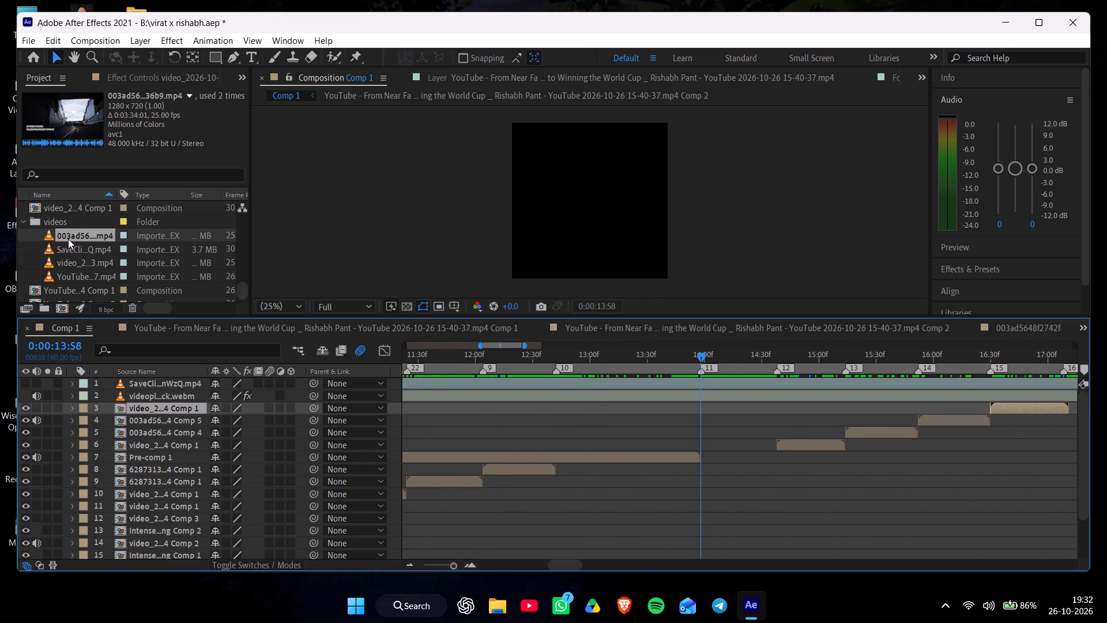
drag(410, 272, 430, 281)
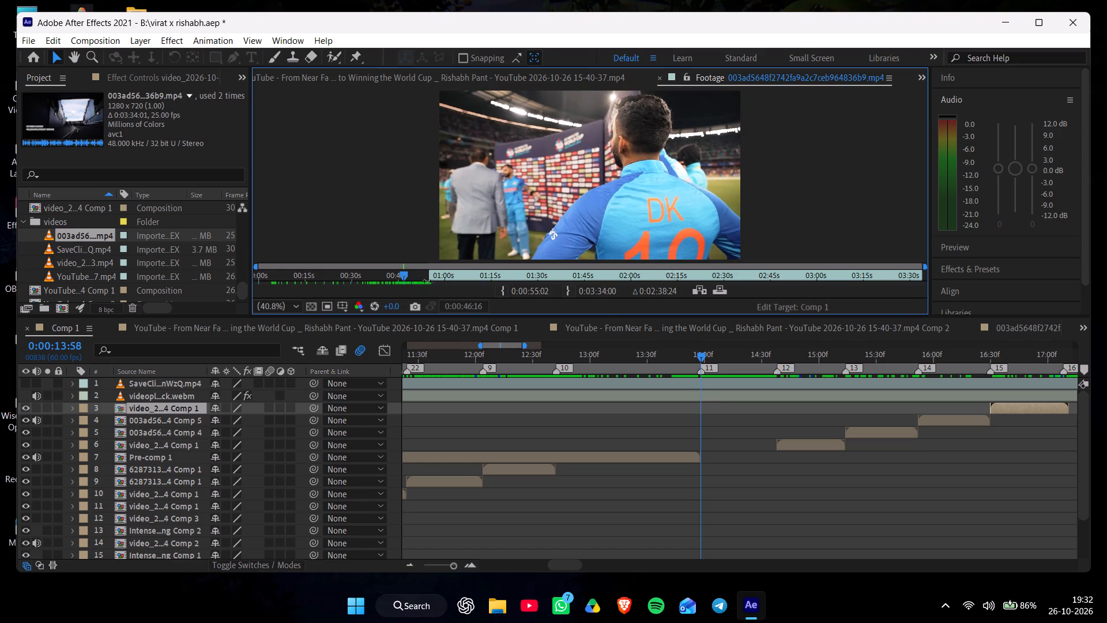
drag(404, 277, 488, 291)
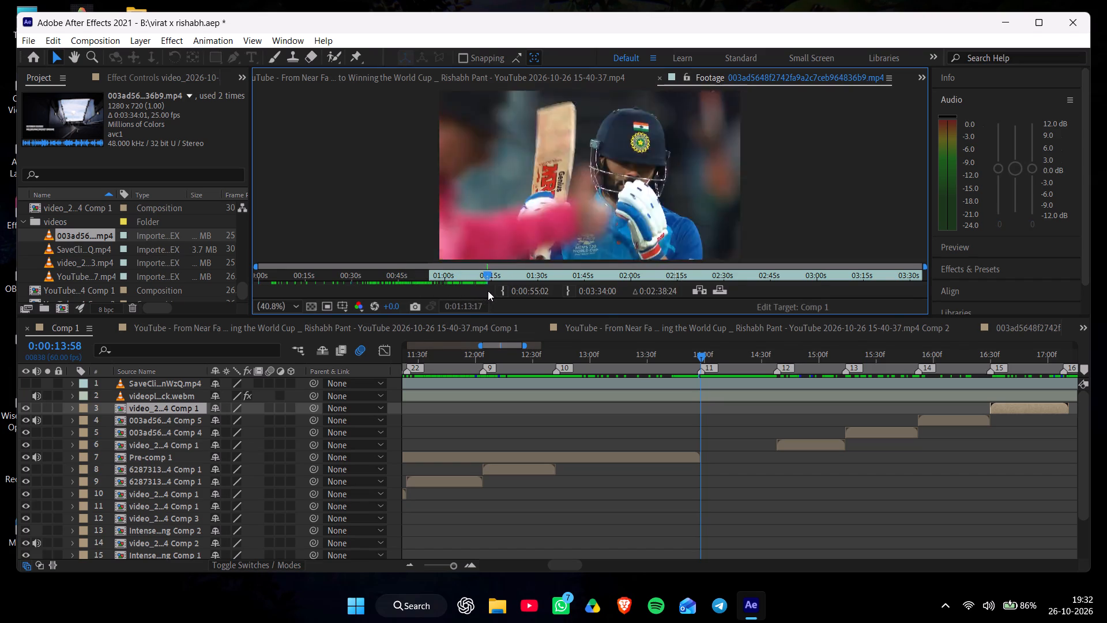
drag(488, 291, 526, 301)
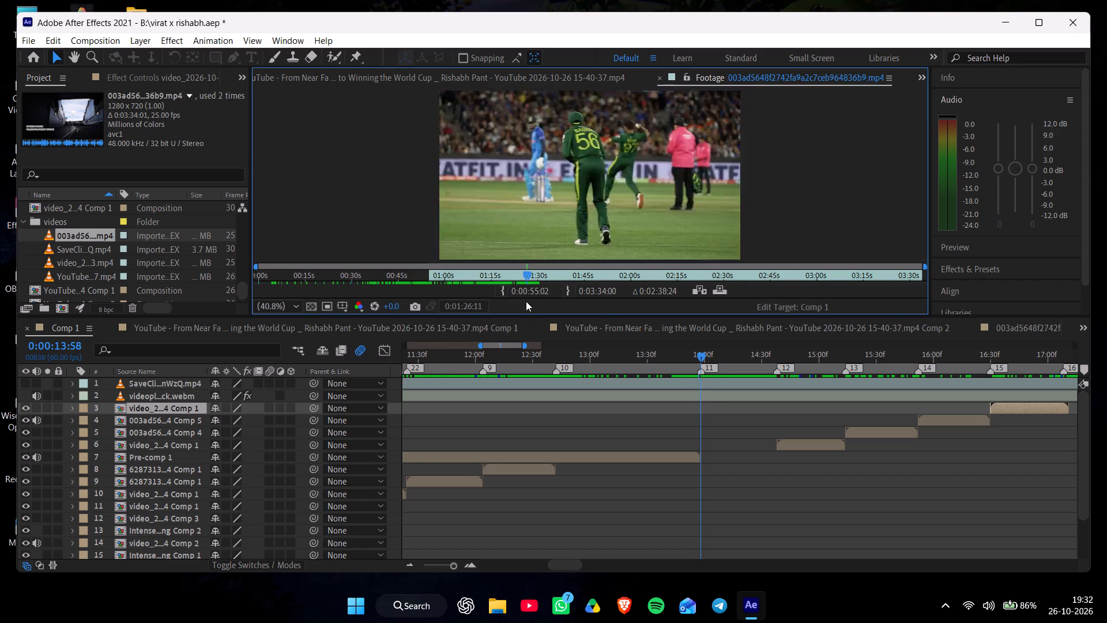
drag(526, 301, 525, 303)
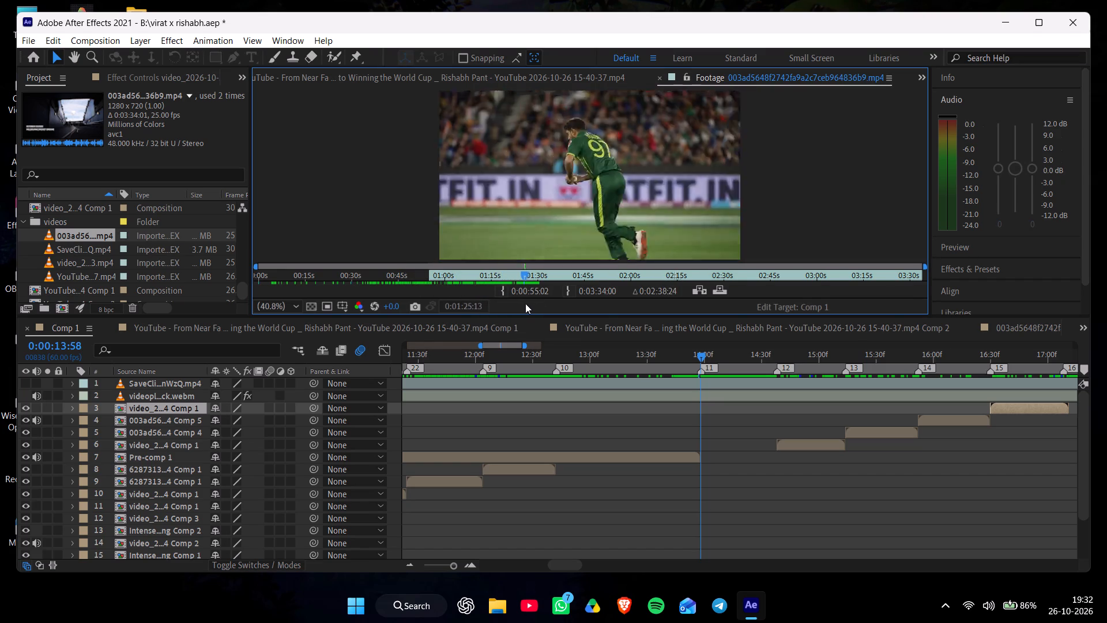
drag(525, 303, 532, 305)
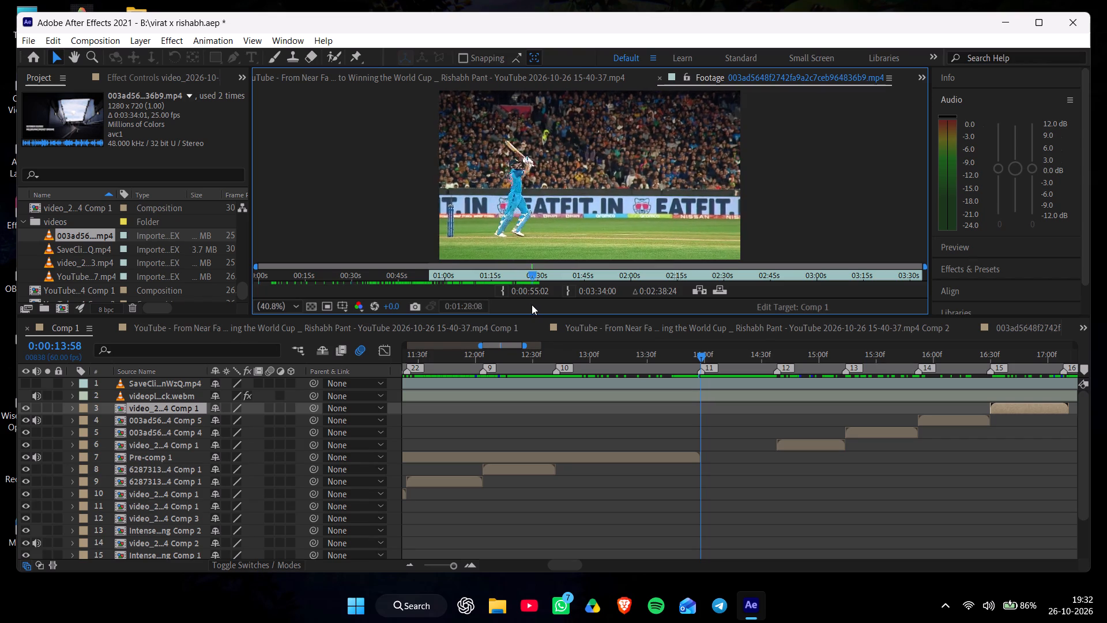
drag(532, 305, 528, 305)
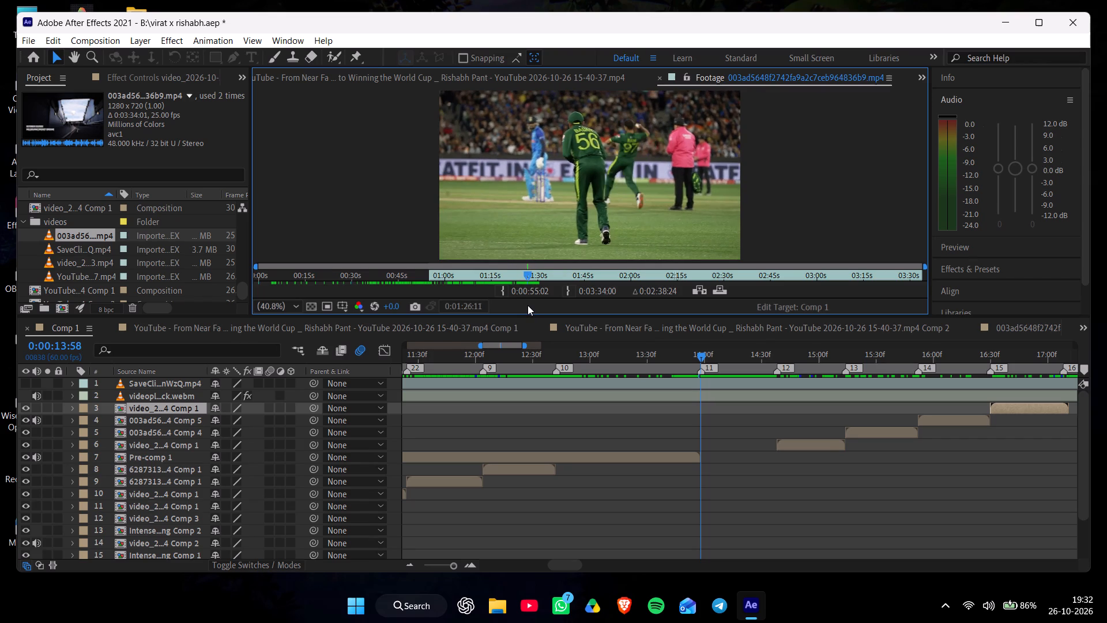
drag(528, 305, 528, 305)
click(503, 293)
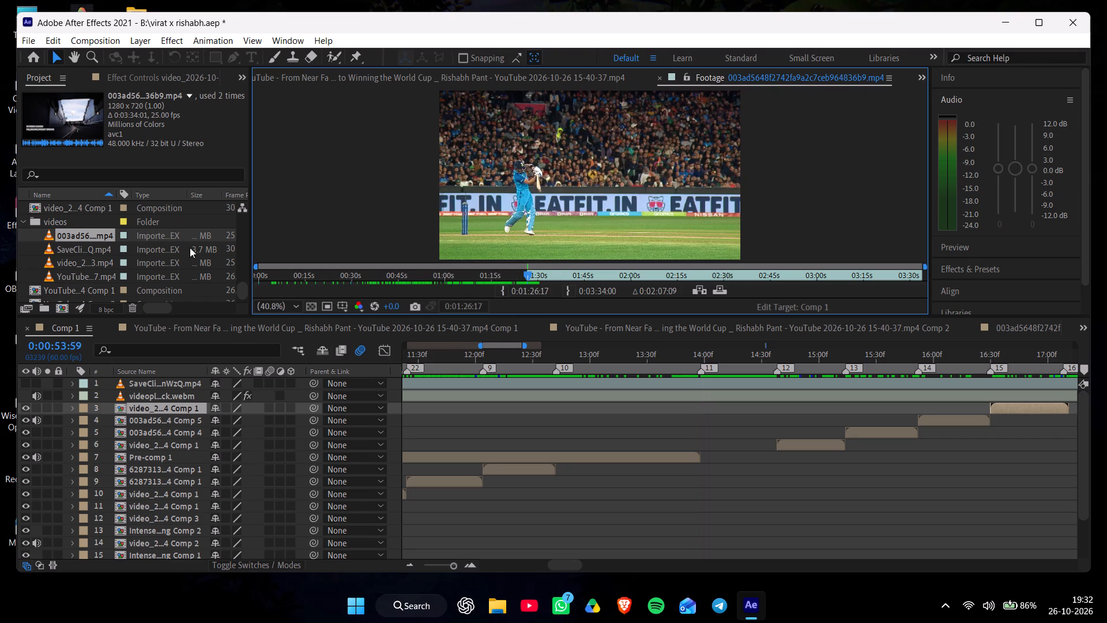
Place the 003ad56...6b9.mp4 footage in Comp 1 starting at marker 11, stacked directly above Pre-comp 1.
drag(81, 236, 740, 450)
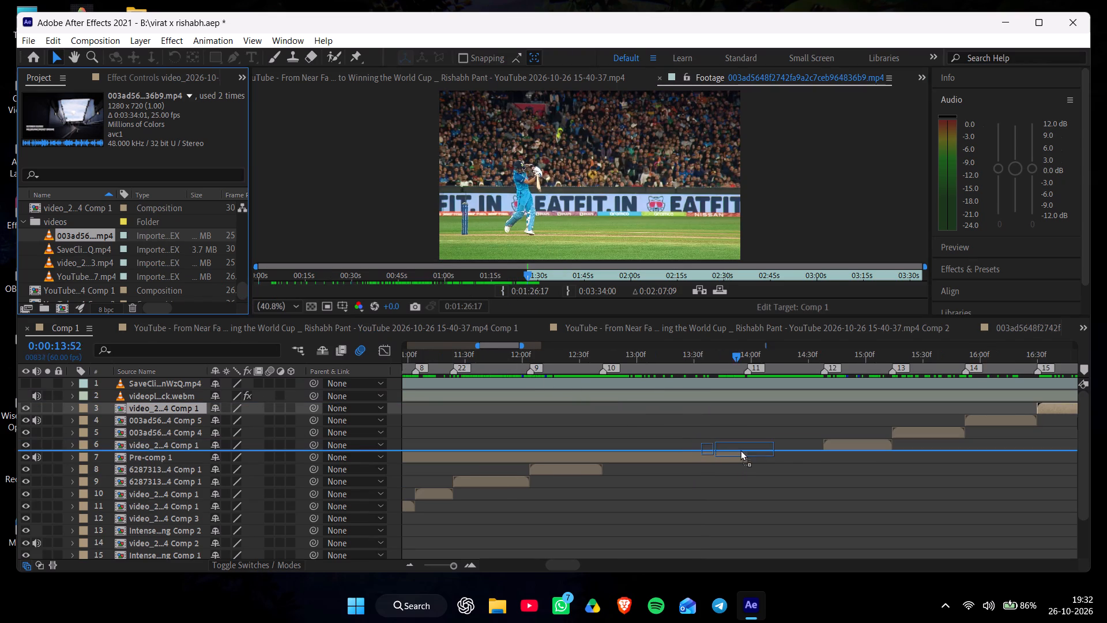
drag(740, 450, 748, 455)
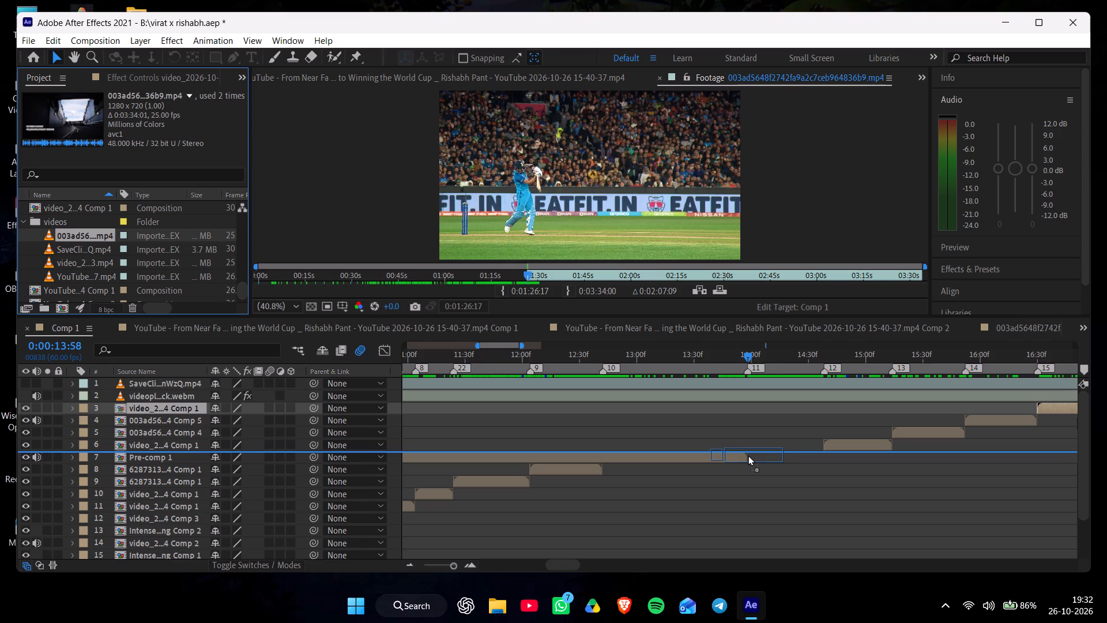
drag(748, 455, 748, 452)
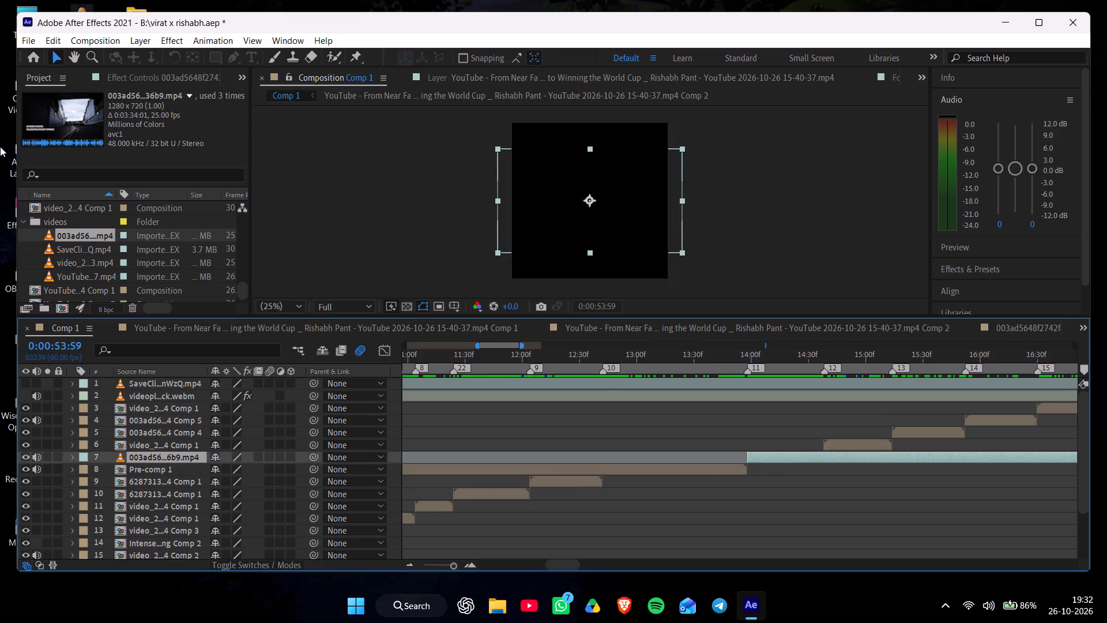
Reframe the new marker 11 clip on the batter: scale it to about 181% and move its position to about 1011, 540.
click(748, 354)
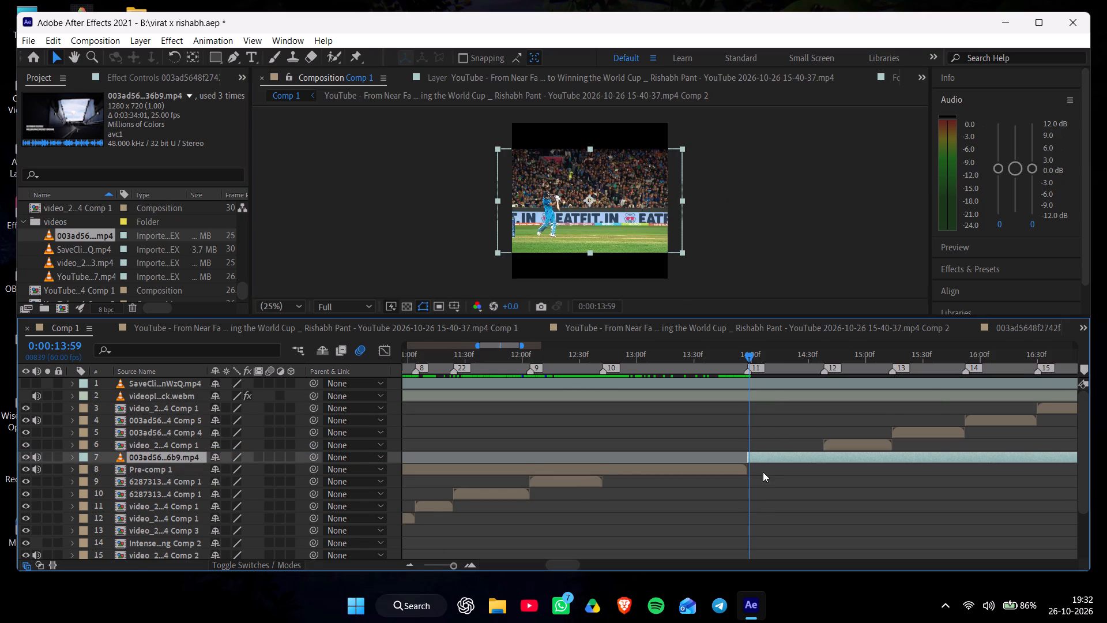
key(s)
drag(235, 469, 284, 485)
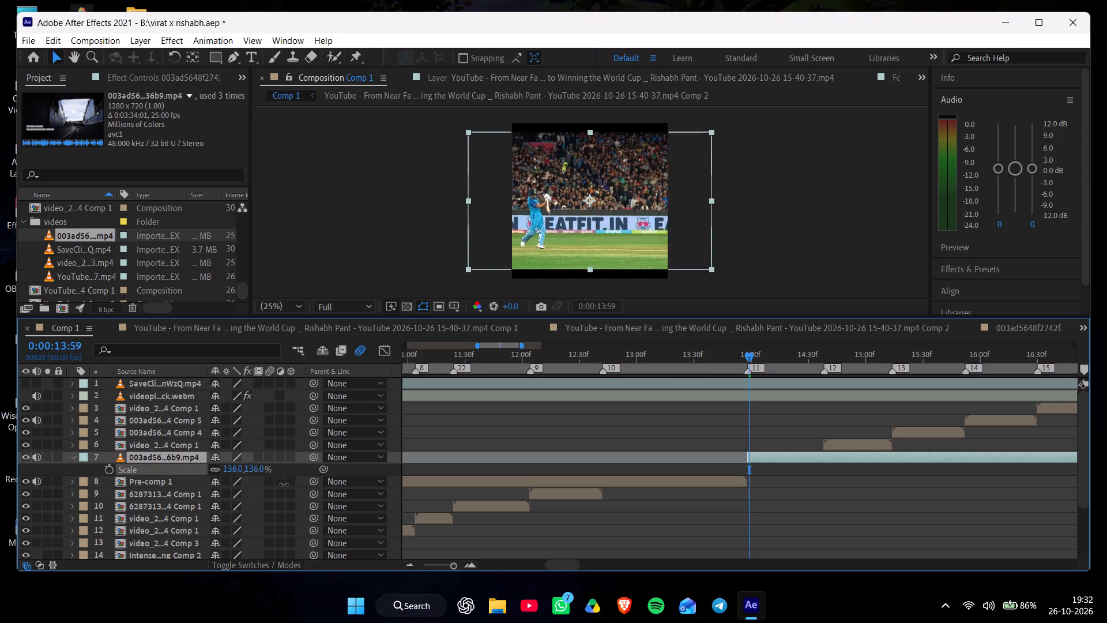
drag(284, 485, 317, 494)
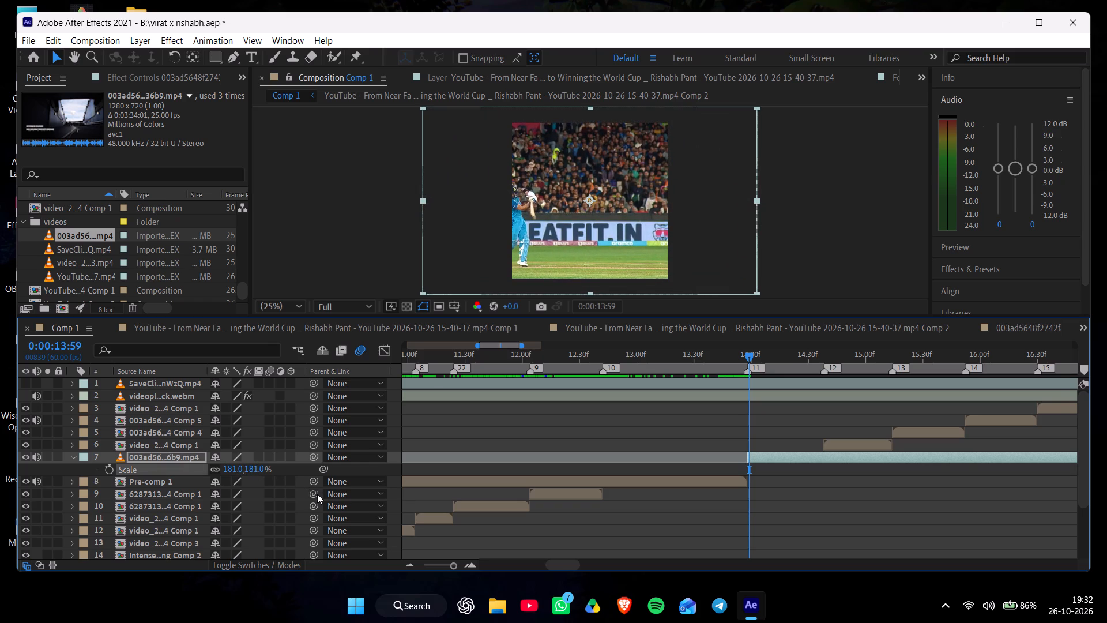
key(p)
drag(217, 472, 466, 488)
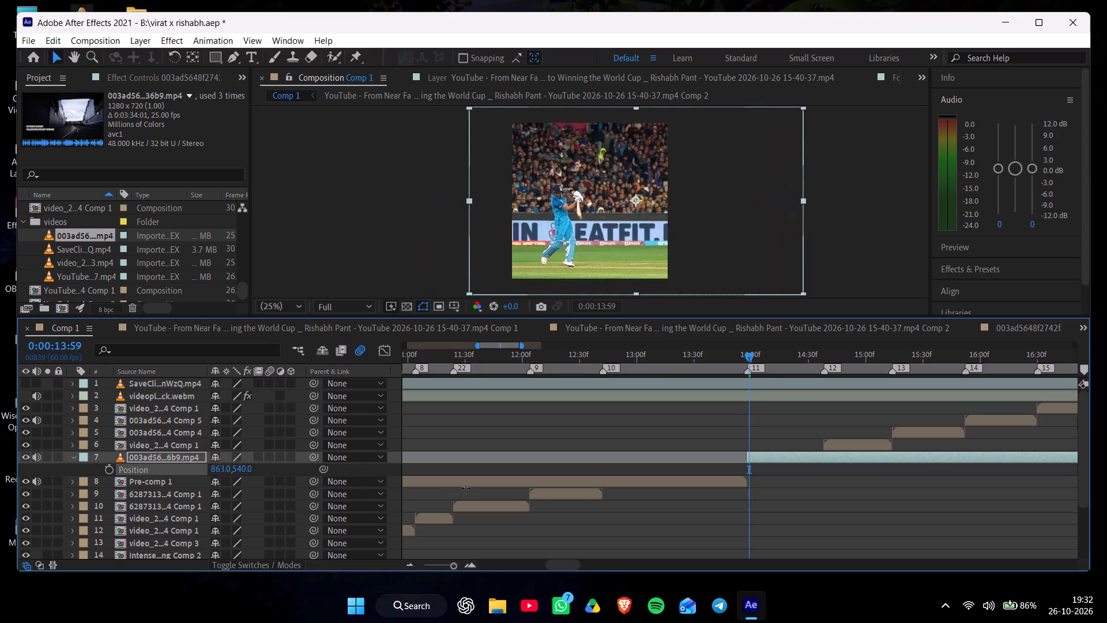
drag(466, 488, 584, 500)
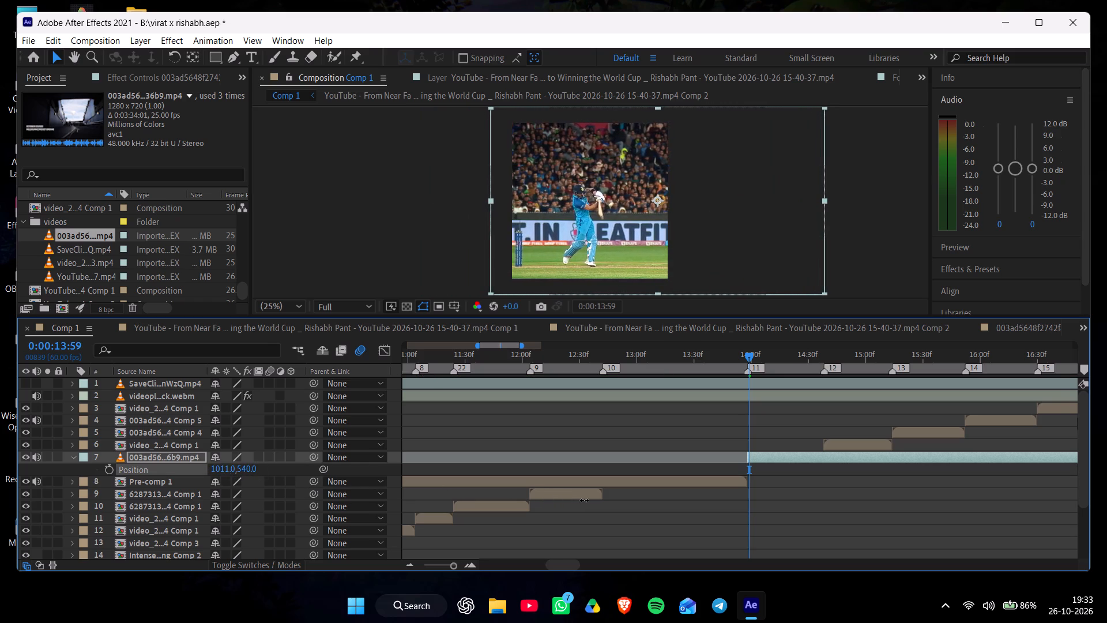
drag(584, 500, 600, 501)
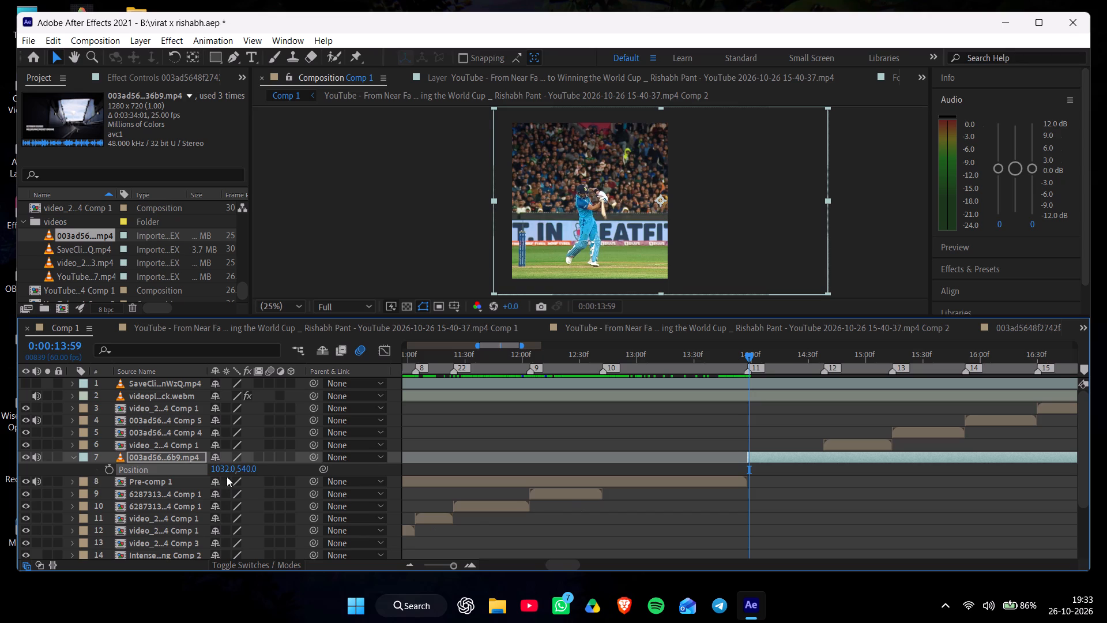
Enlarge the marker 11 clip to 239% scale and reposition it so the batter stands in the middle of the frame.
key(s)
drag(242, 470, 311, 482)
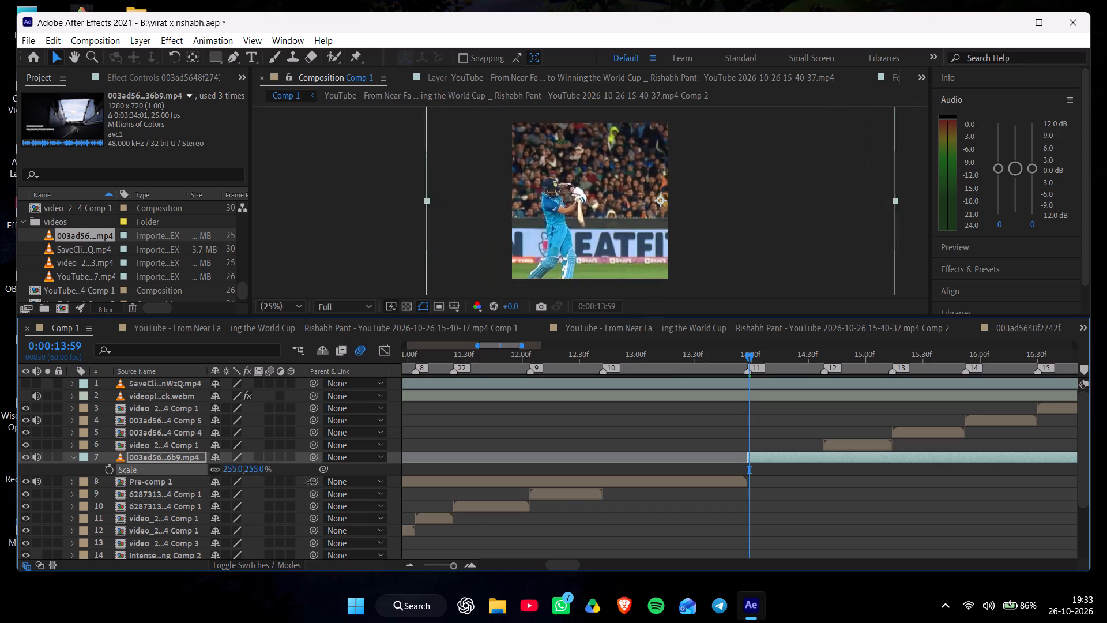
drag(311, 482, 298, 485)
drag(640, 169, 644, 162)
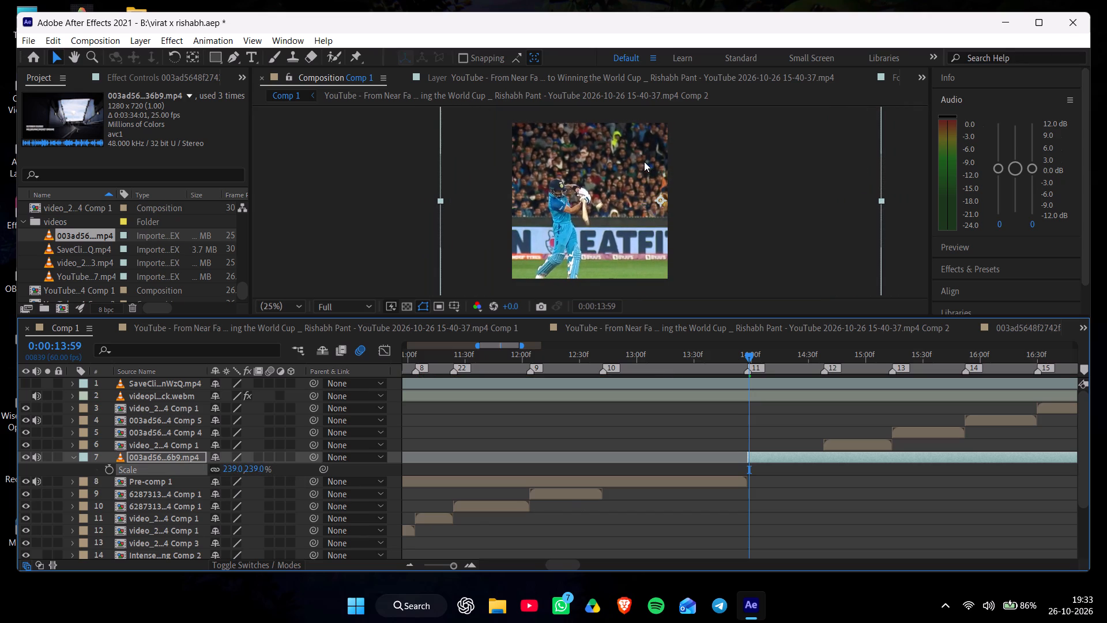
drag(644, 162, 654, 151)
drag(615, 172, 632, 154)
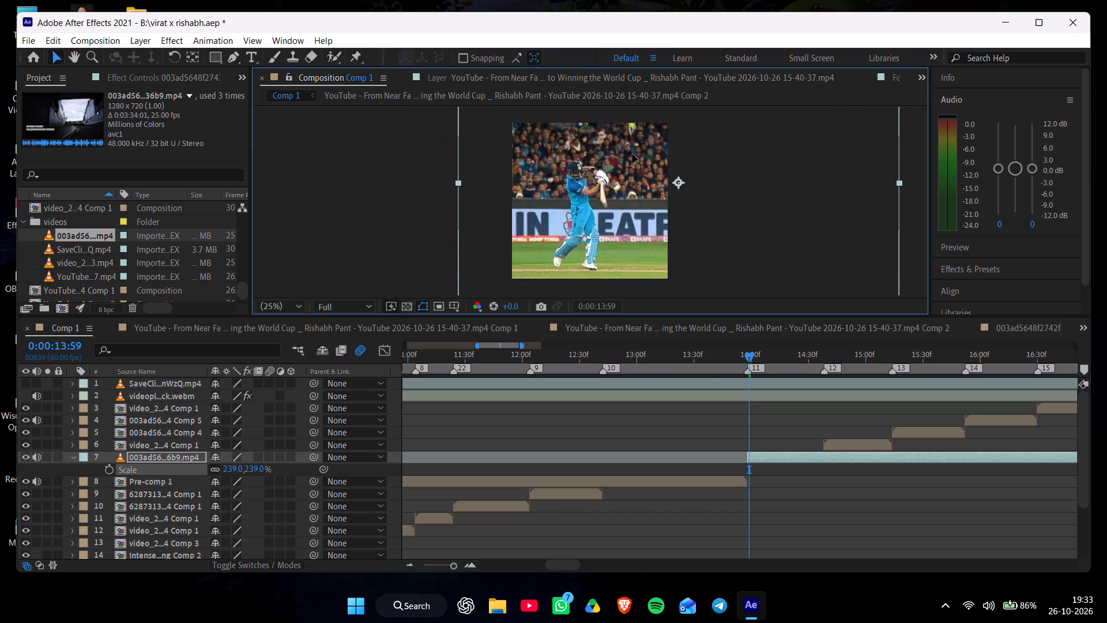
drag(632, 154, 637, 153)
Split the 003ad56...6b9.mp4 layer at marker 12 (0:00:14:39) and delete the part after the cut.
drag(751, 354, 751, 355)
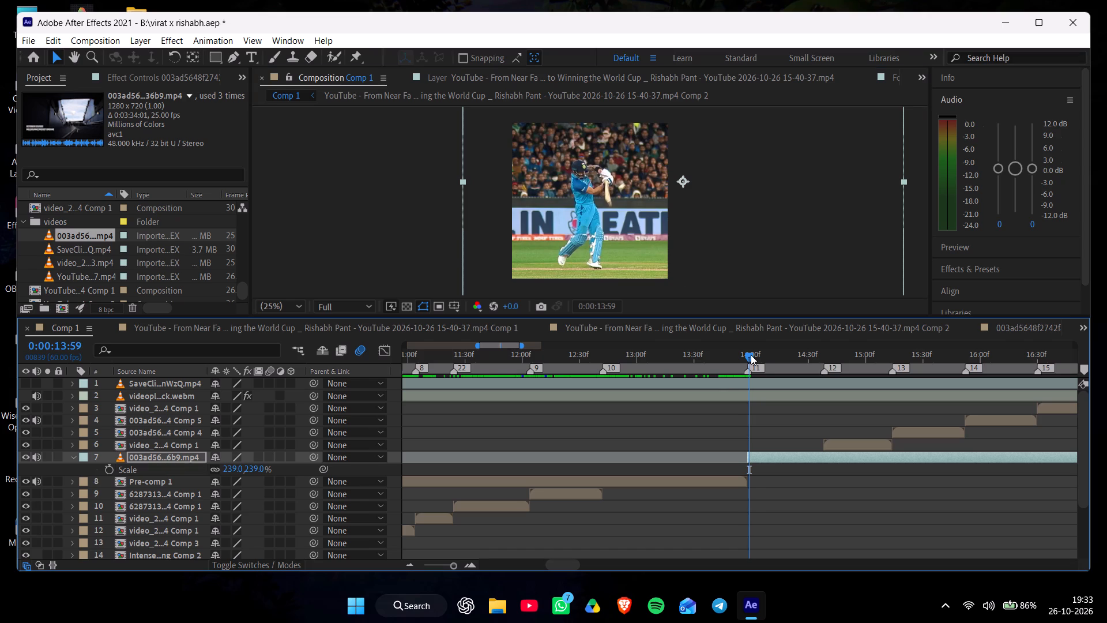
drag(751, 355, 808, 376)
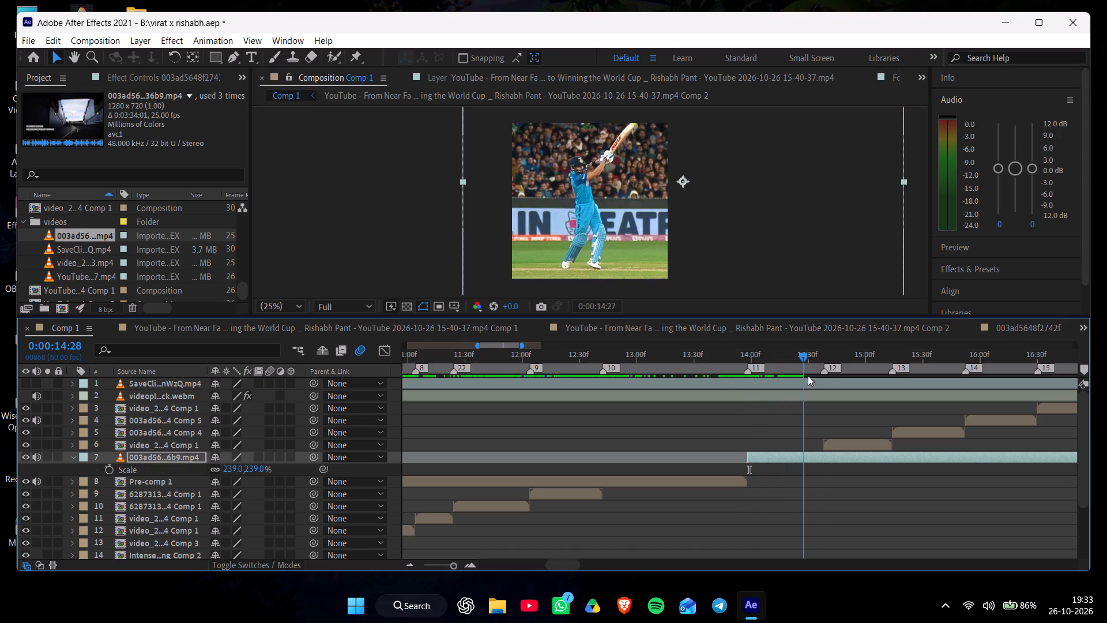
drag(808, 376, 825, 380)
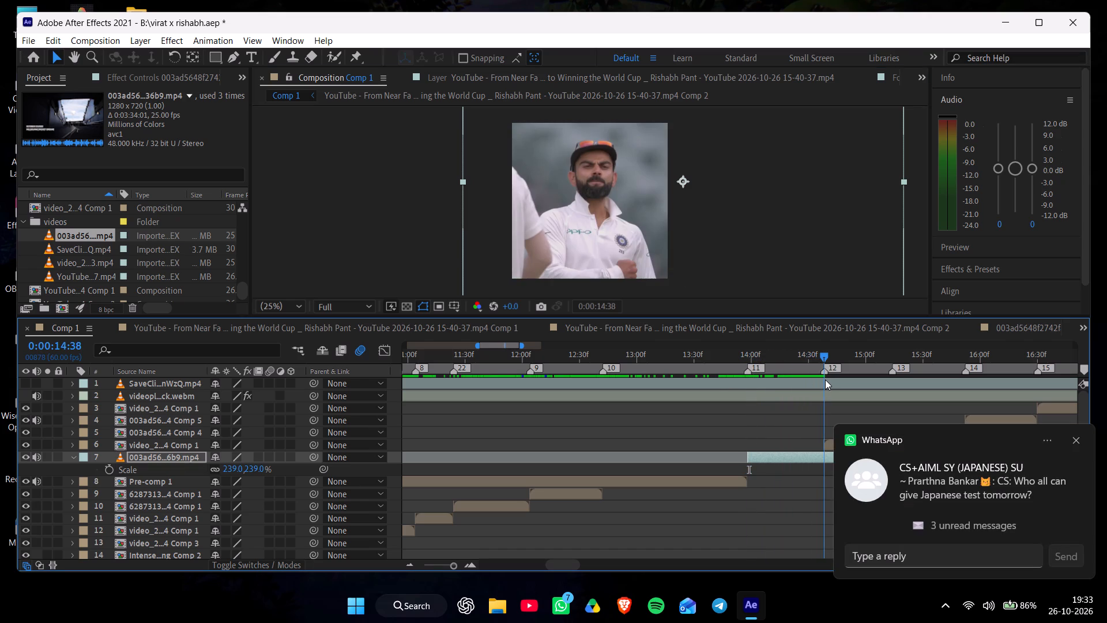
drag(825, 380, 824, 381)
drag(824, 381, 826, 381)
key(ctrl+shift+d)
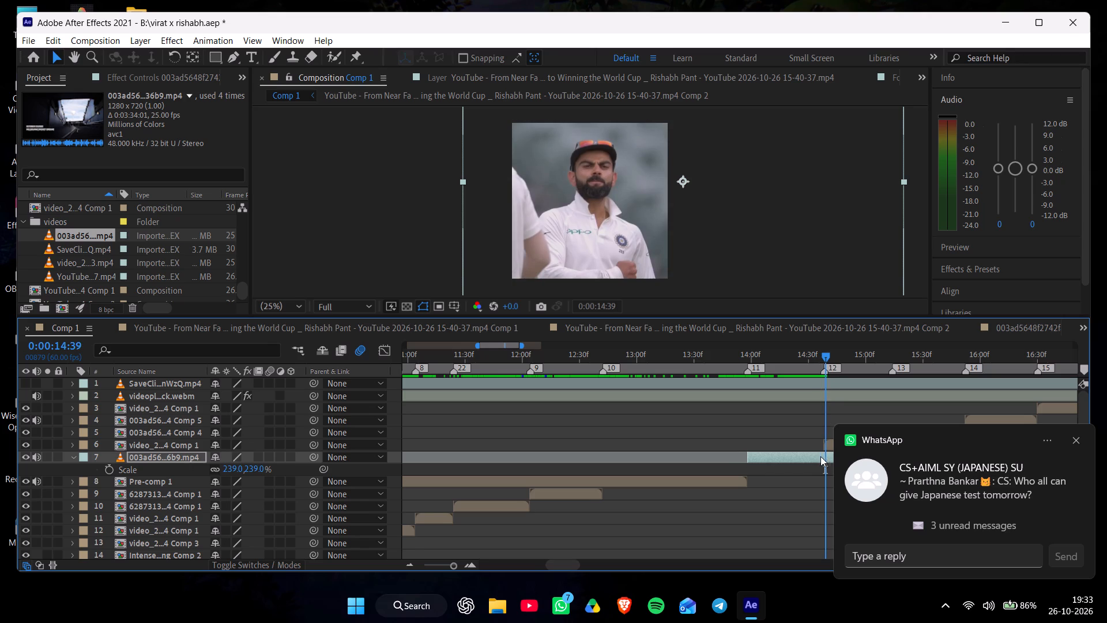
click(1079, 444)
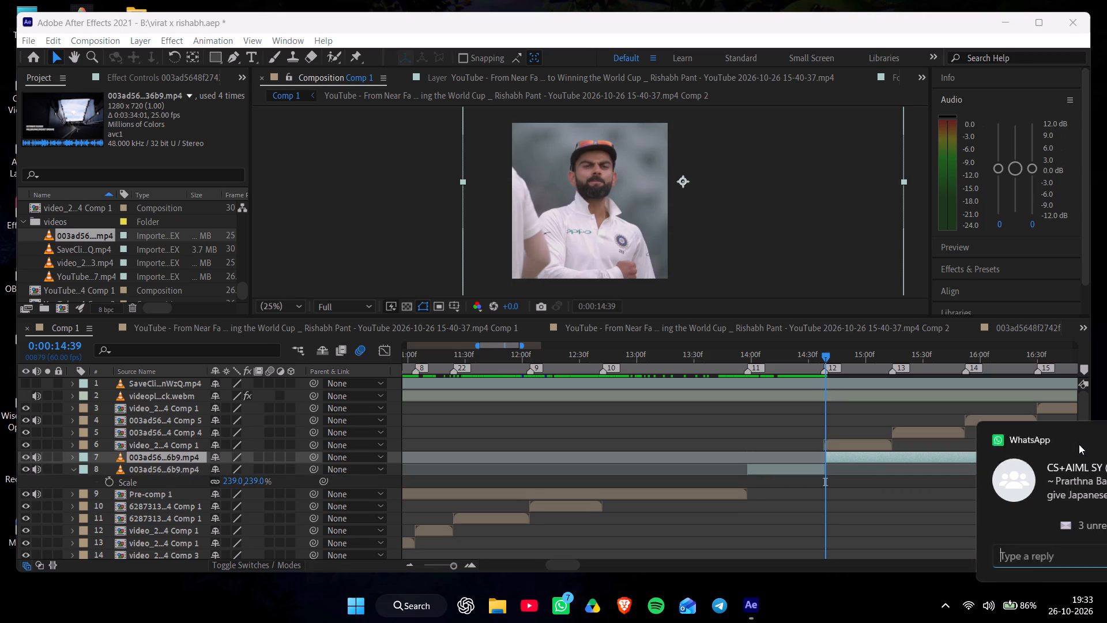
click(999, 457)
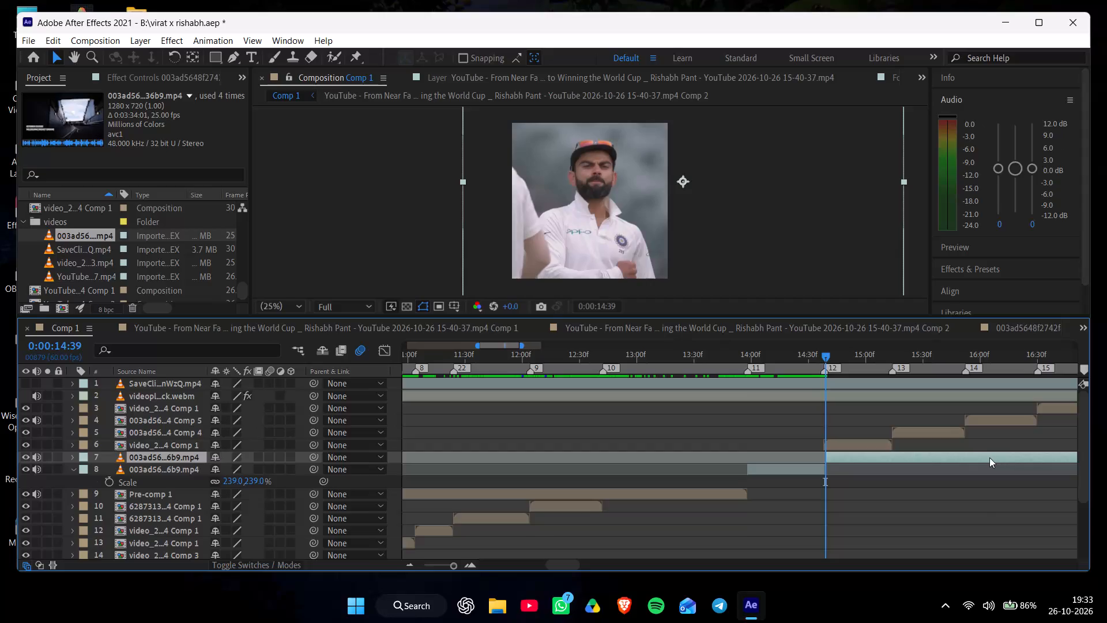
key(Delete)
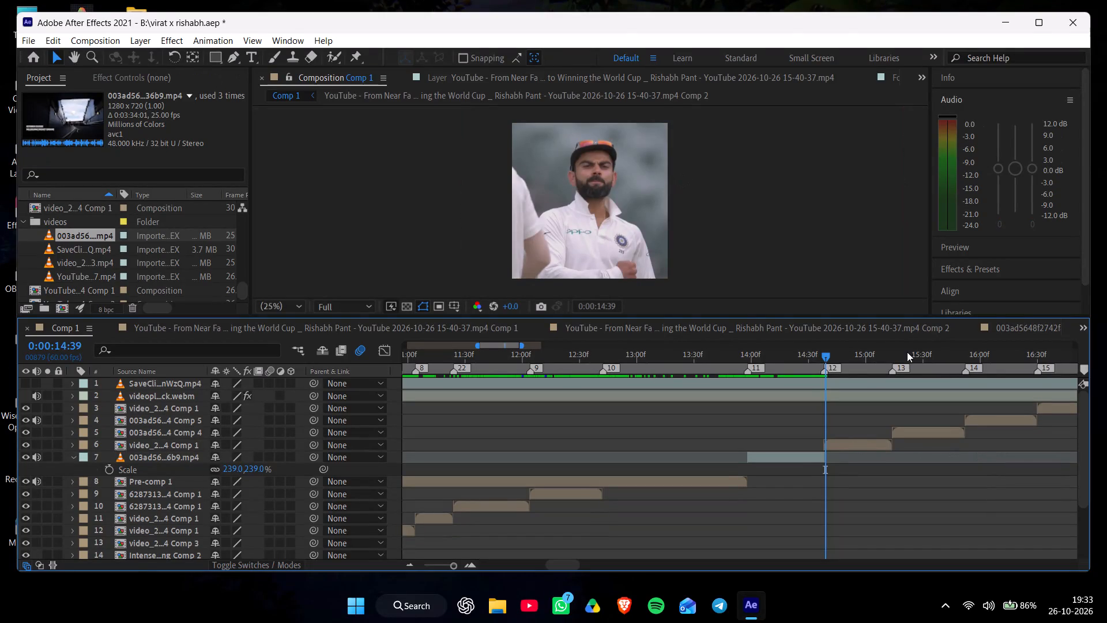
Examine the section between markers 12 and 13 and select the video_2...4 Comp 1 clip that starts at marker 12.
drag(908, 354, 928, 367)
click(918, 358)
drag(918, 358, 895, 365)
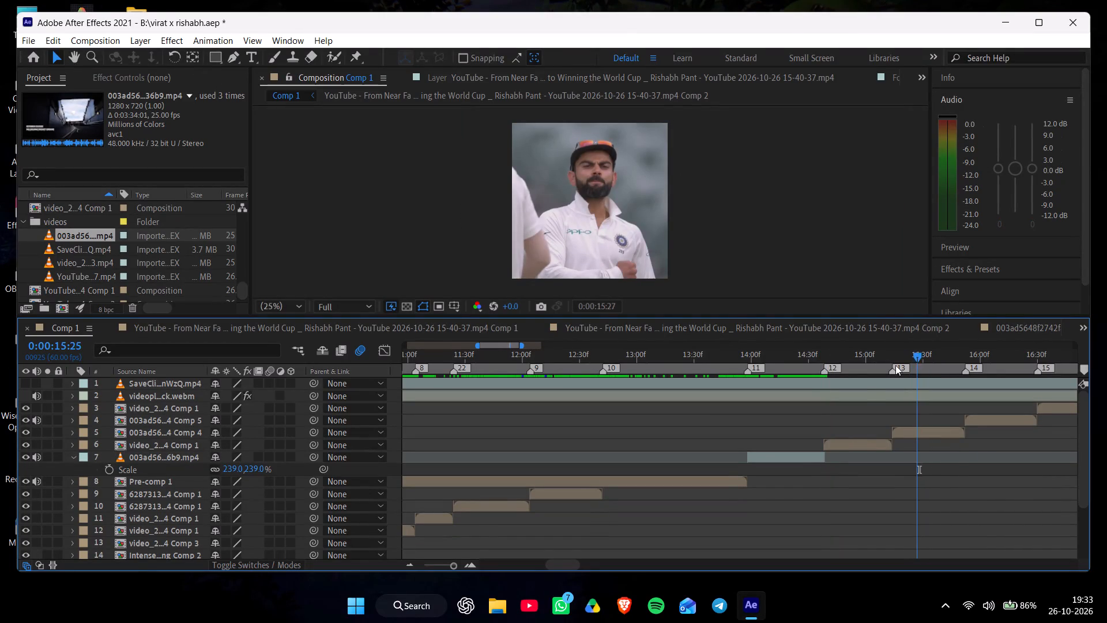
drag(895, 365, 856, 397)
click(859, 445)
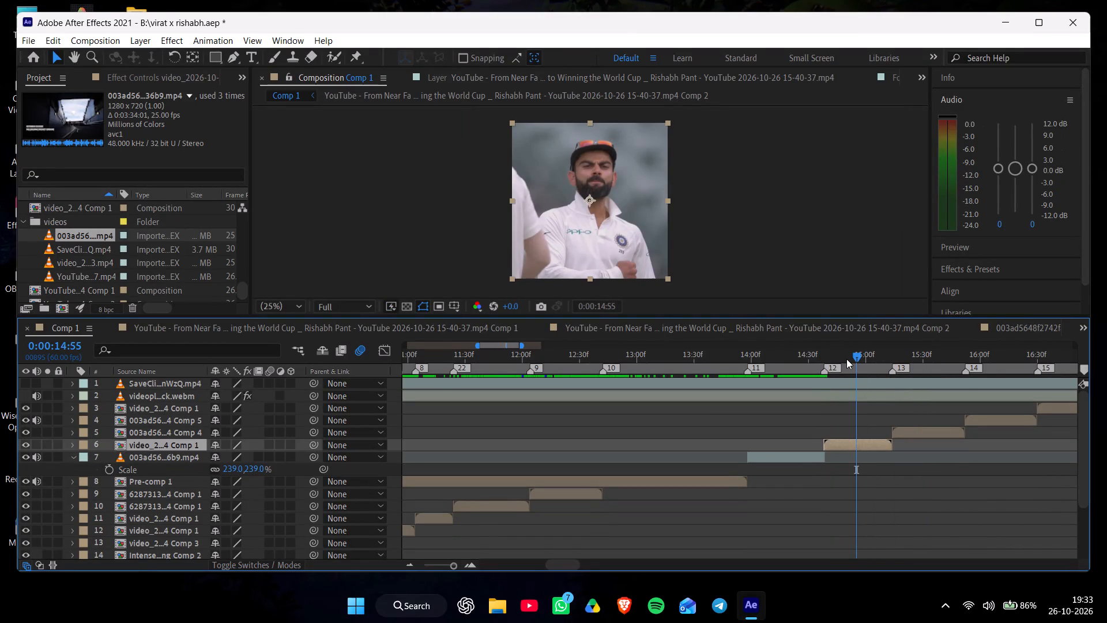
click(846, 359)
click(857, 444)
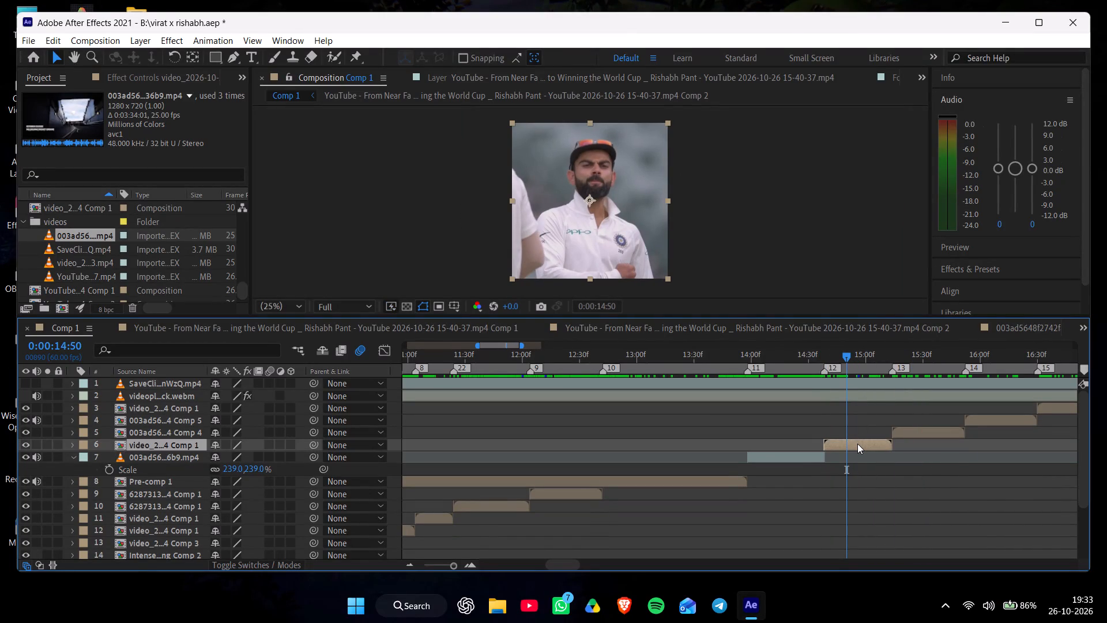
Hide the video_2...4 Comp 1 layer at marker 12.
click(857, 444)
click(25, 441)
Look through the 003ad56...6b9.mp4 source footage for another shot to use at marker 12.
double_click(65, 237)
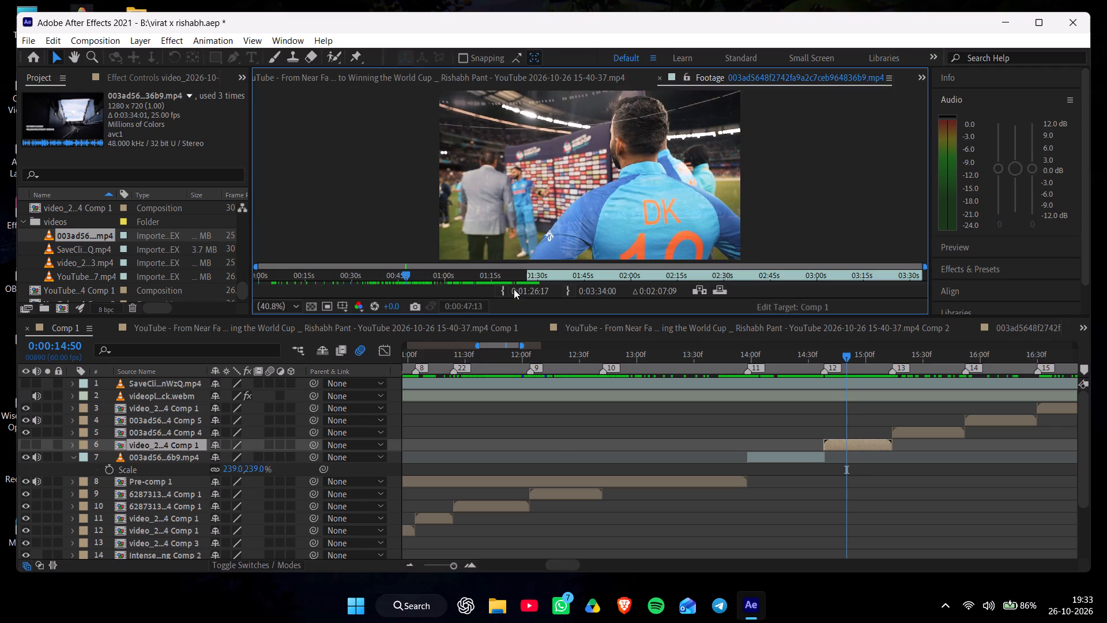
drag(507, 275, 570, 298)
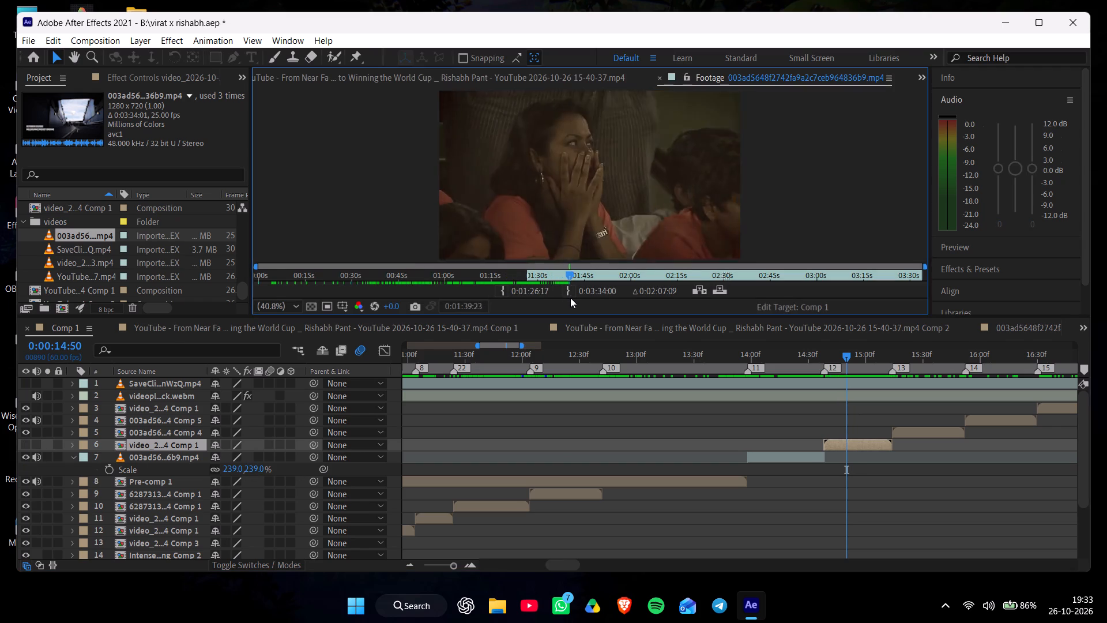
drag(570, 298, 521, 305)
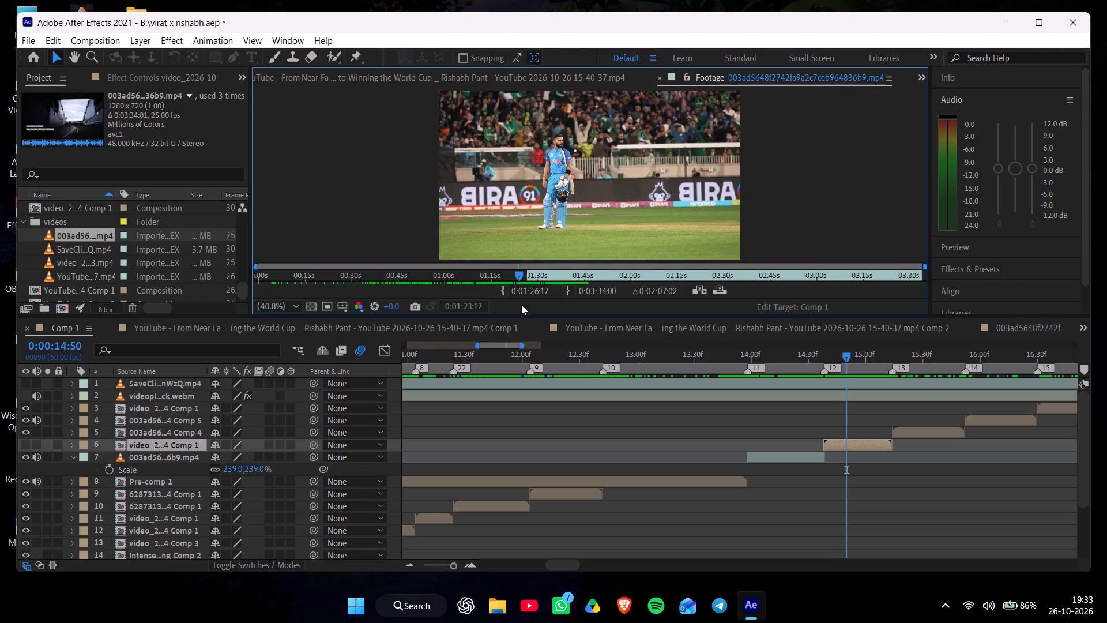
drag(521, 305, 639, 334)
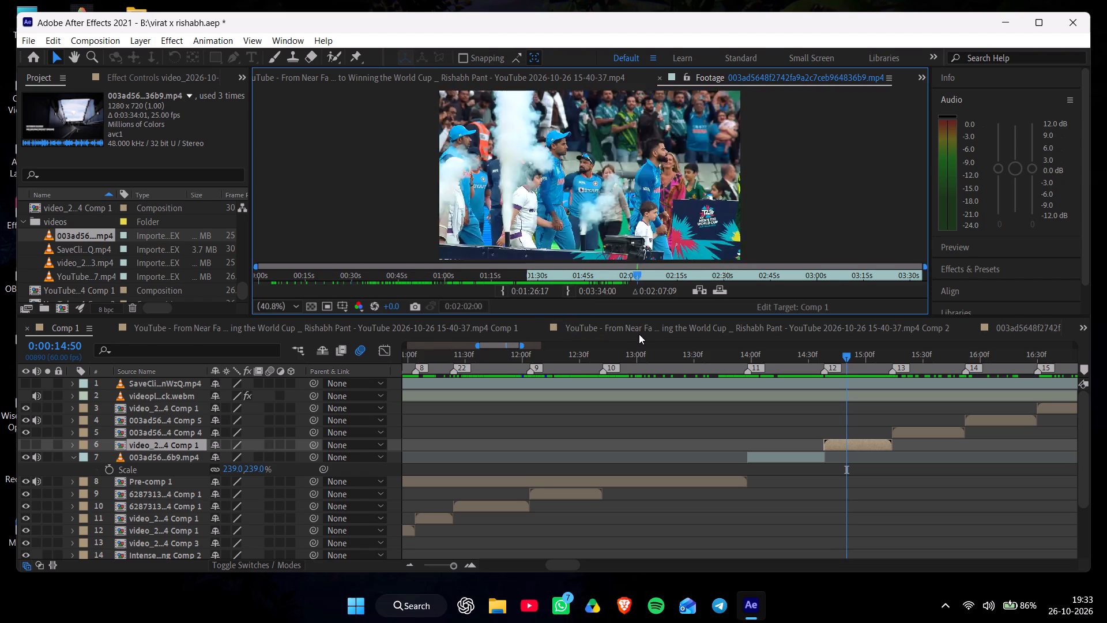
drag(639, 334, 721, 340)
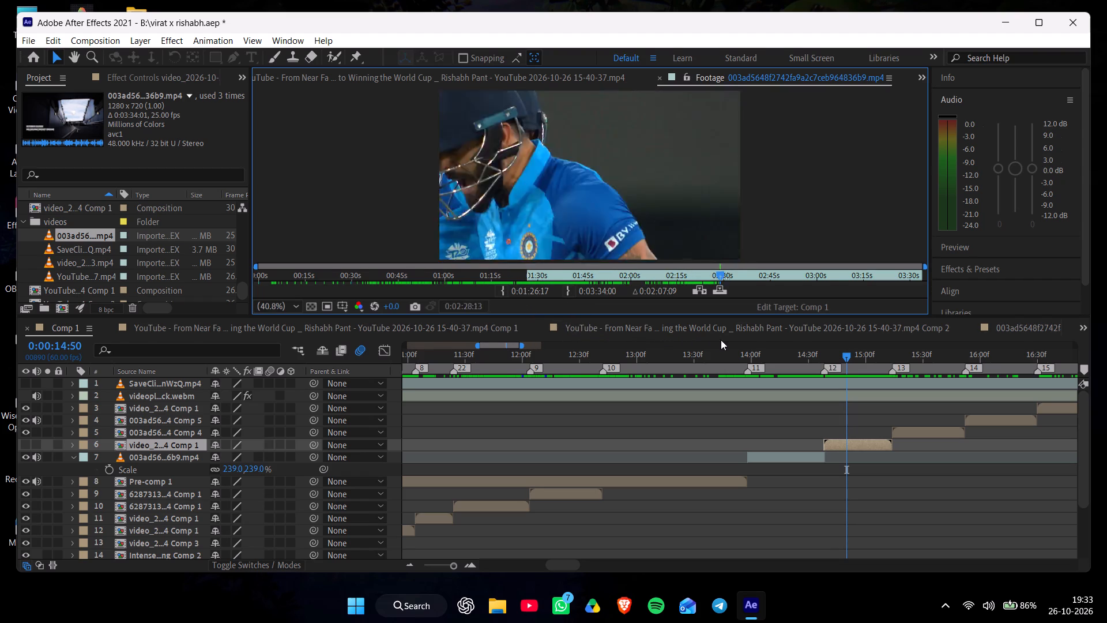
drag(721, 340, 808, 346)
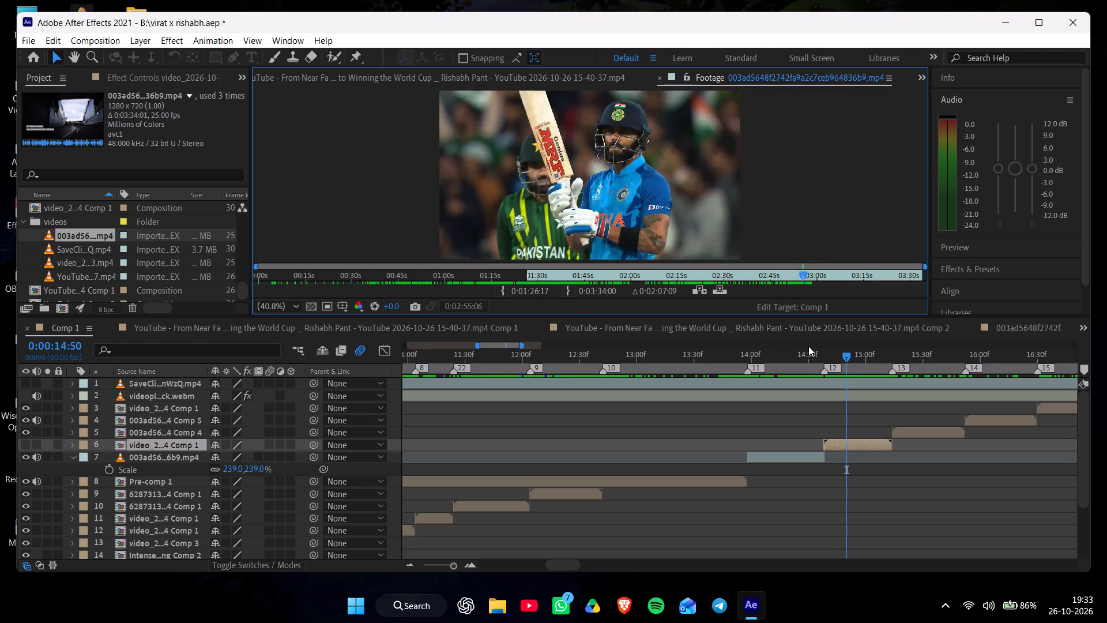
drag(808, 346, 890, 351)
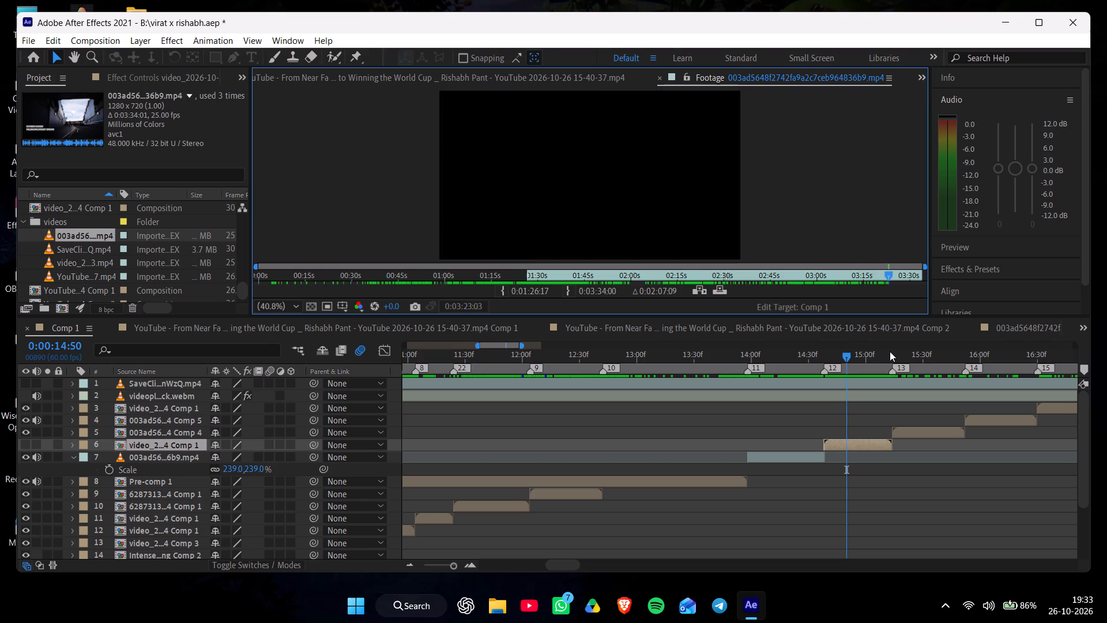
drag(890, 351, 835, 352)
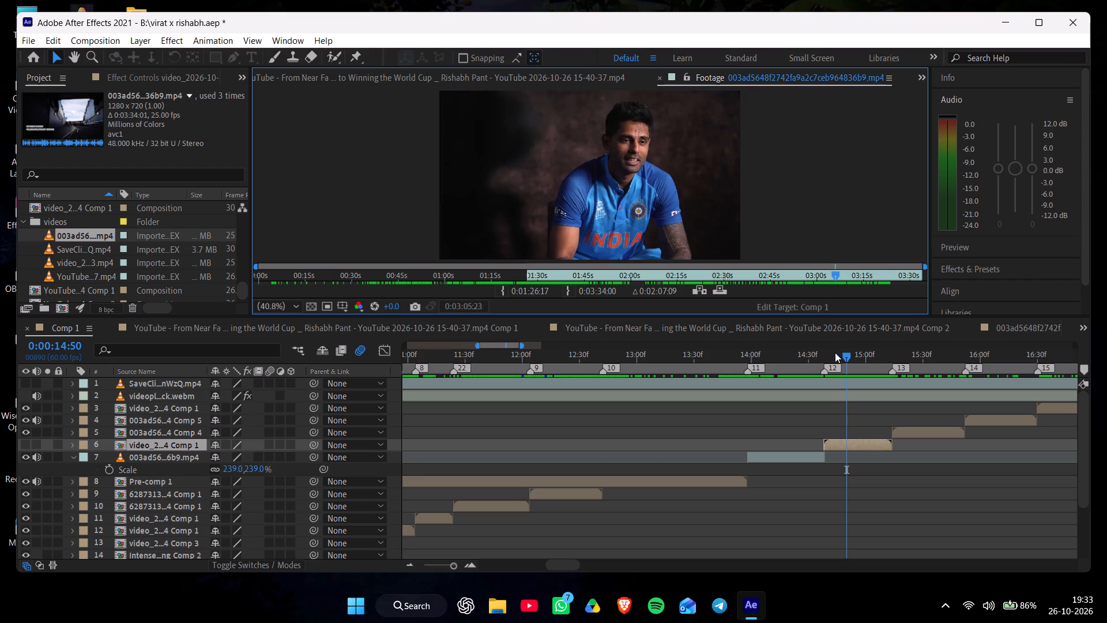
drag(835, 352, 841, 354)
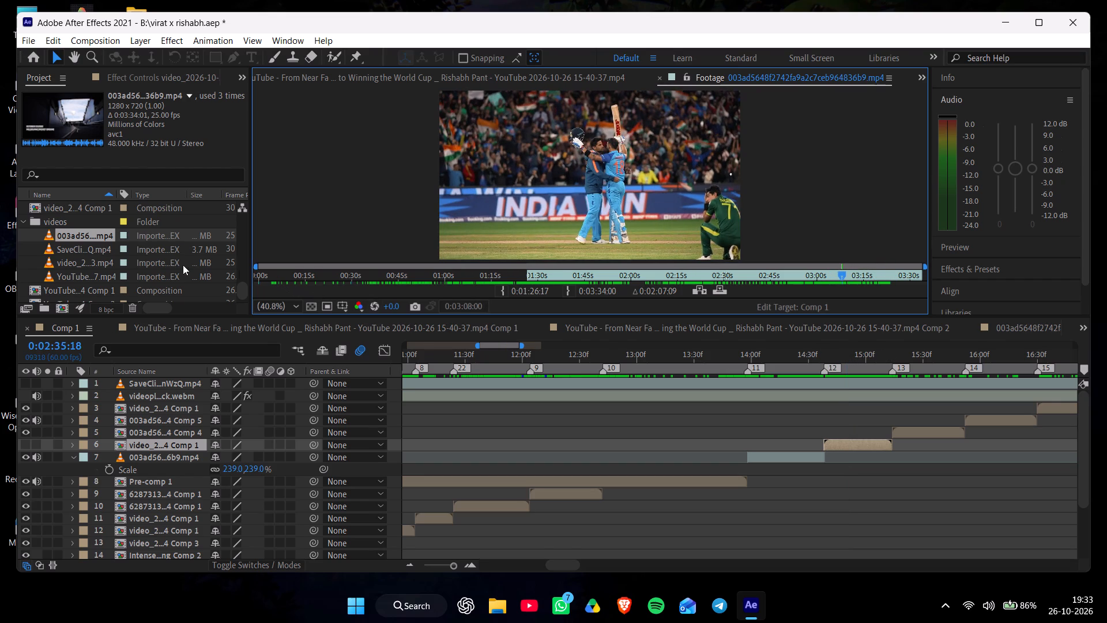
Look through the video_2026-10-26_18-21-13.mp4 source footage for a replacement shot for marker 12.
click(65, 246)
click(70, 258)
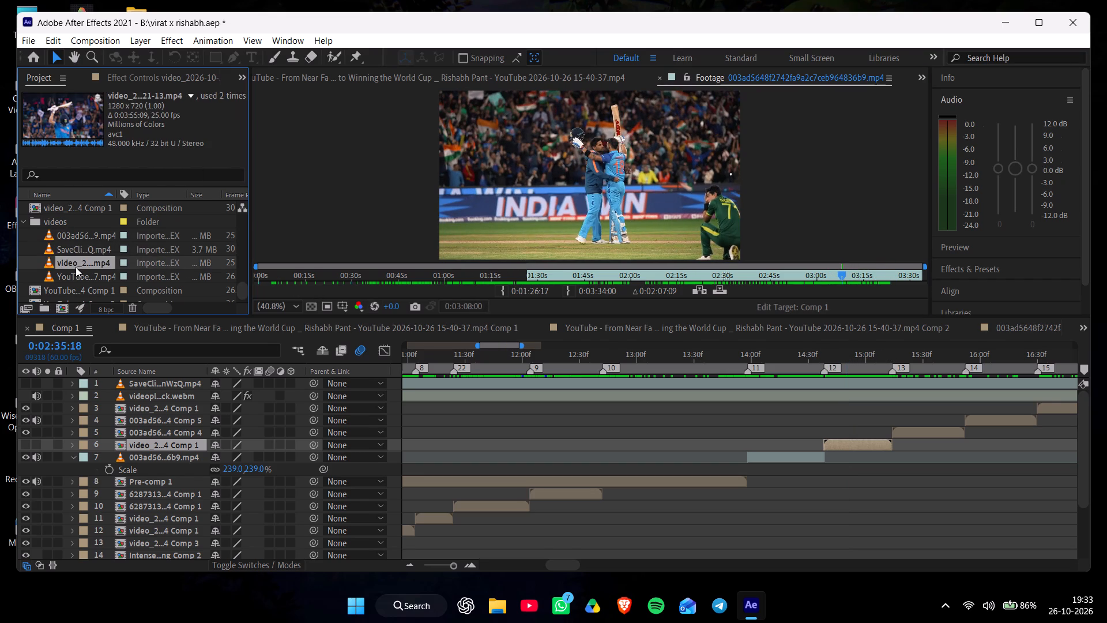
scroll(76, 267, down, 1)
double_click(81, 284)
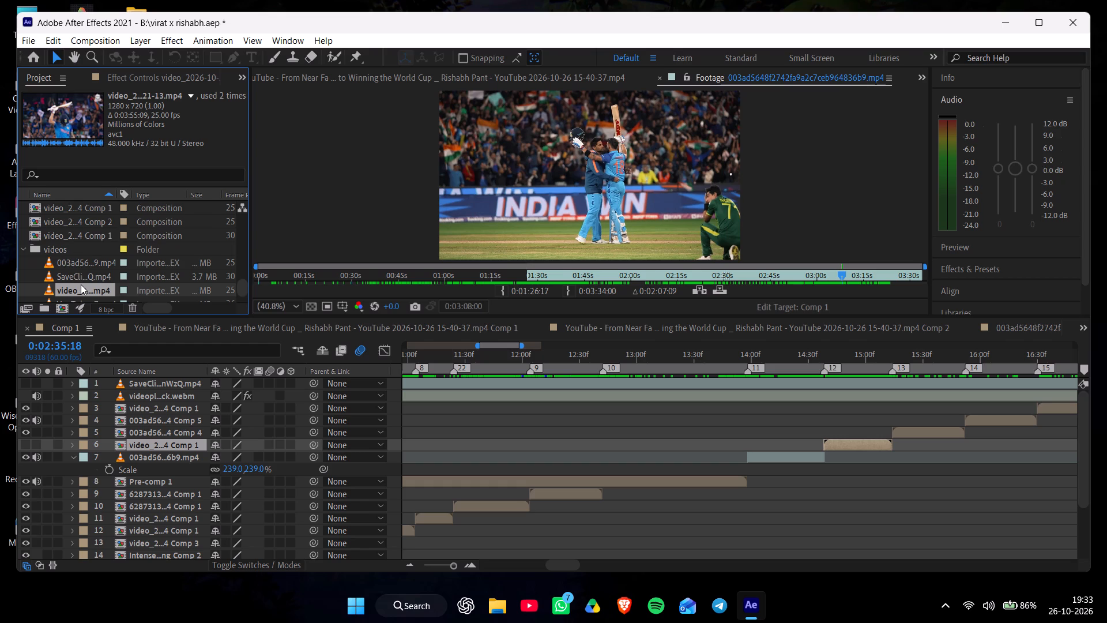
drag(339, 277, 383, 282)
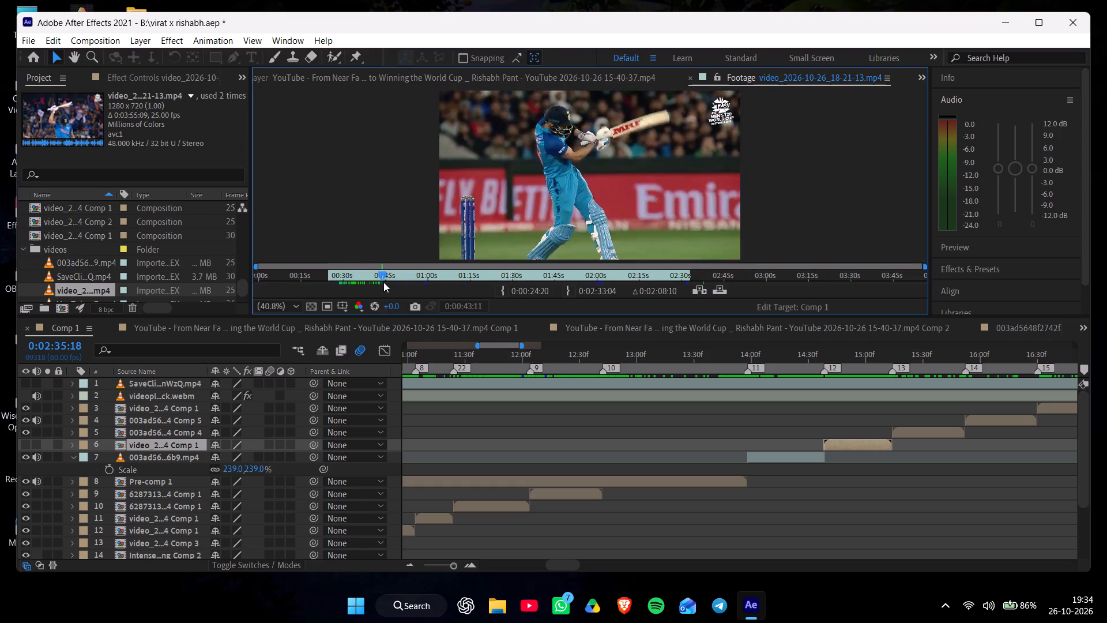
drag(383, 282, 373, 286)
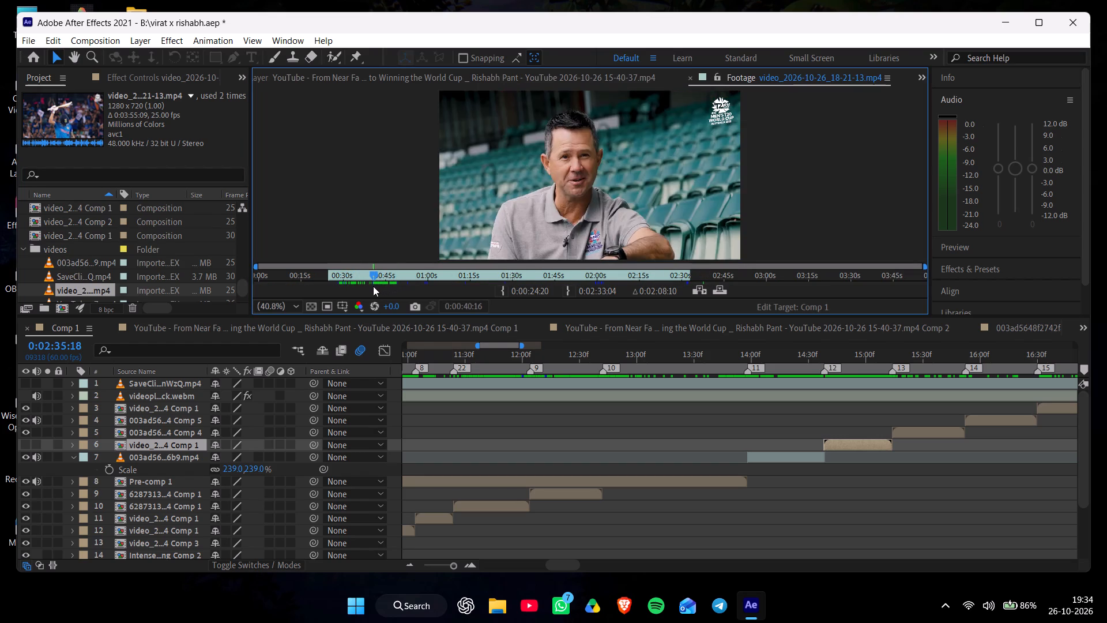
drag(373, 286, 381, 288)
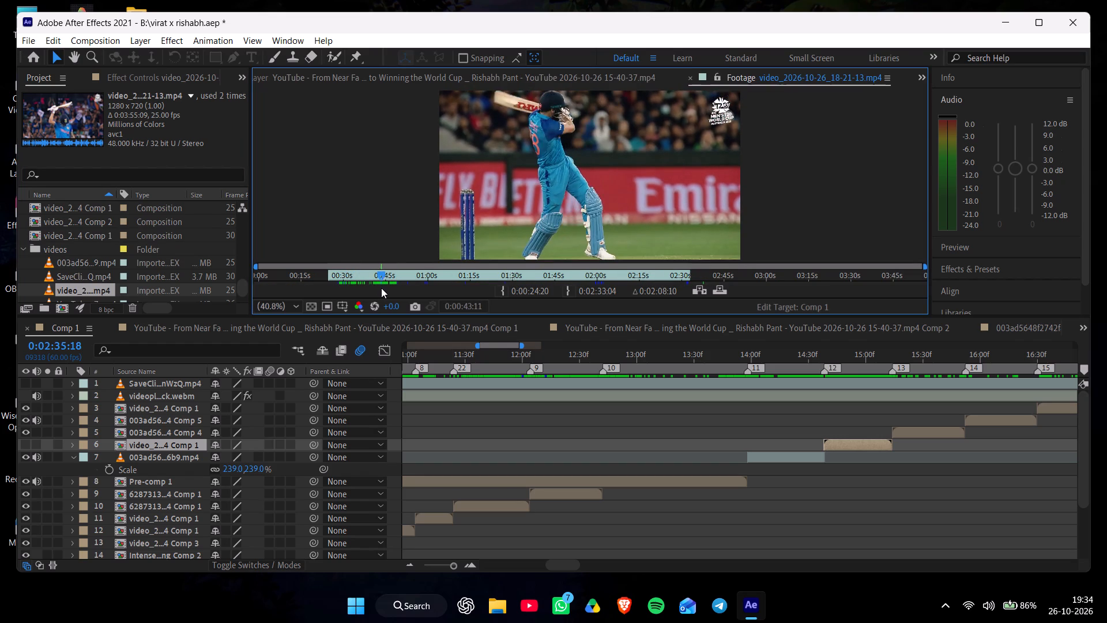
drag(381, 288, 473, 300)
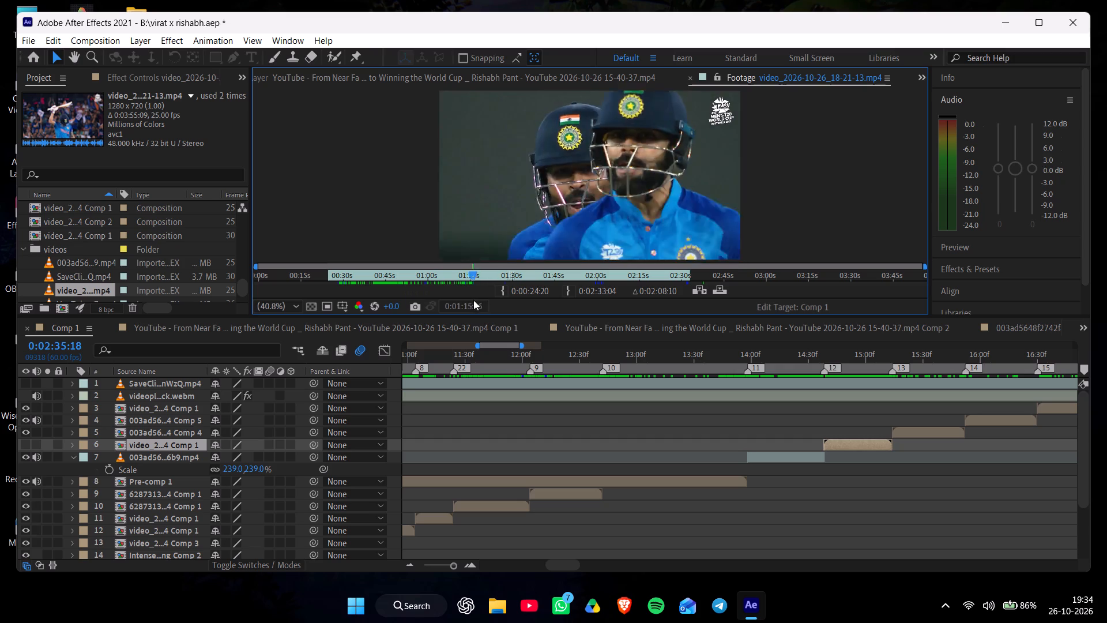
drag(473, 300, 570, 305)
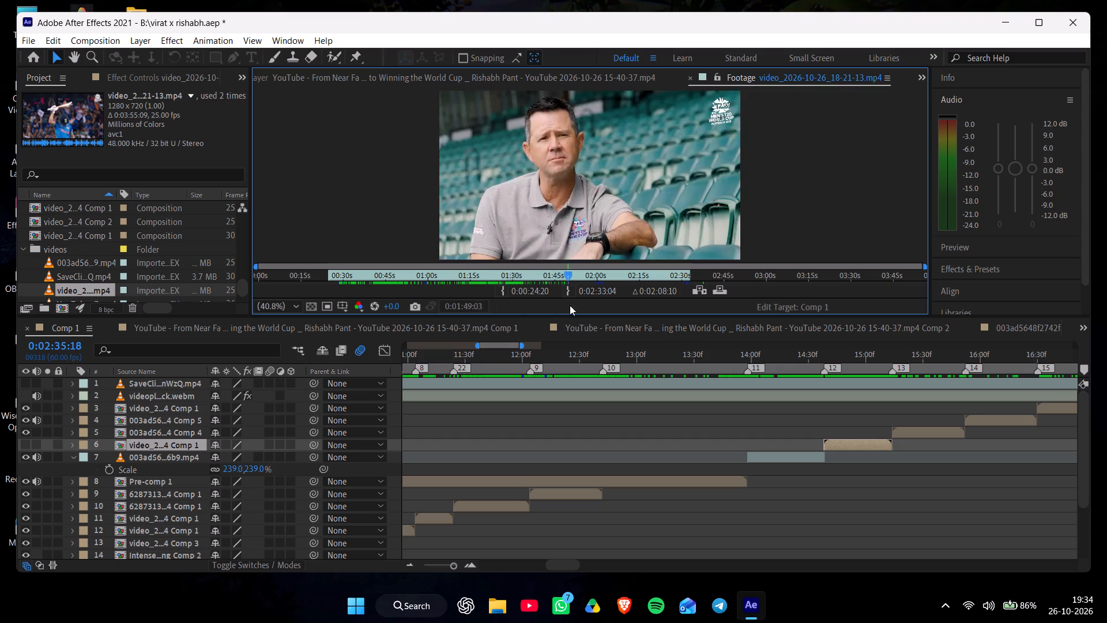
drag(570, 305, 643, 310)
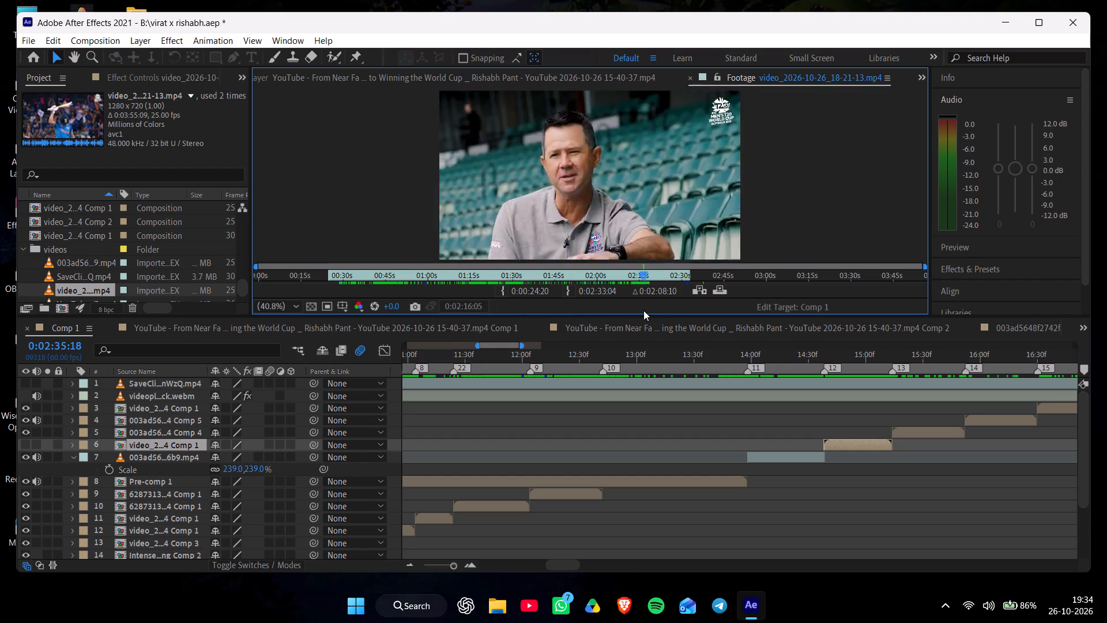
drag(643, 310, 719, 315)
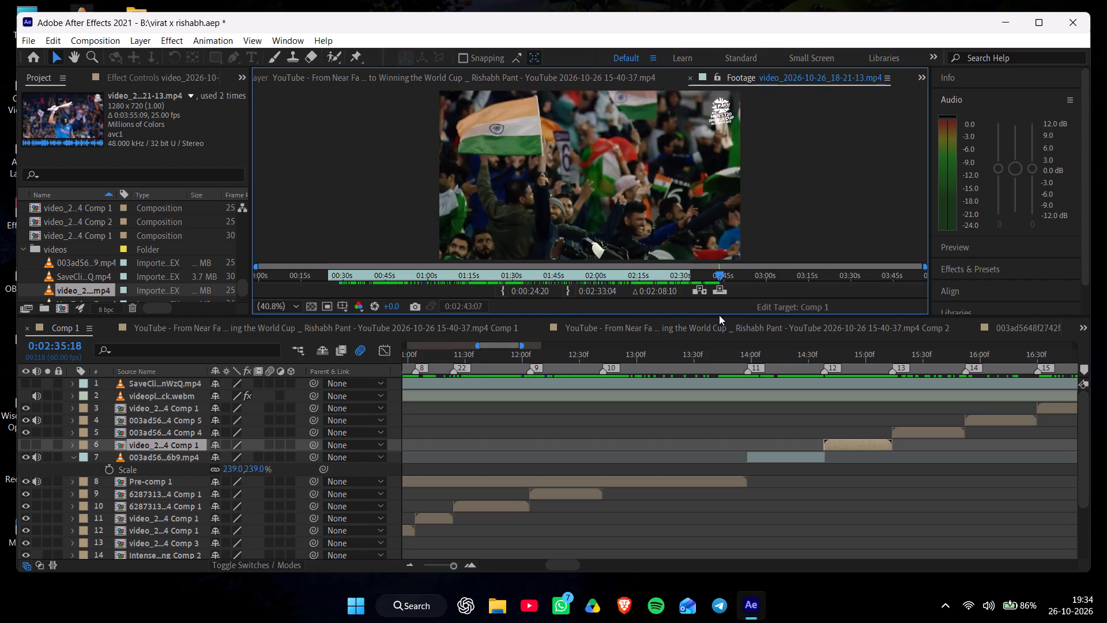
drag(719, 315, 751, 316)
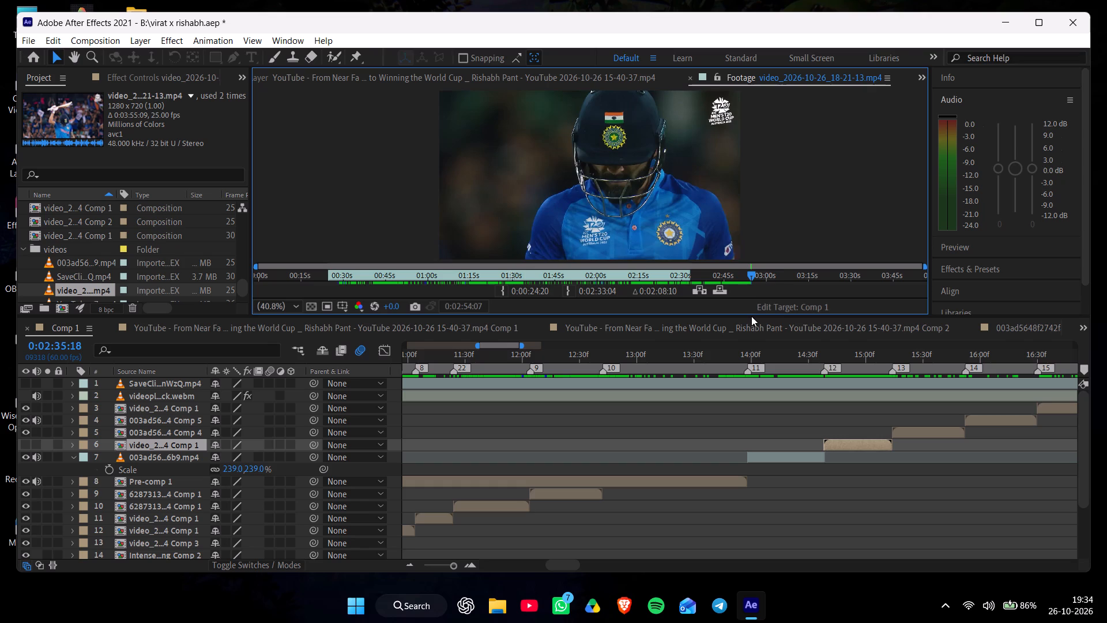
drag(751, 316, 819, 317)
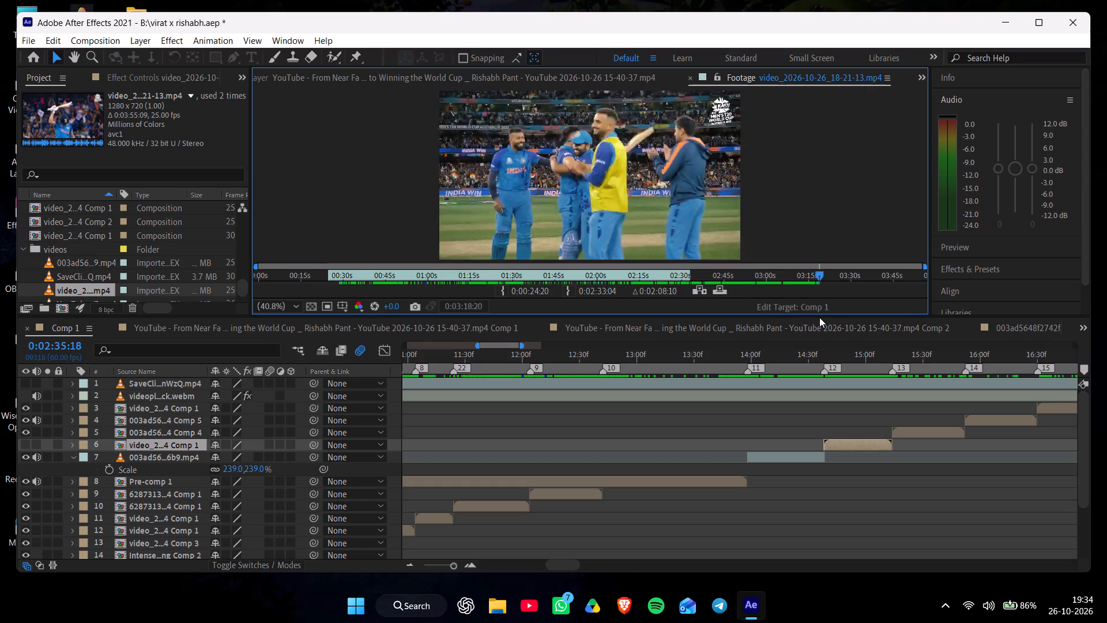
drag(819, 317, 873, 319)
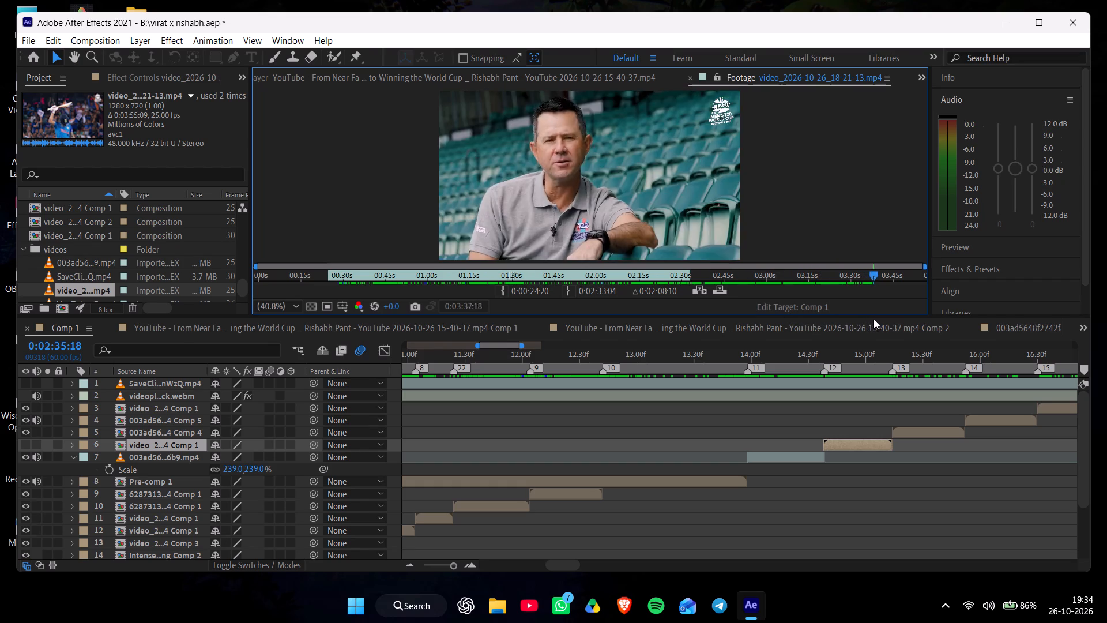
drag(873, 319, 884, 321)
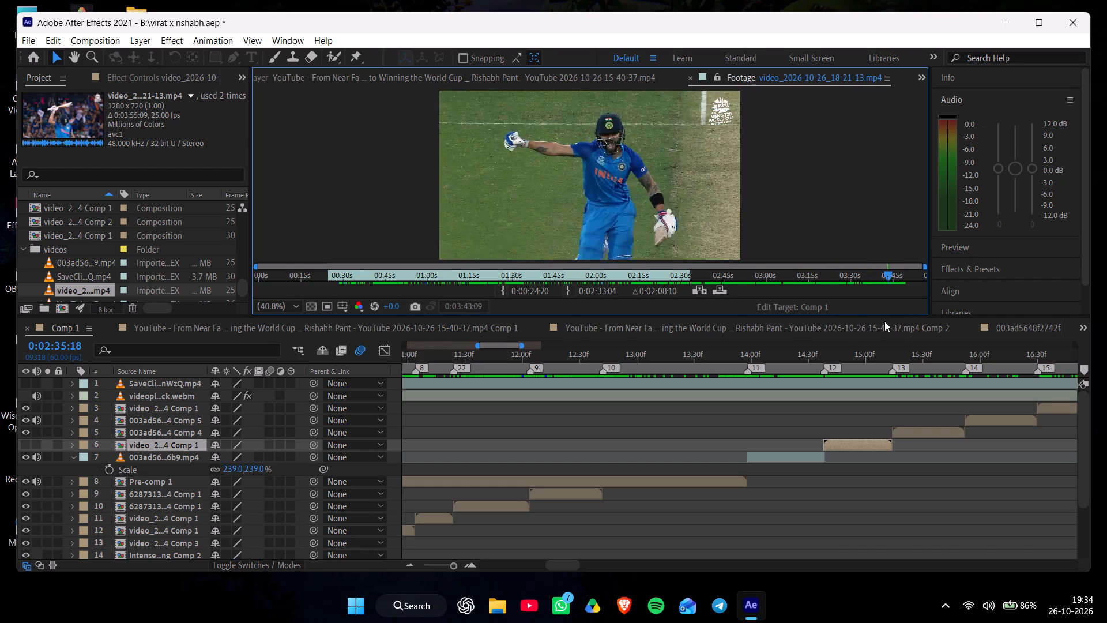
Set the in point of the video_2026-10-26_18-21-13.mp4 footage to 0:00:11:00, at the close-up of the batter's follow-through.
drag(884, 321, 227, 332)
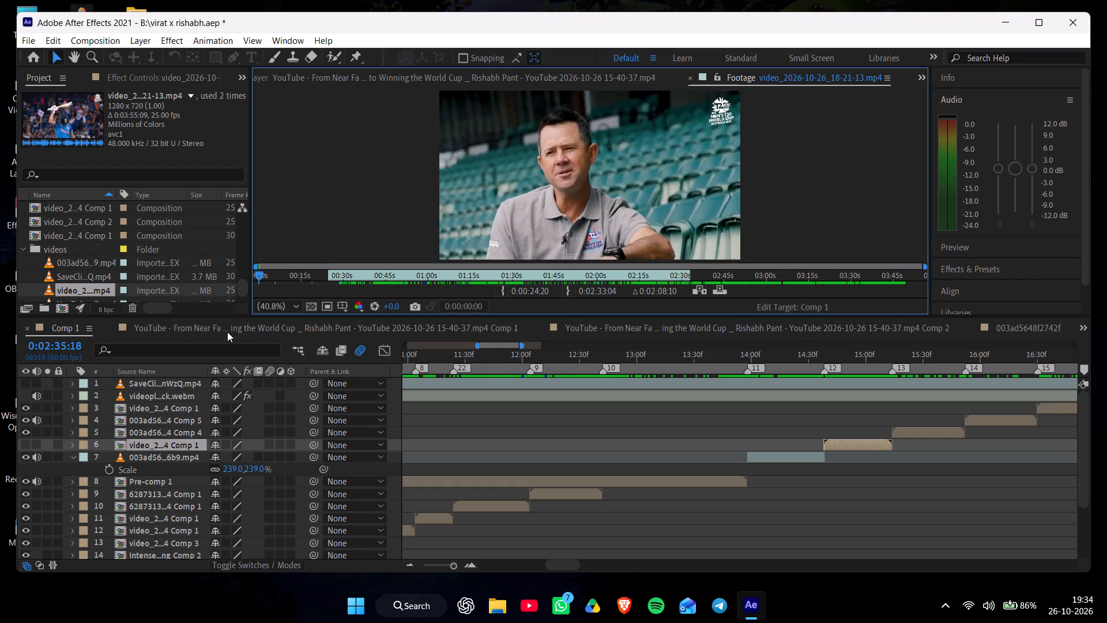
drag(227, 332, 276, 333)
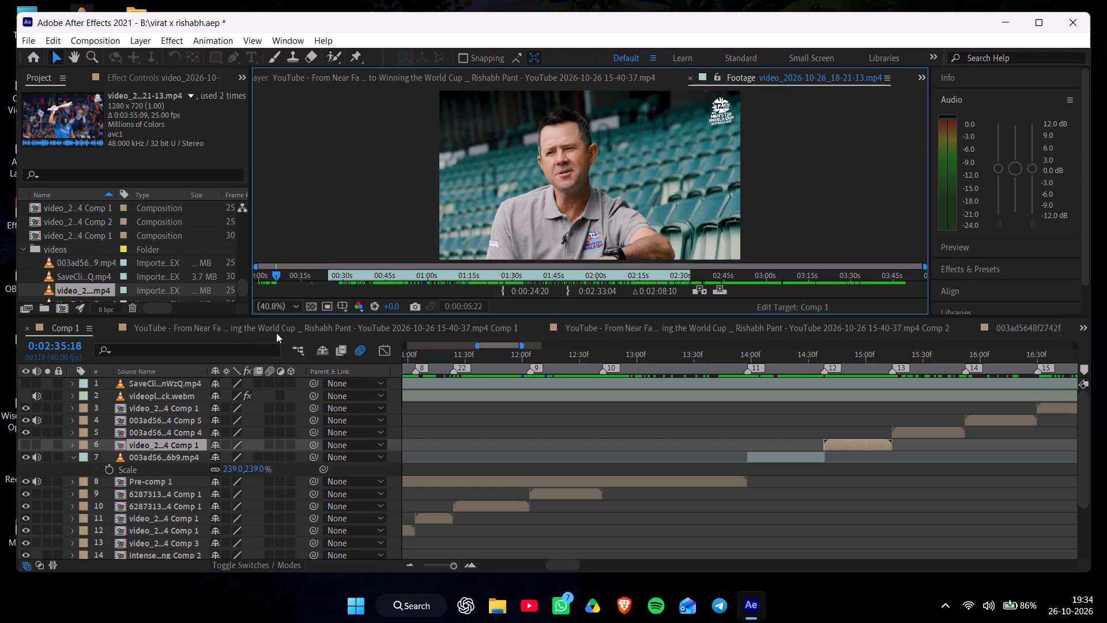
drag(276, 333, 282, 335)
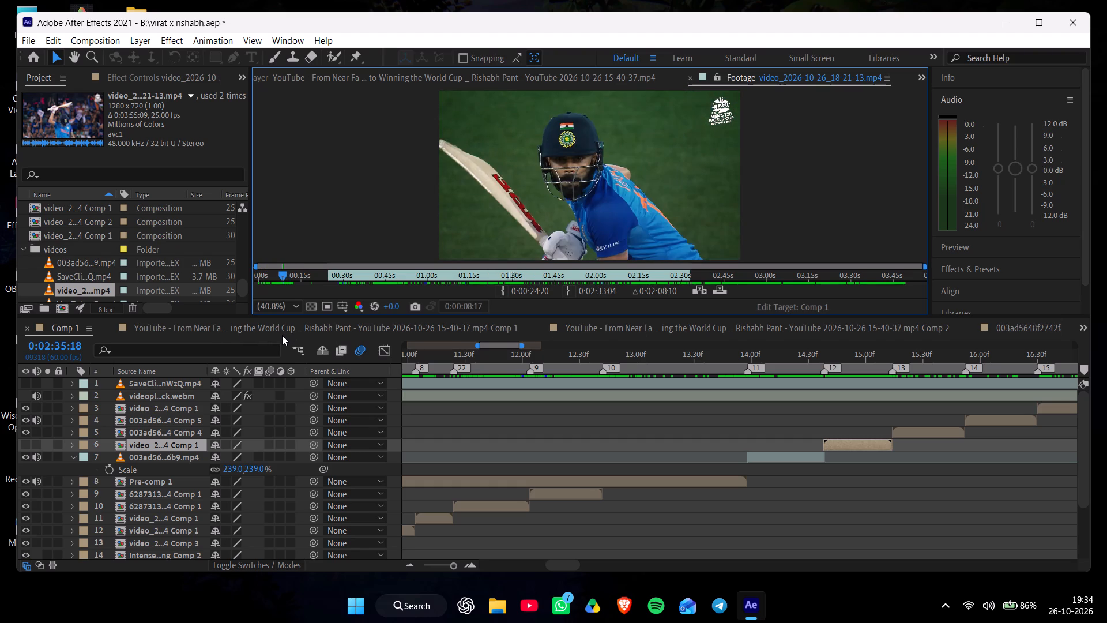
drag(282, 335, 288, 335)
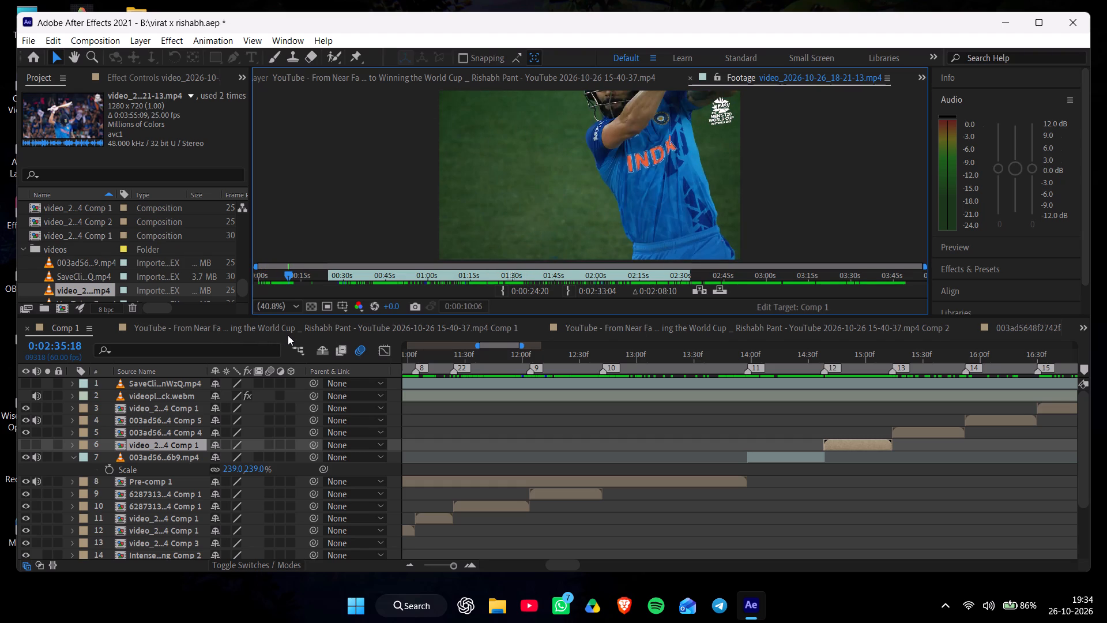
drag(288, 335, 292, 335)
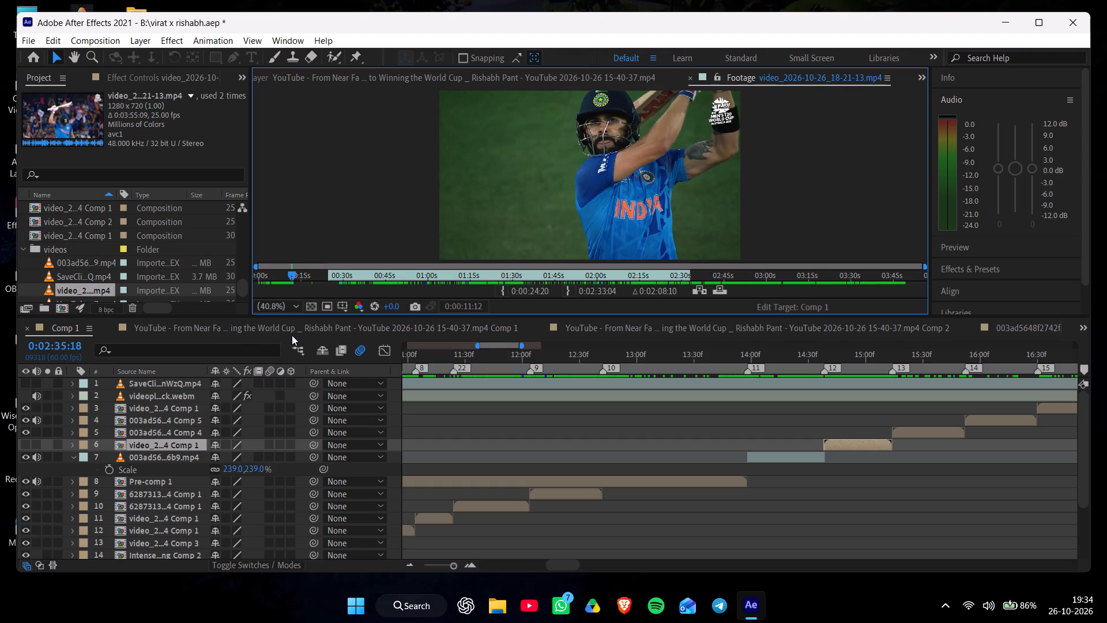
drag(292, 335, 293, 335)
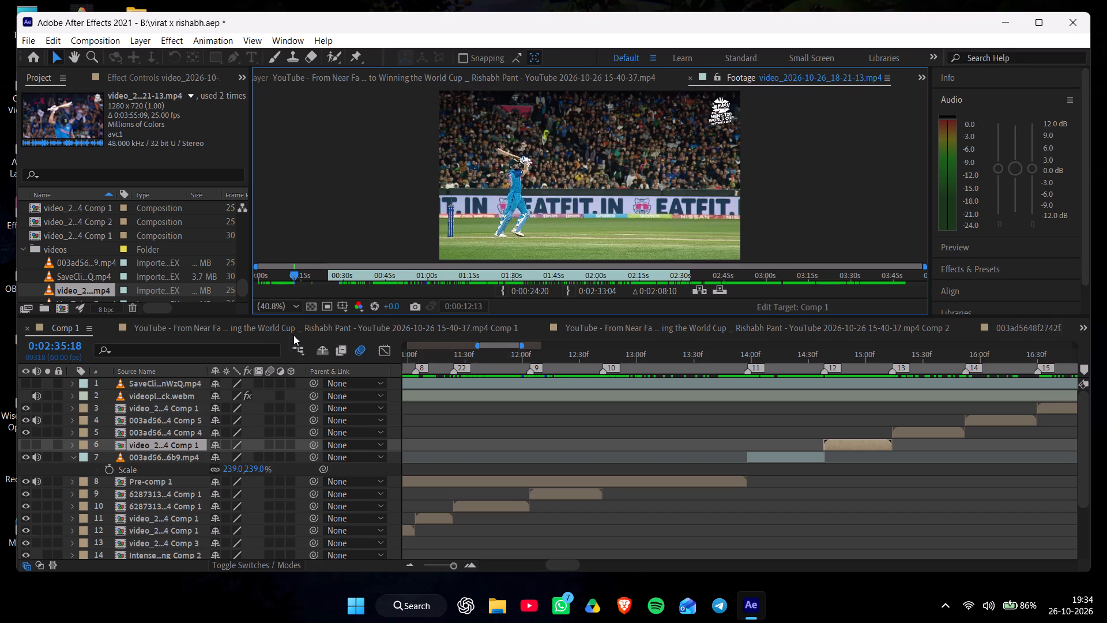
drag(293, 335, 286, 336)
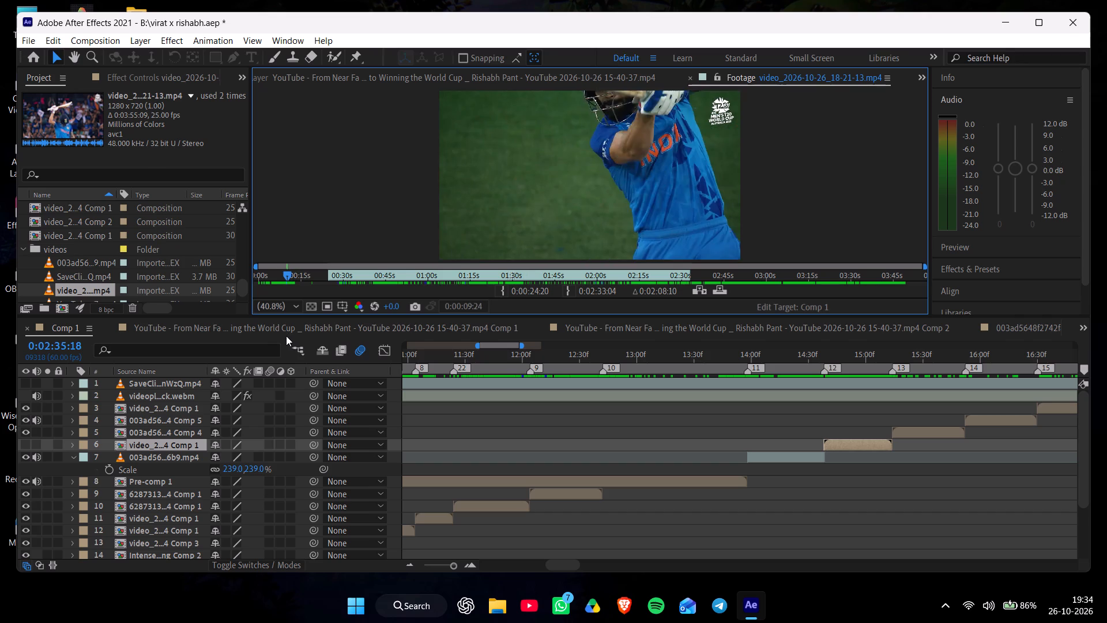
drag(286, 336, 289, 336)
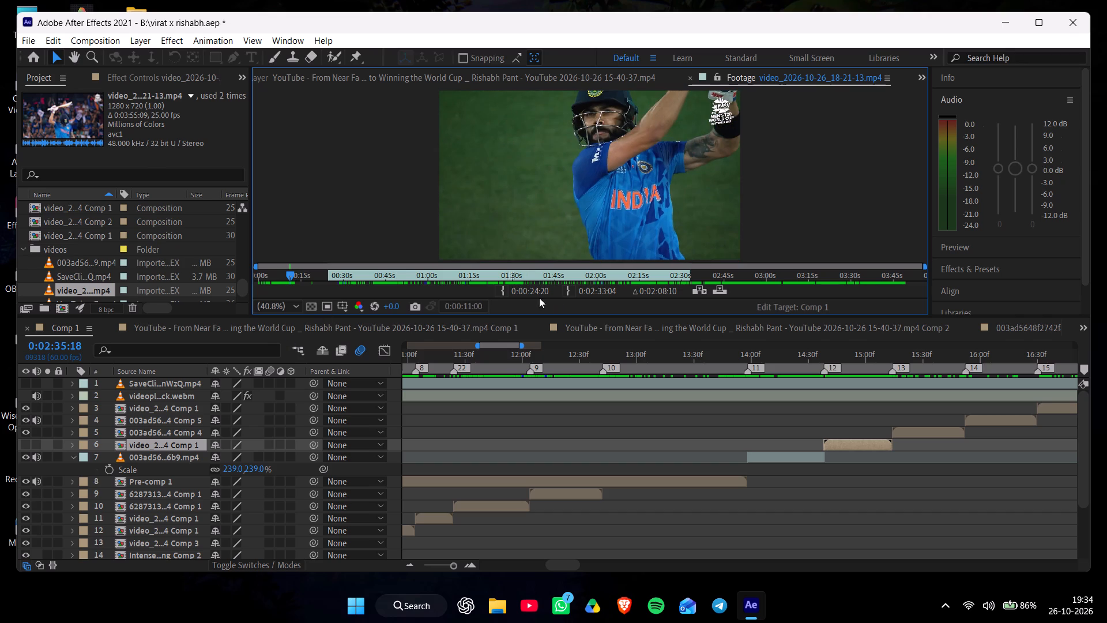
click(502, 292)
click(502, 292)
click(502, 292)
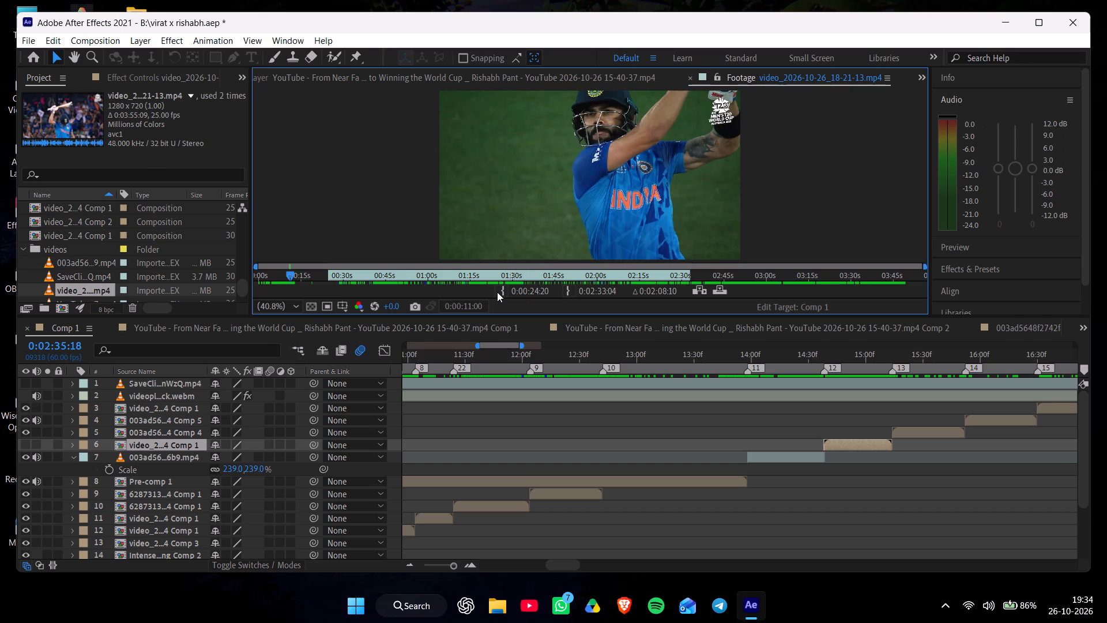
double_click(503, 291)
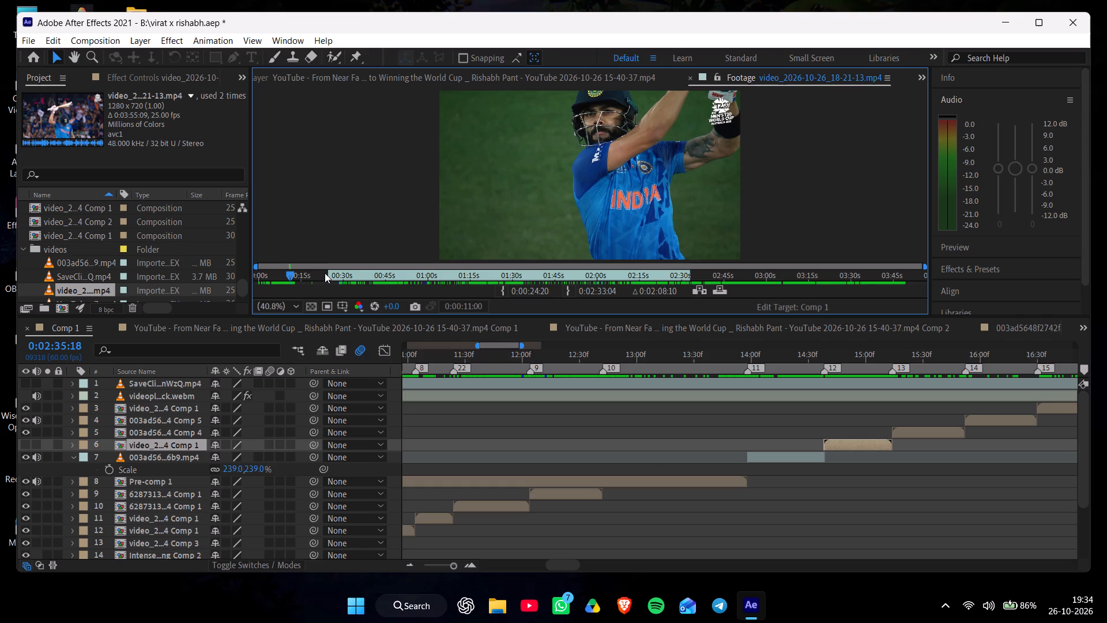
click(329, 273)
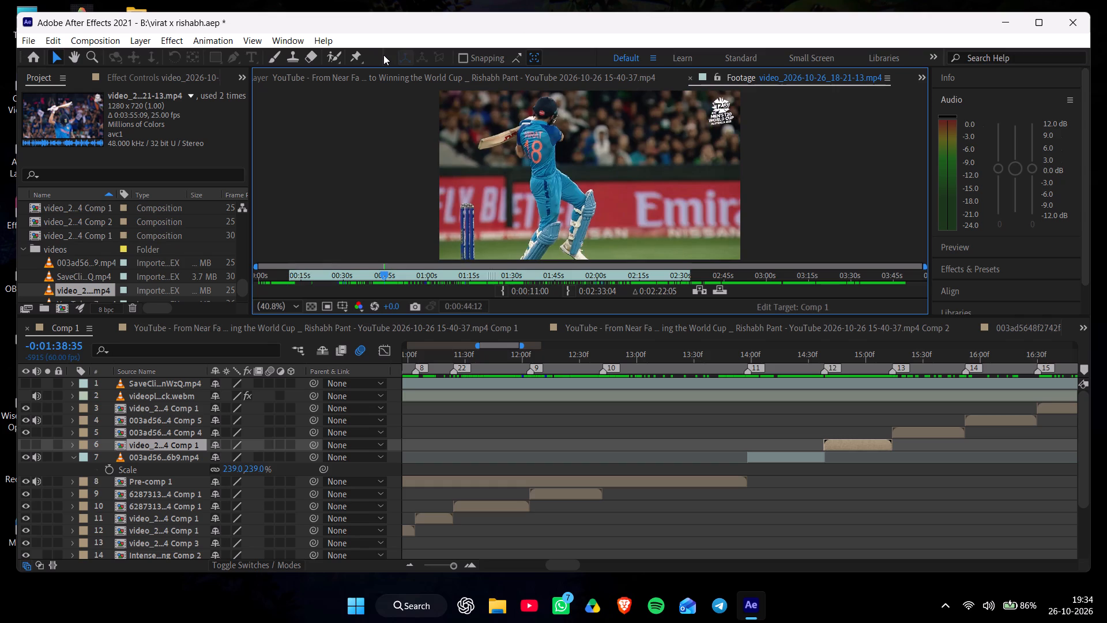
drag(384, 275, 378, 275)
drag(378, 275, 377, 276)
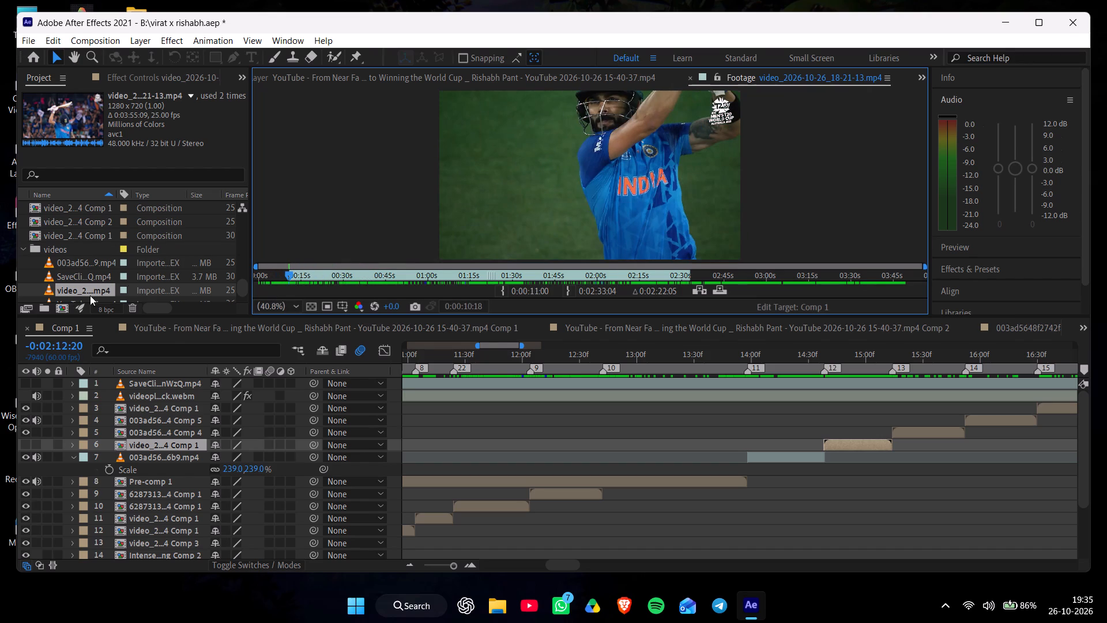
Add the trimmed video_2026-10-26_18-21-13.mp4 footage to Comp 1, directly above the hidden video_2...4 Comp 1 layer and starting at marker 12.
drag(67, 296, 327, 425)
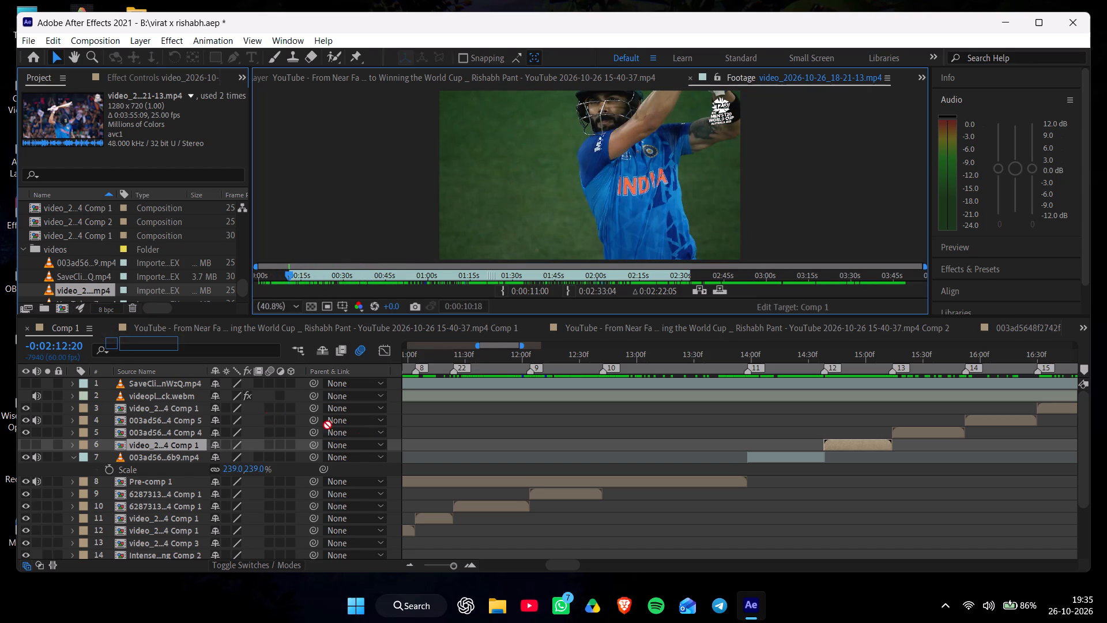
drag(327, 425, 748, 470)
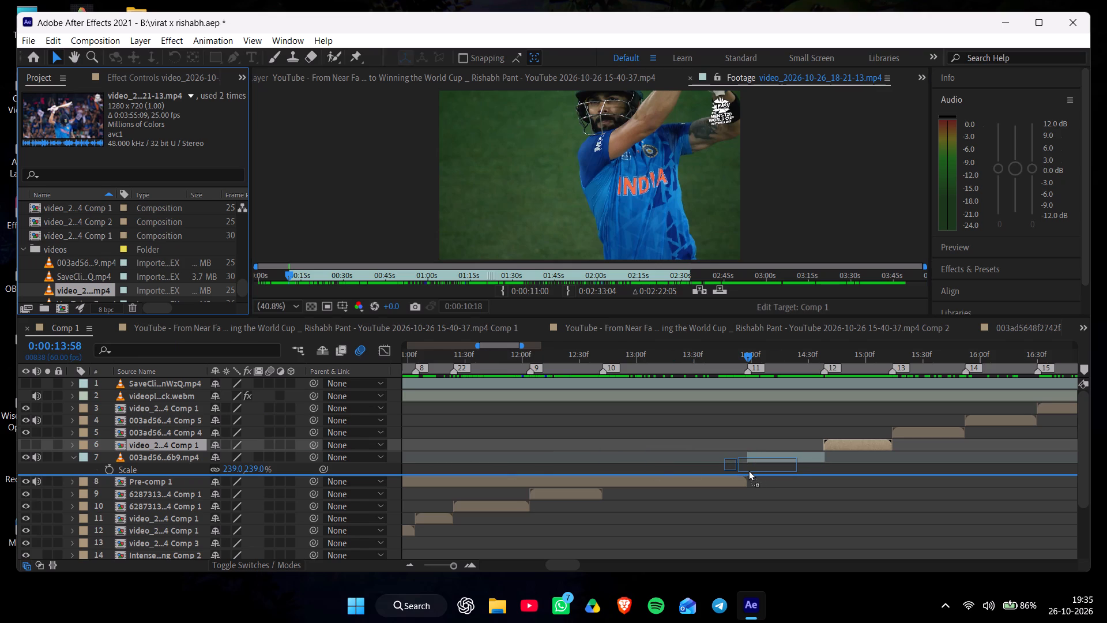
drag(748, 470, 749, 454)
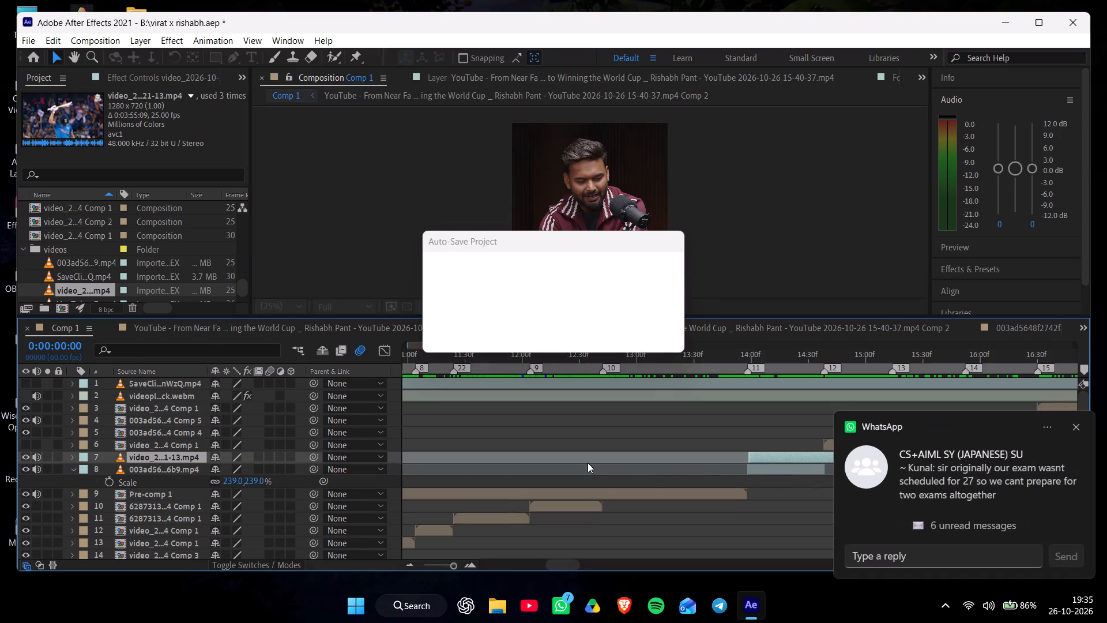
click(1075, 428)
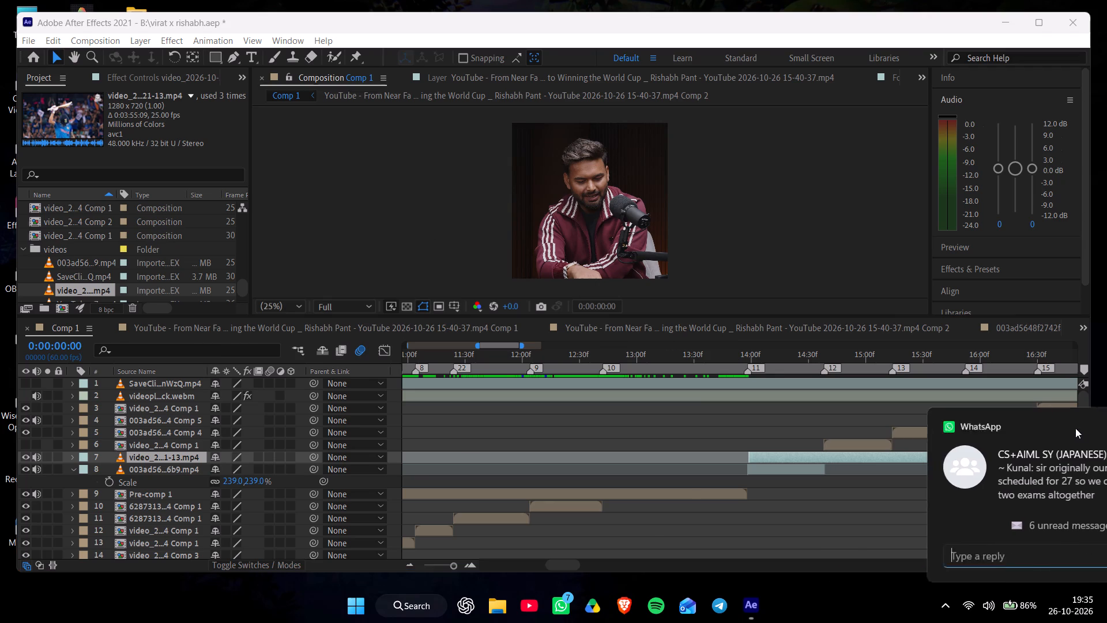
drag(134, 457, 135, 445)
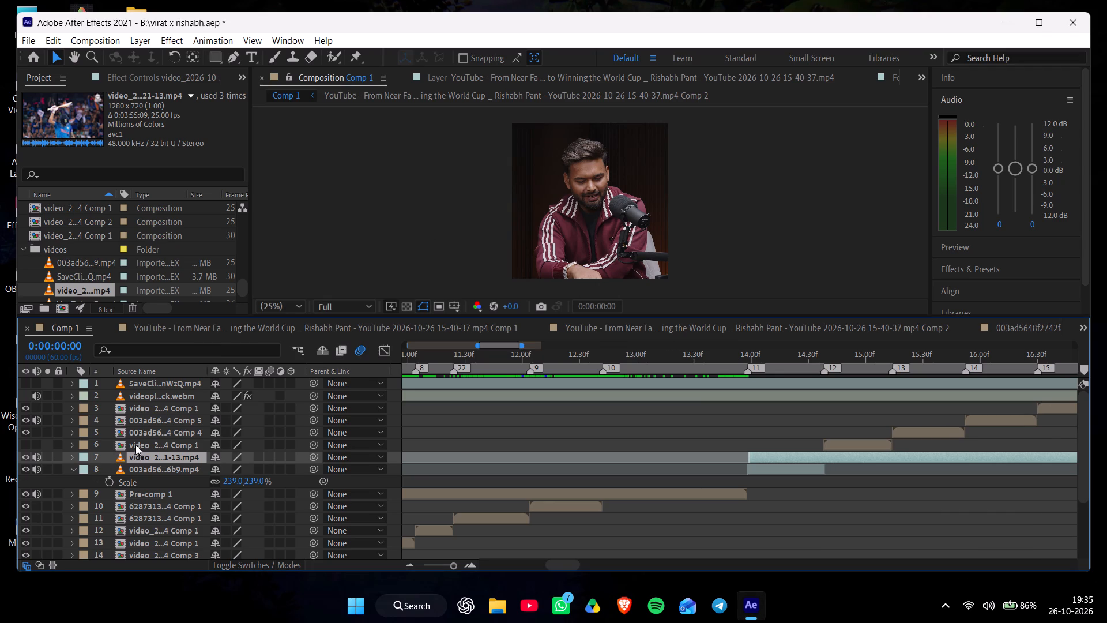
drag(135, 445, 135, 433)
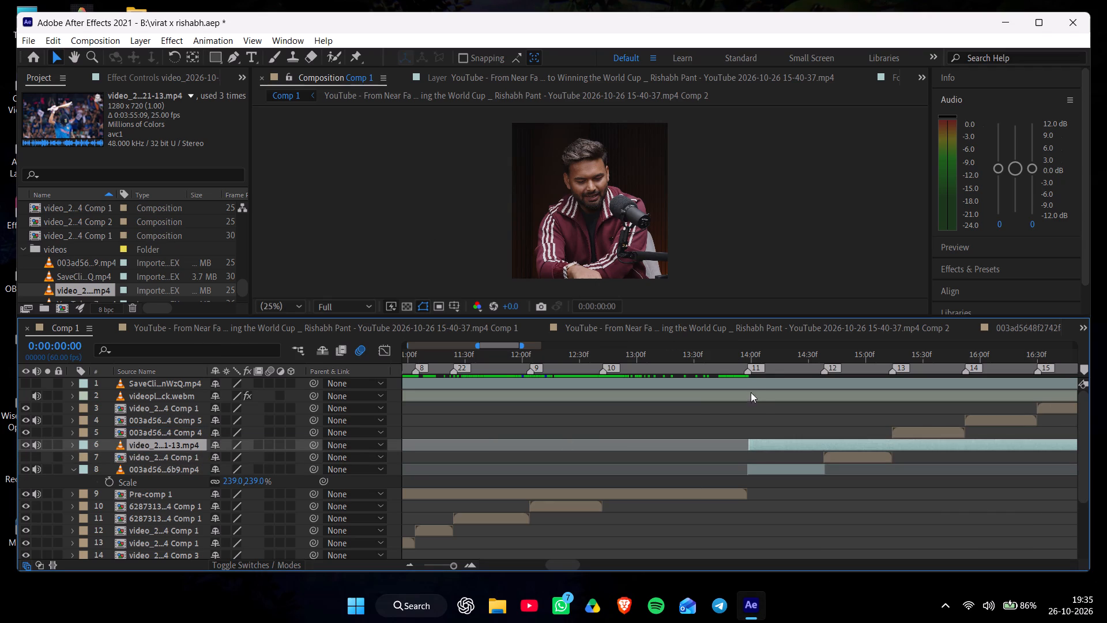
drag(753, 445, 826, 453)
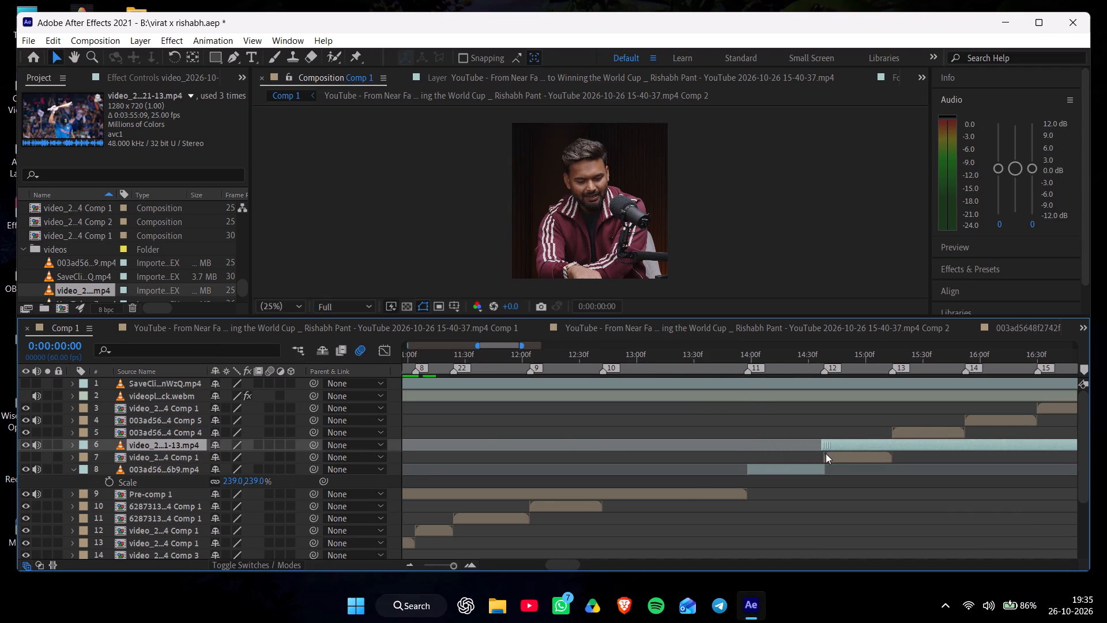
drag(826, 453, 827, 453)
Fit the new video_2026-10-26_18-21-13.mp4 layer to the composition height at marker 12.
click(829, 356)
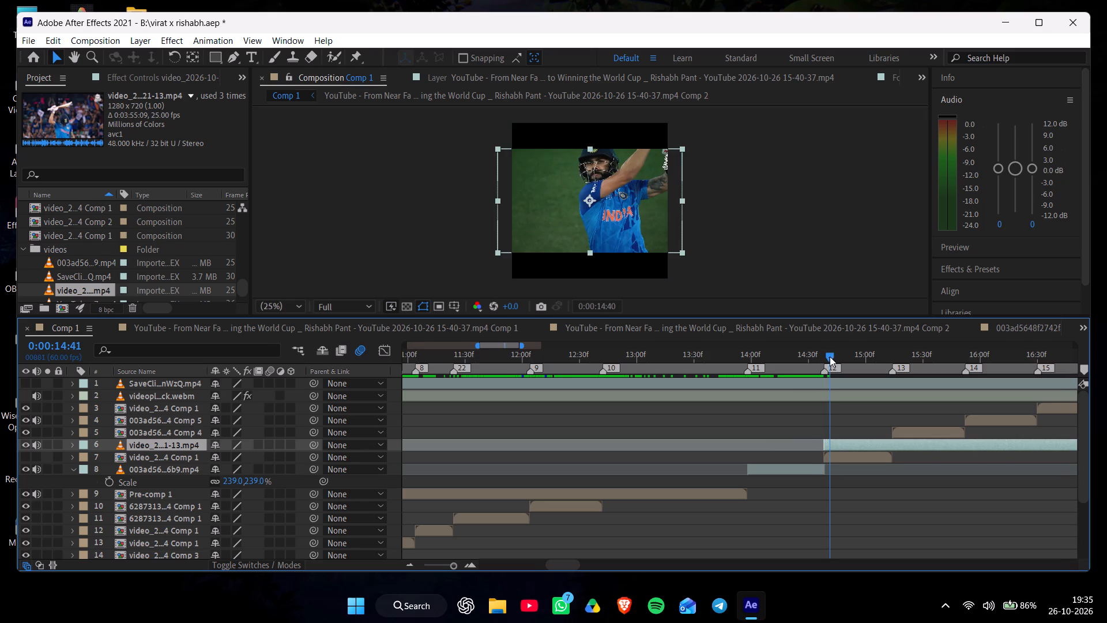
key(ctrl+alt+shift+g)
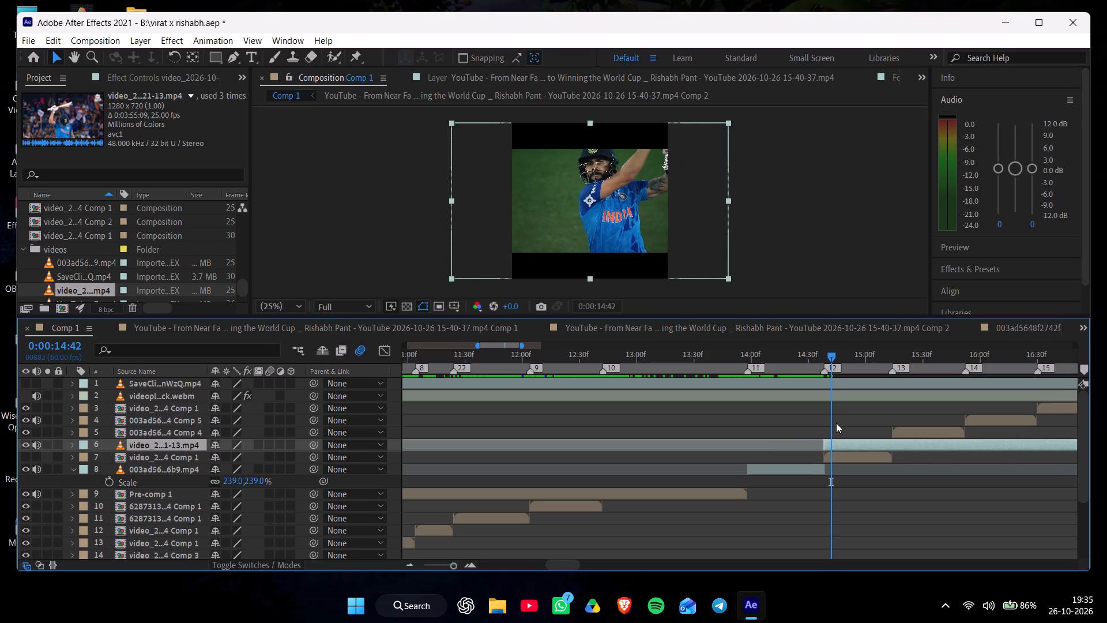
Shift the new layer horizontally to Position 342, 540 so the batter's face and arms are framed in the shot.
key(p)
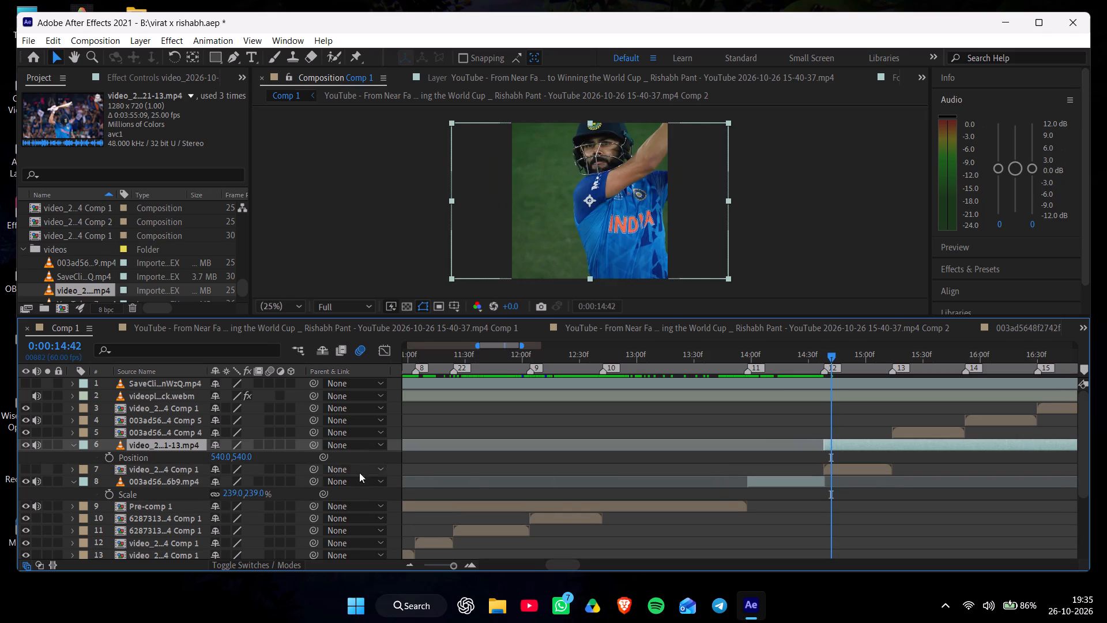
drag(218, 457, 166, 460)
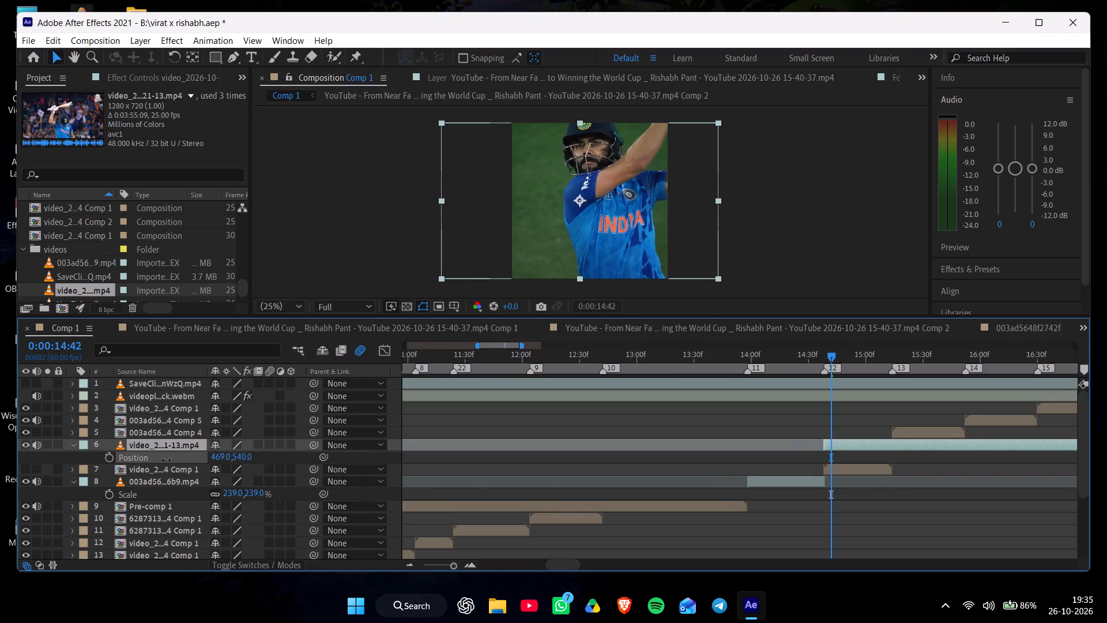
drag(166, 460, 76, 463)
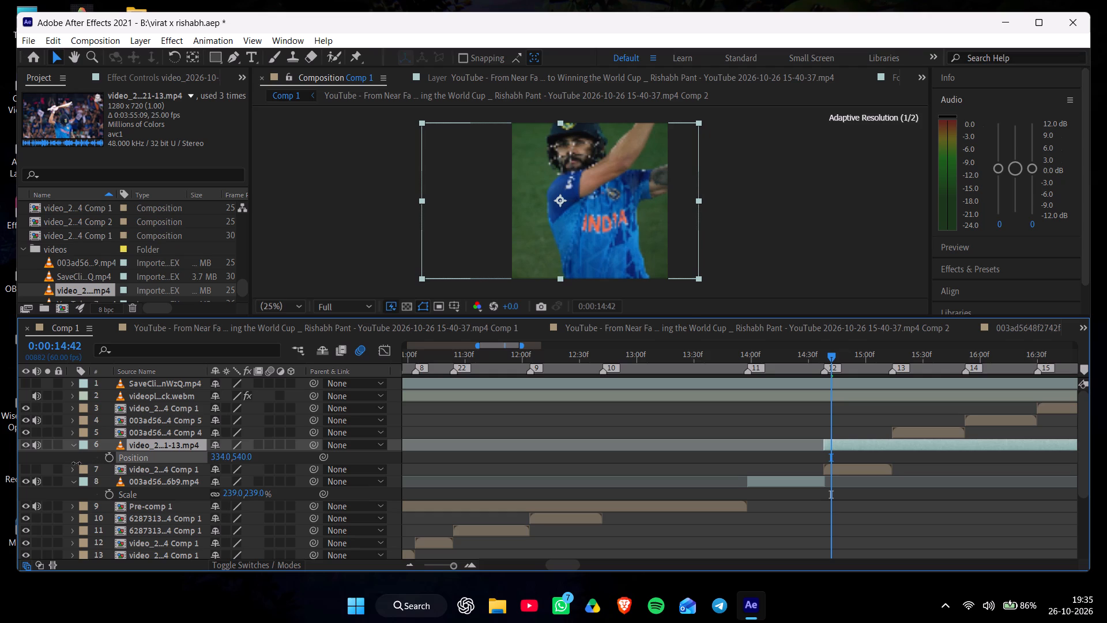
drag(76, 463, 80, 464)
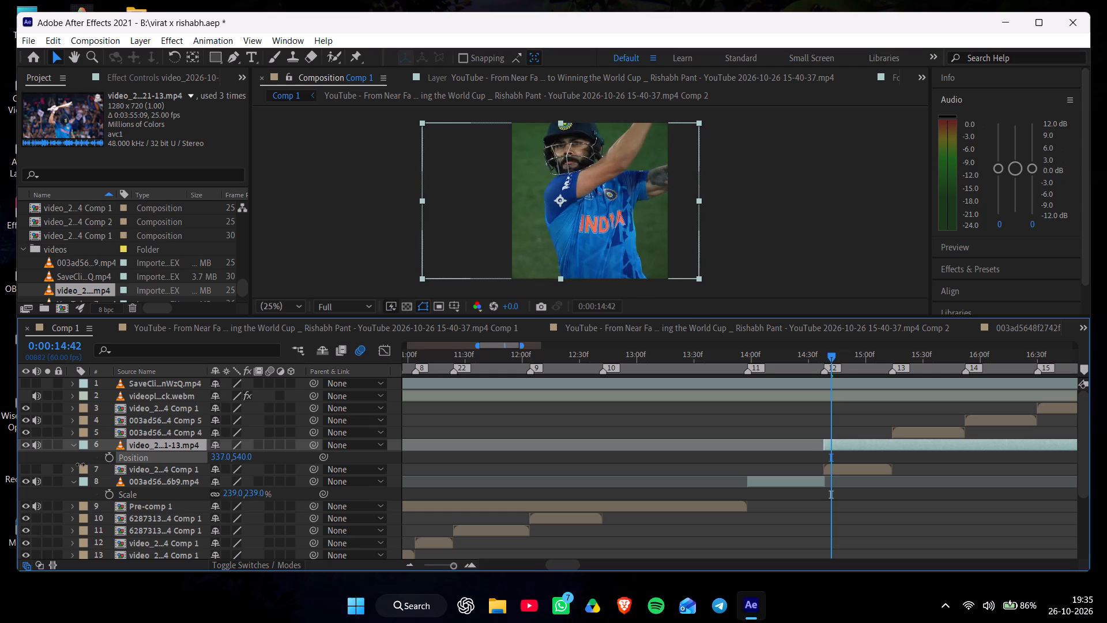
drag(80, 464, 85, 467)
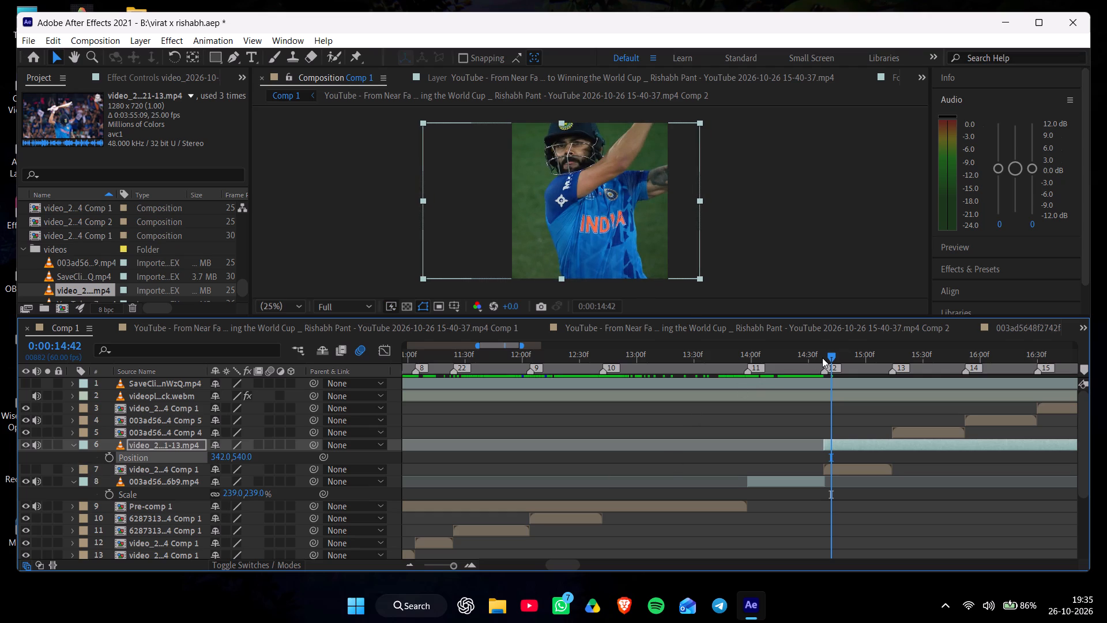
Trim the video_2026-10-26_18-21-13.mp4 clip at marker 12 so it ends at marker 13, at 0:00:15:14.
drag(822, 358, 797, 370)
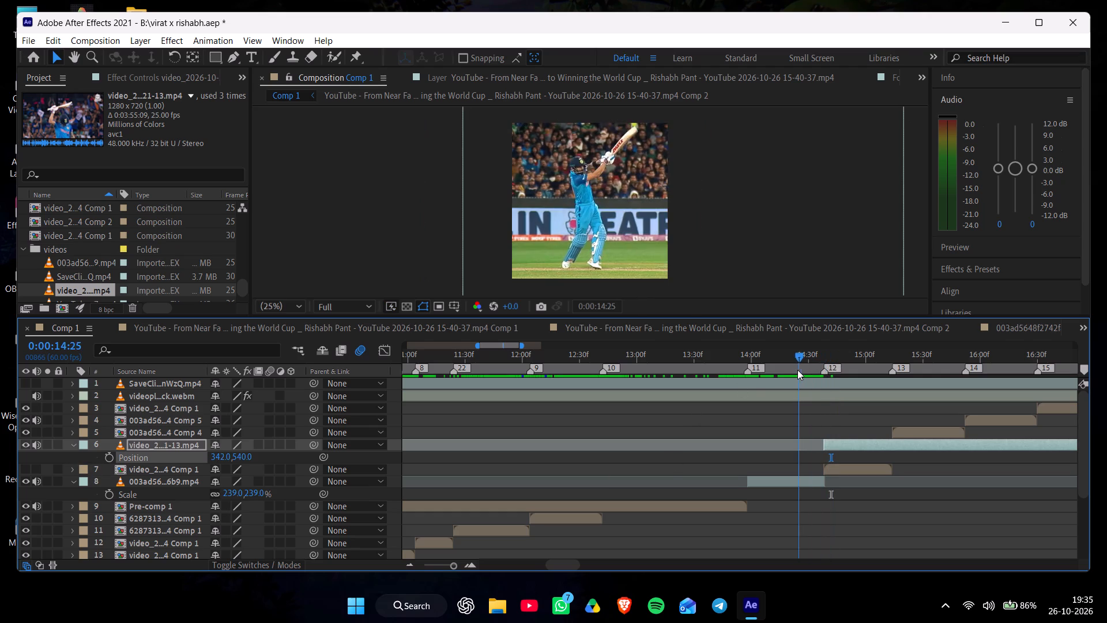
drag(797, 370, 799, 374)
drag(799, 374, 818, 380)
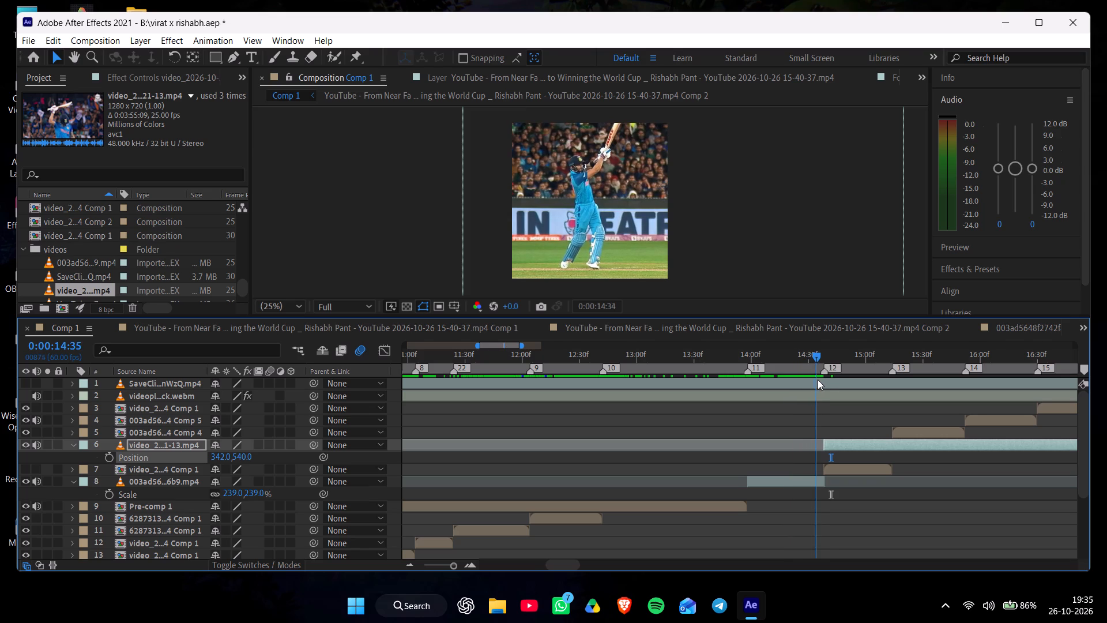
drag(818, 380, 847, 387)
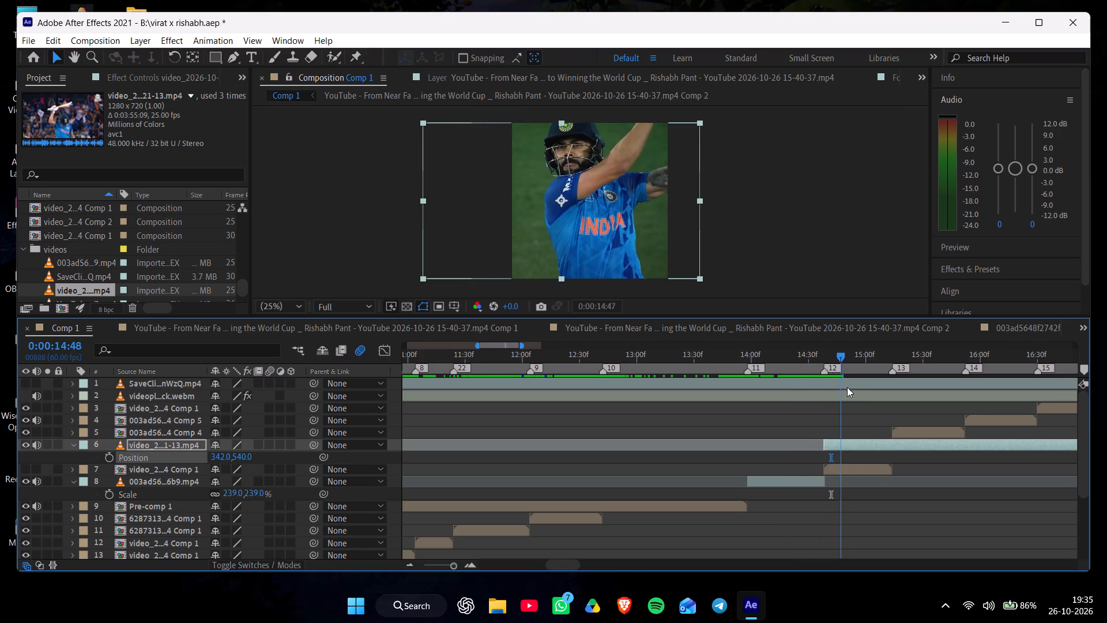
drag(847, 387, 895, 404)
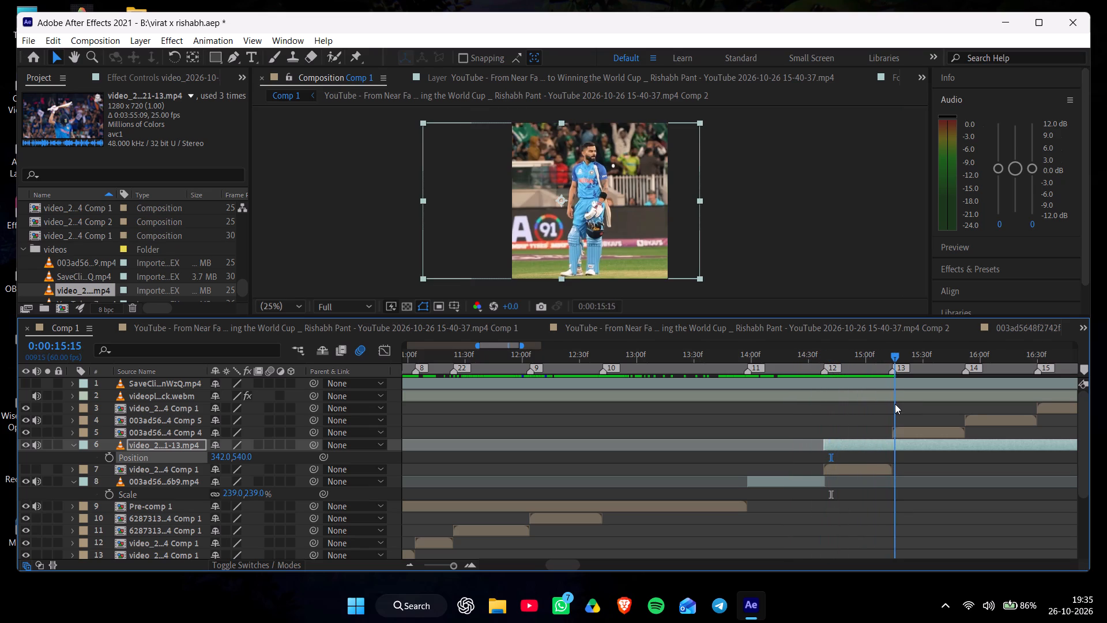
drag(895, 404, 892, 406)
key(ctrl+shift+d)
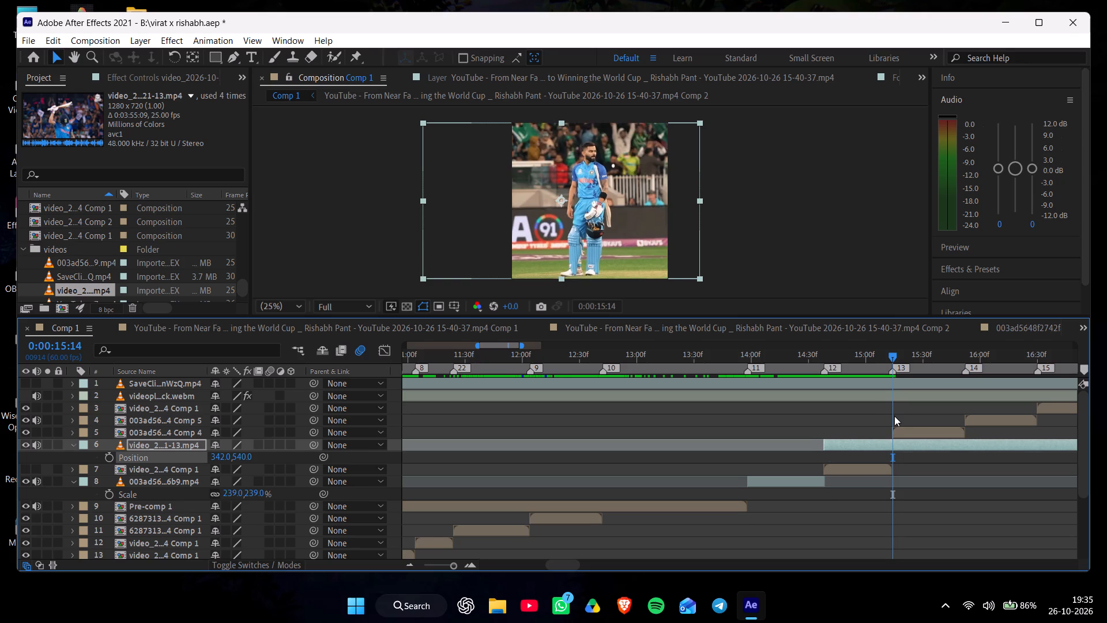
key(Delete)
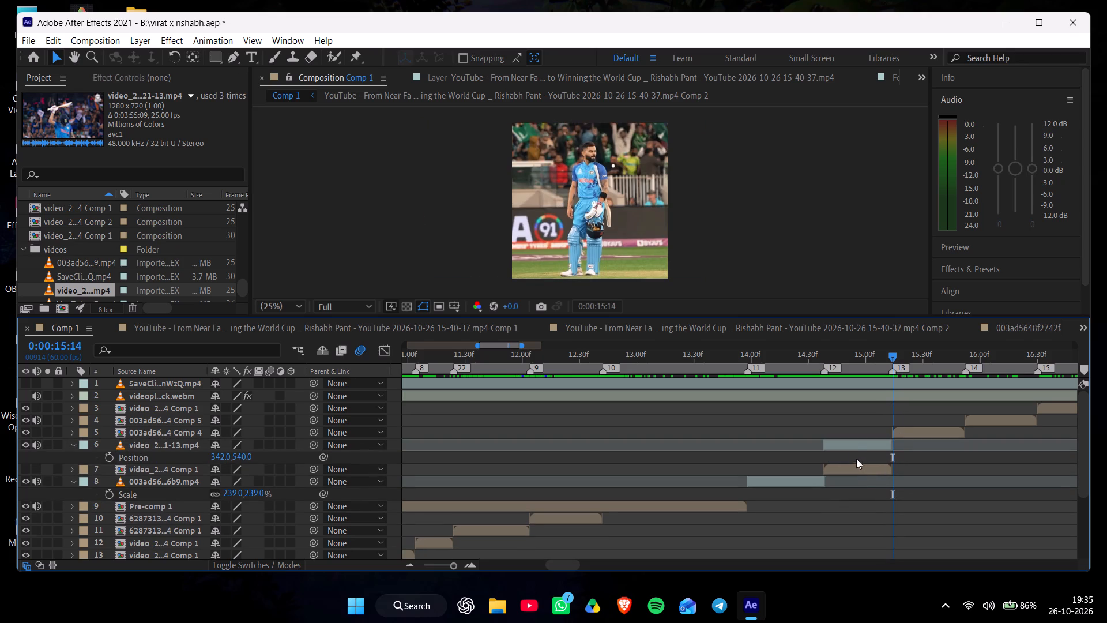
Pre-compose the trimmed marker 12 clip, moving all attributes and matching the composition duration to the layer.
click(848, 445)
key(ctrl+shift+c)
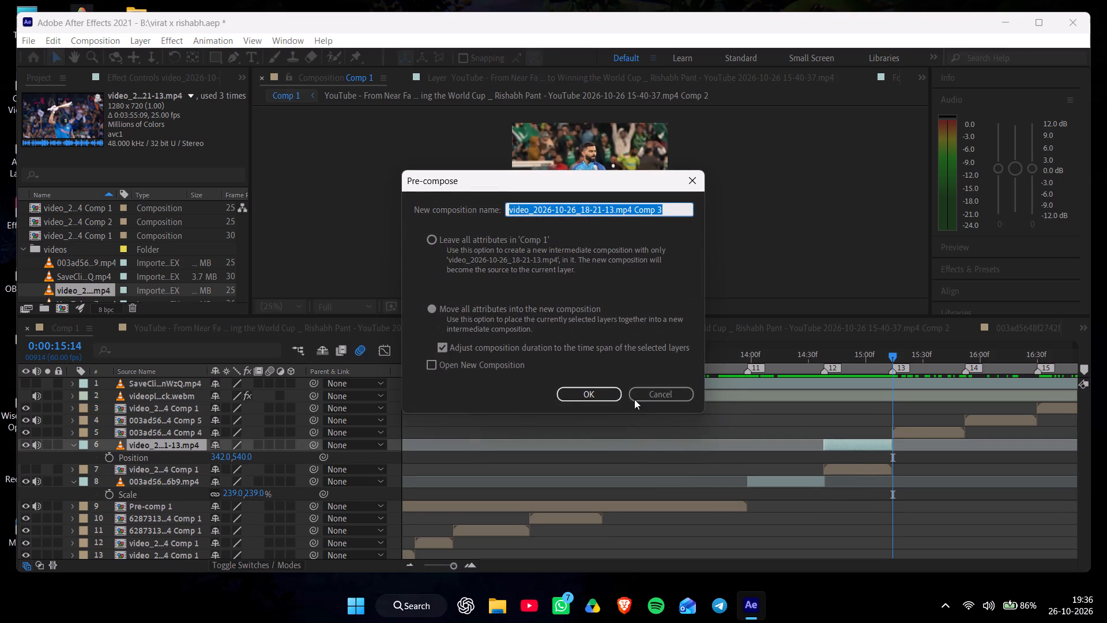
click(602, 393)
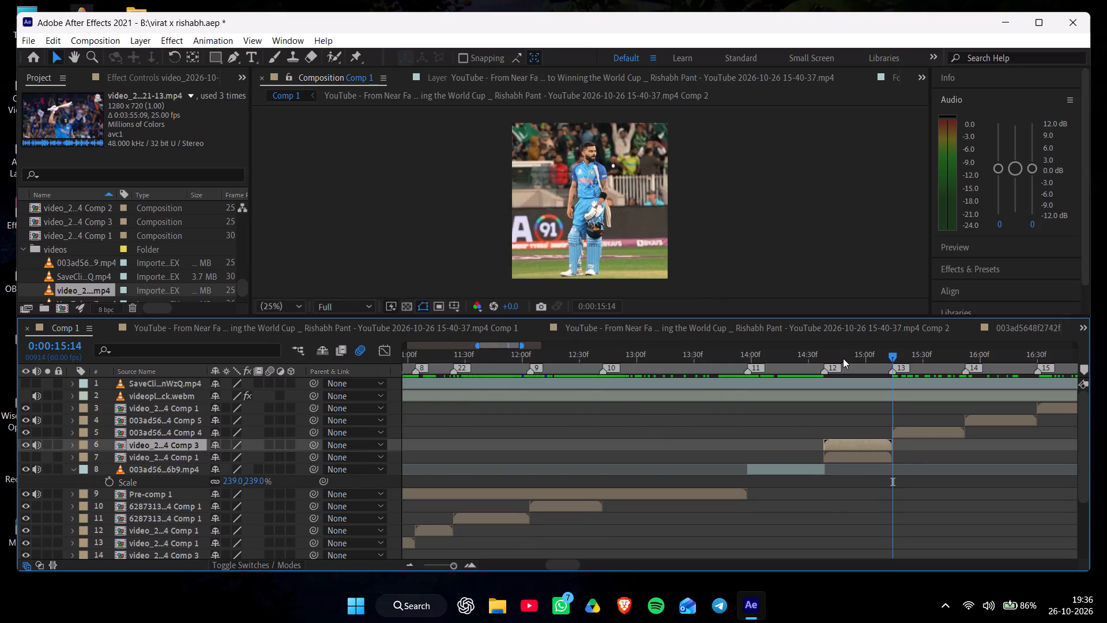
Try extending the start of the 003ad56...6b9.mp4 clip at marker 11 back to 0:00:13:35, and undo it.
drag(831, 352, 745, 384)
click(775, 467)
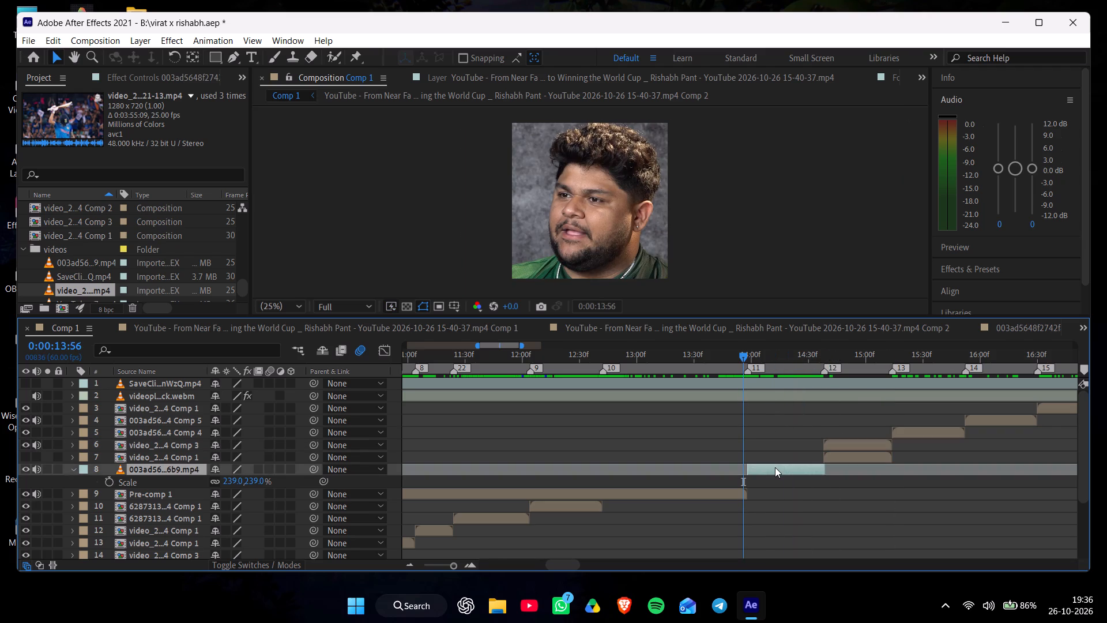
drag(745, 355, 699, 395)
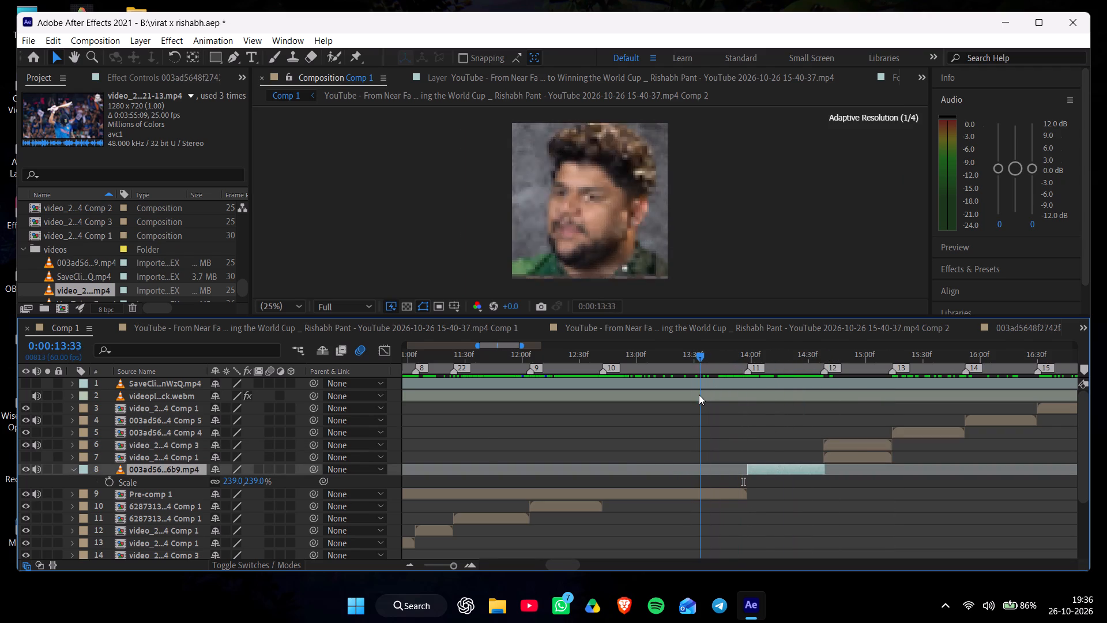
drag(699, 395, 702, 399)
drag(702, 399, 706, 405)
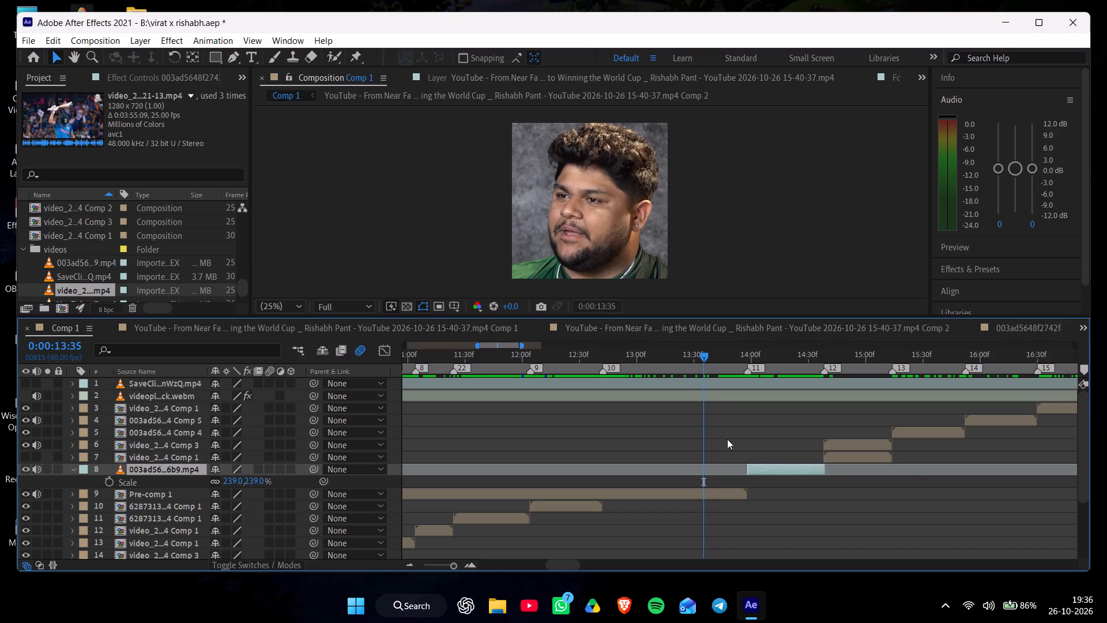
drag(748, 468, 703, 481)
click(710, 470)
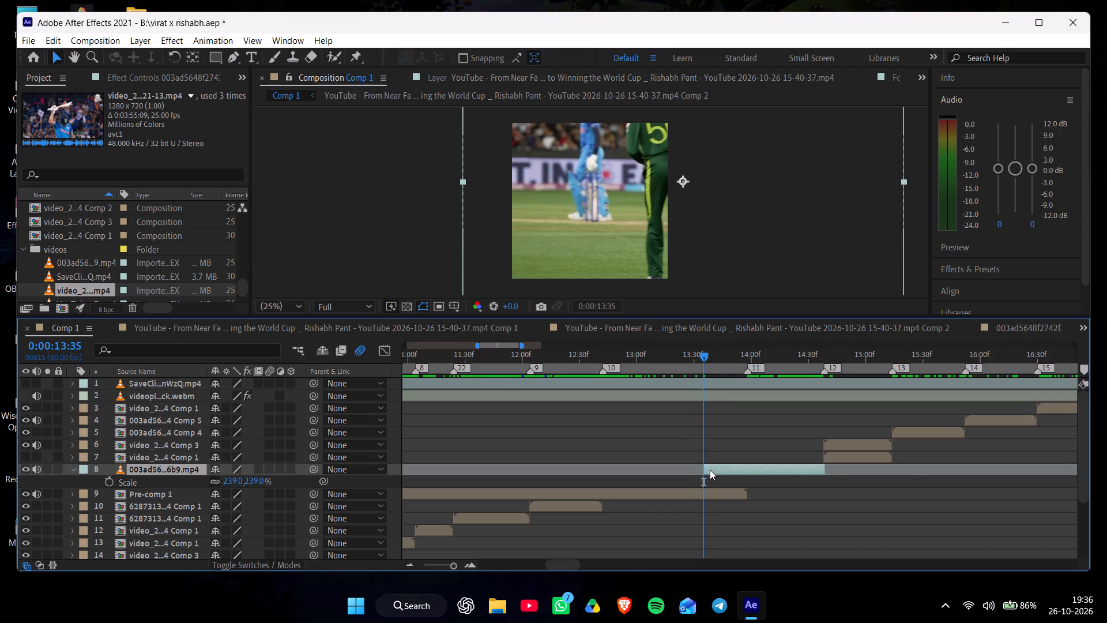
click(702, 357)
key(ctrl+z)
Duplicate the 003ad56...6b9.mp4 clip at marker 11 and pre-compose the lower copy with all attributes moved.
click(750, 354)
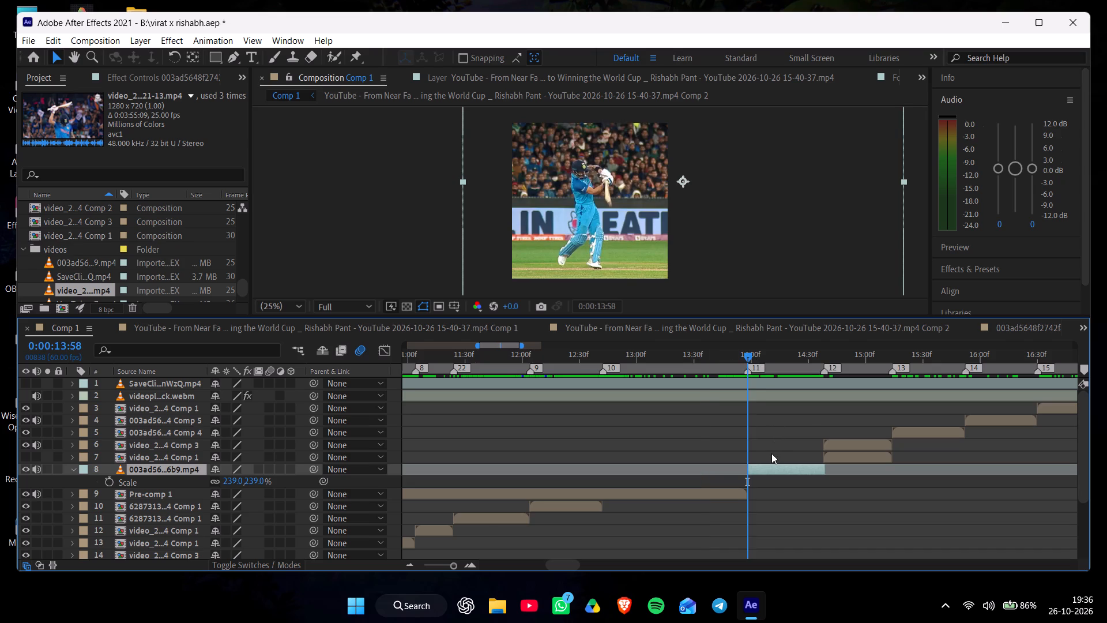
key(ctrl+d)
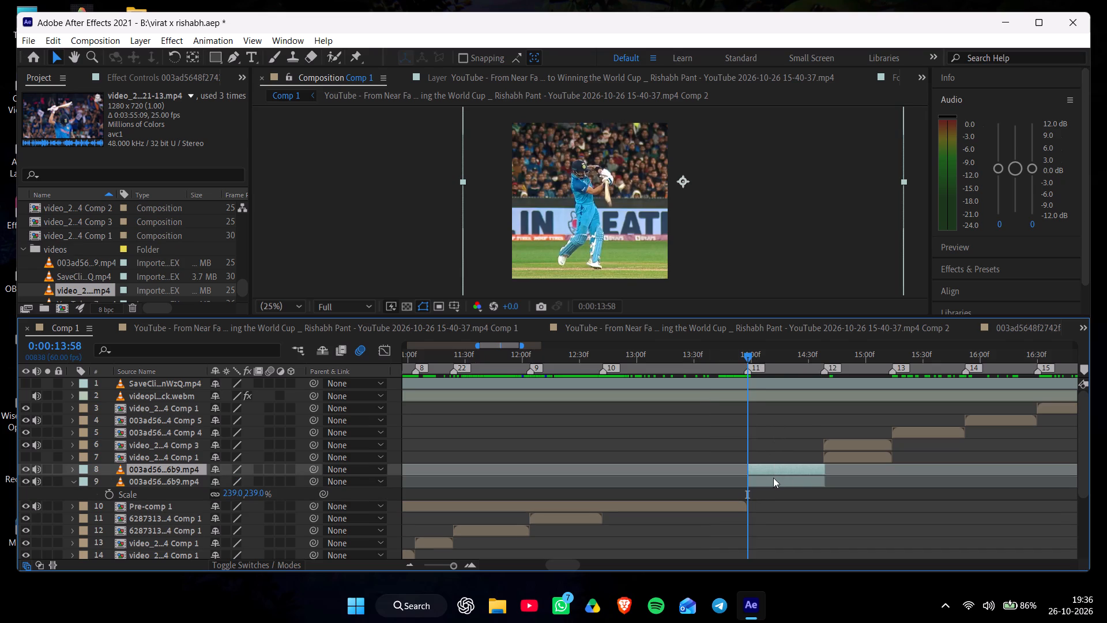
click(773, 480)
key(ctrl+shift+d)
click(773, 480)
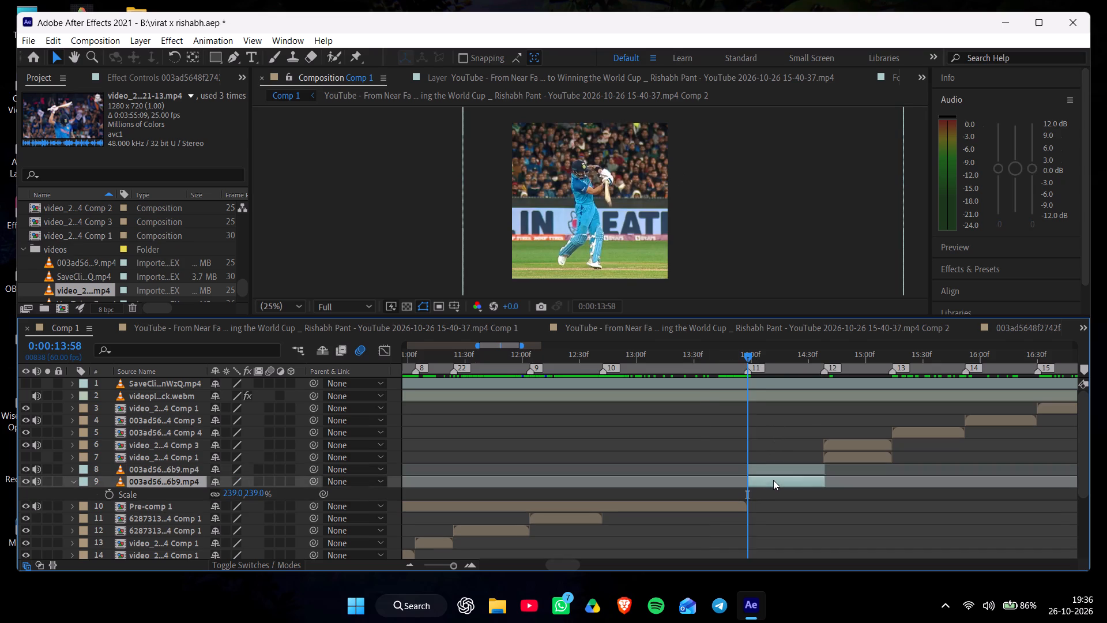
key(ctrl+shift+c)
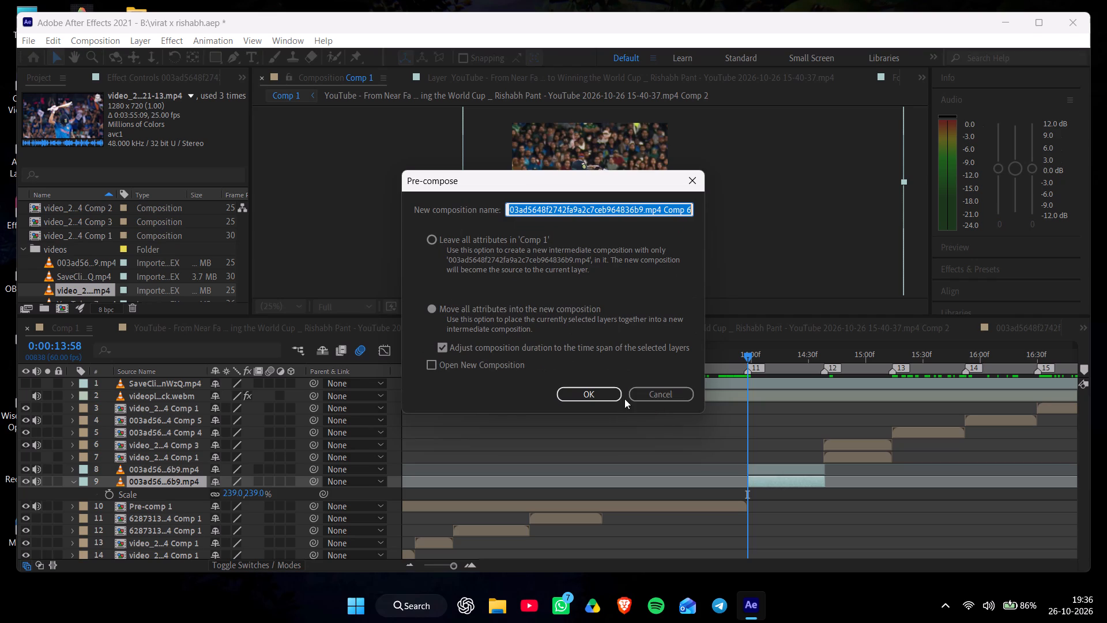
click(616, 397)
Apply Freeze Frame to the pre-composed copy at 0:00:13:58, on the first frame of the batting shot.
right_click(764, 479)
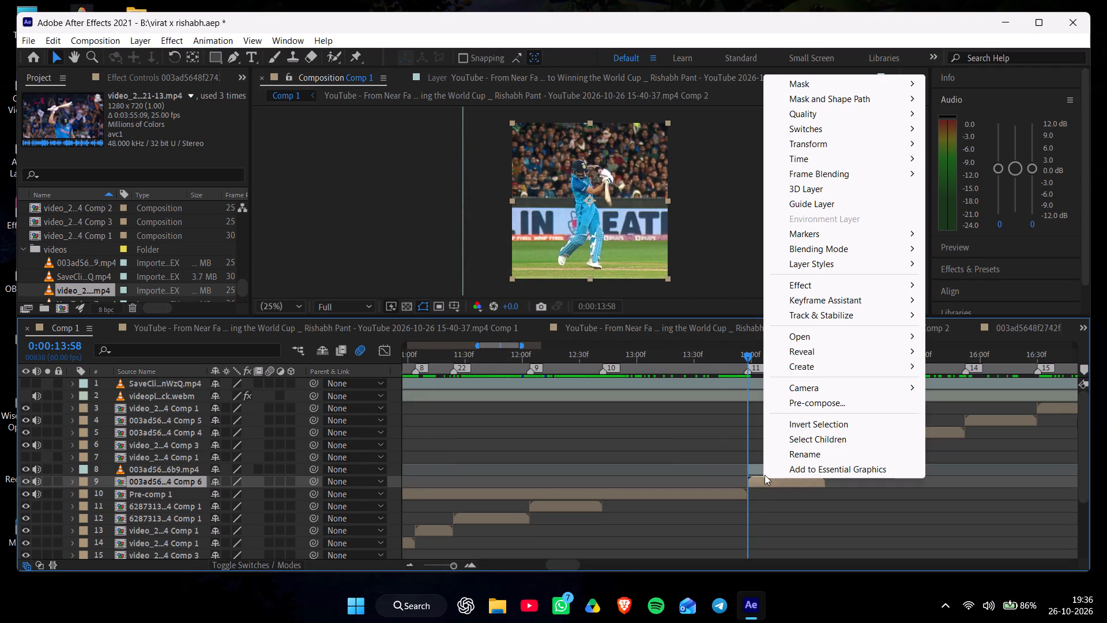
click(821, 159)
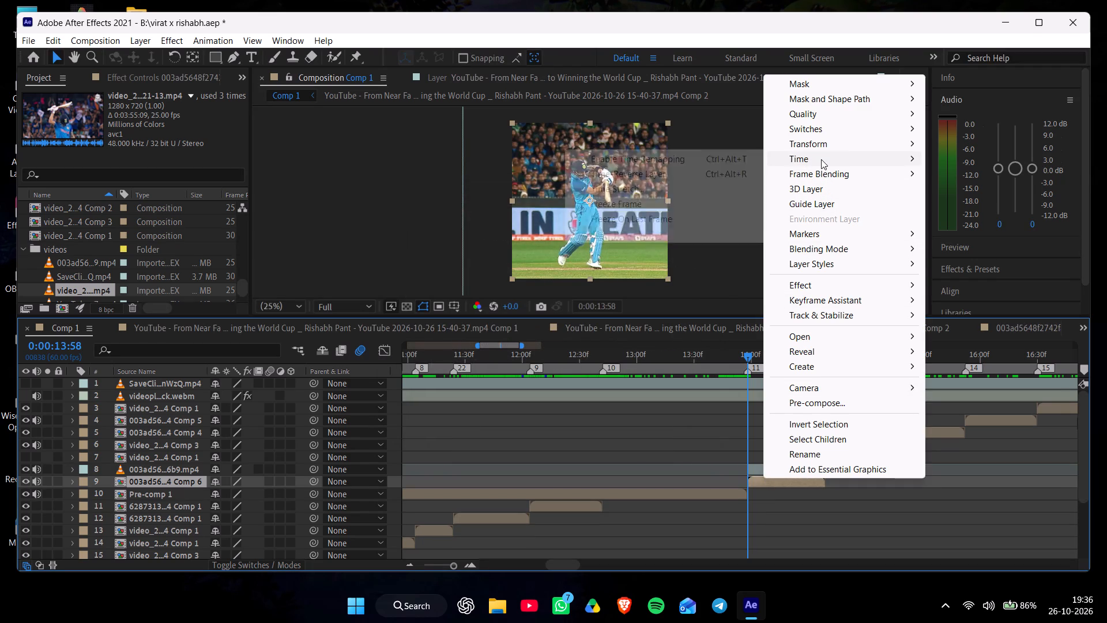
click(631, 206)
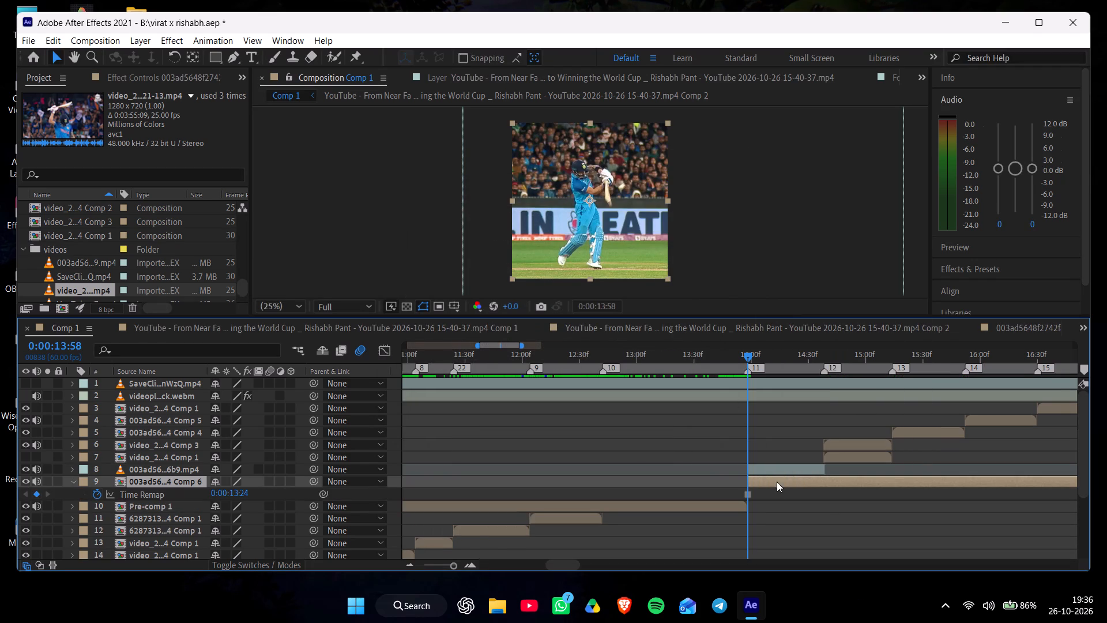
Start the frozen layer about half a second before marker 11 and trim its end to 0:00:13:58.
drag(770, 486, 725, 489)
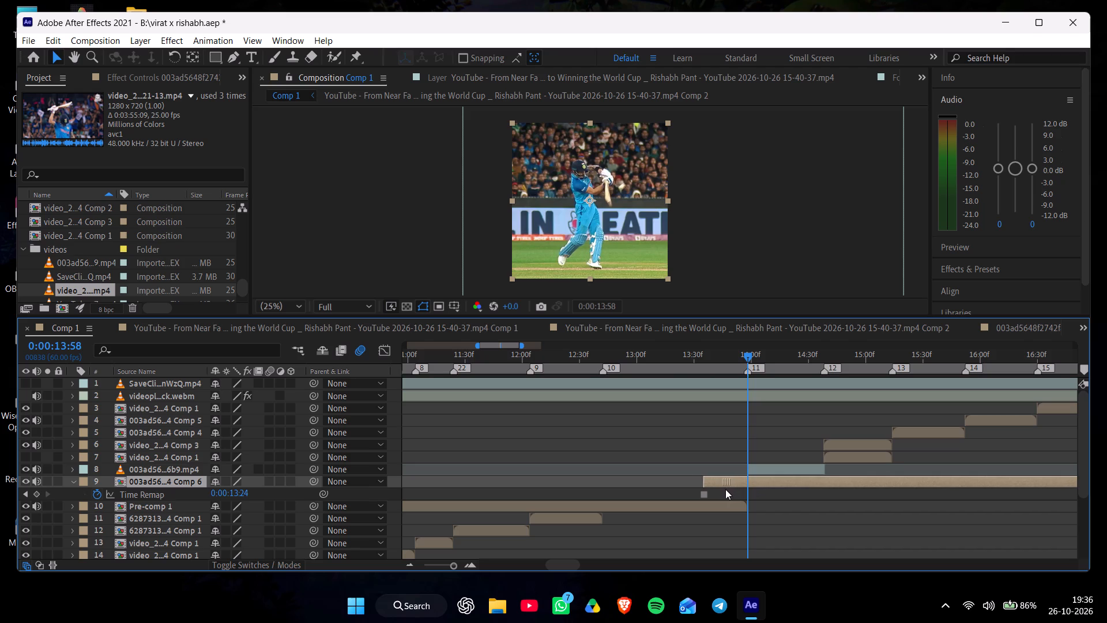
drag(725, 489, 714, 491)
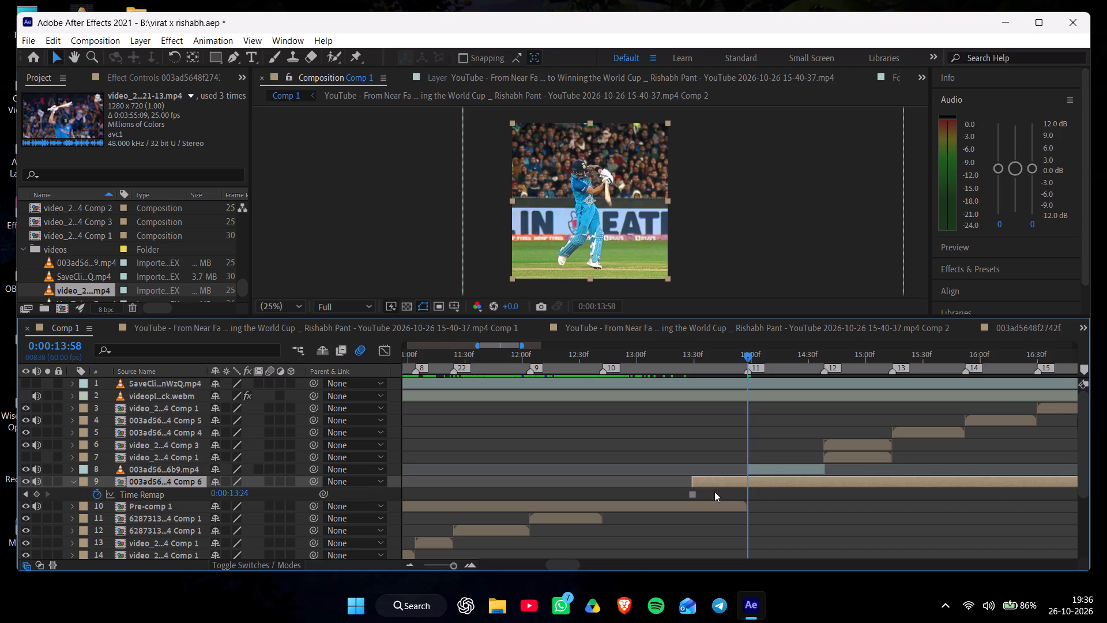
key(ctrl+shift+d)
key(Delete)
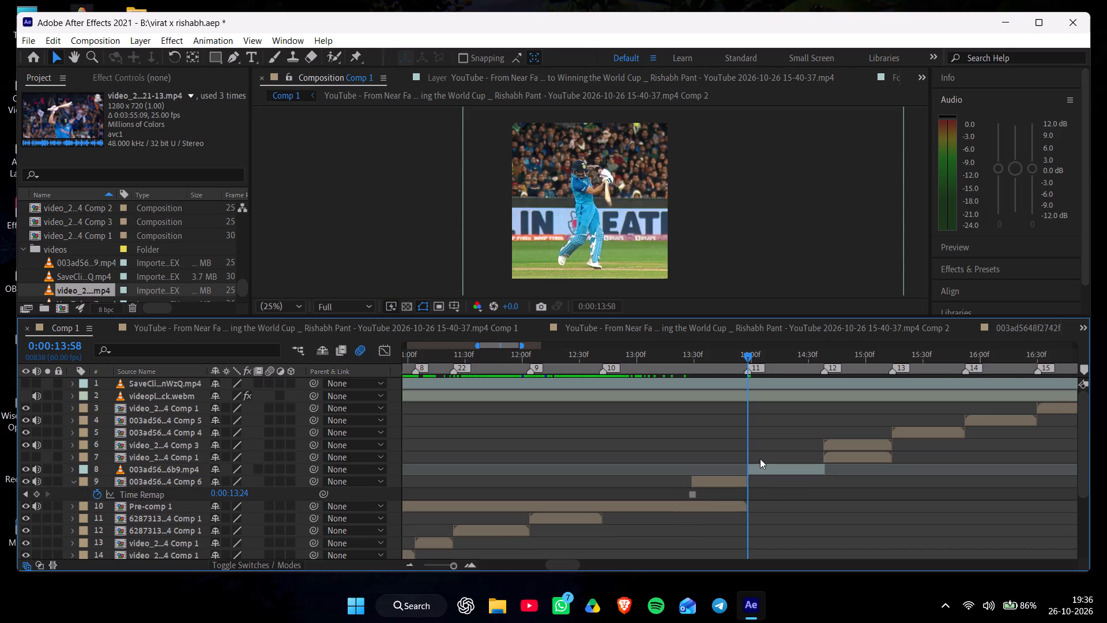
Review the edit from just before the frozen frame through the clips at markers 11 to 14.
click(703, 346)
drag(691, 352, 683, 365)
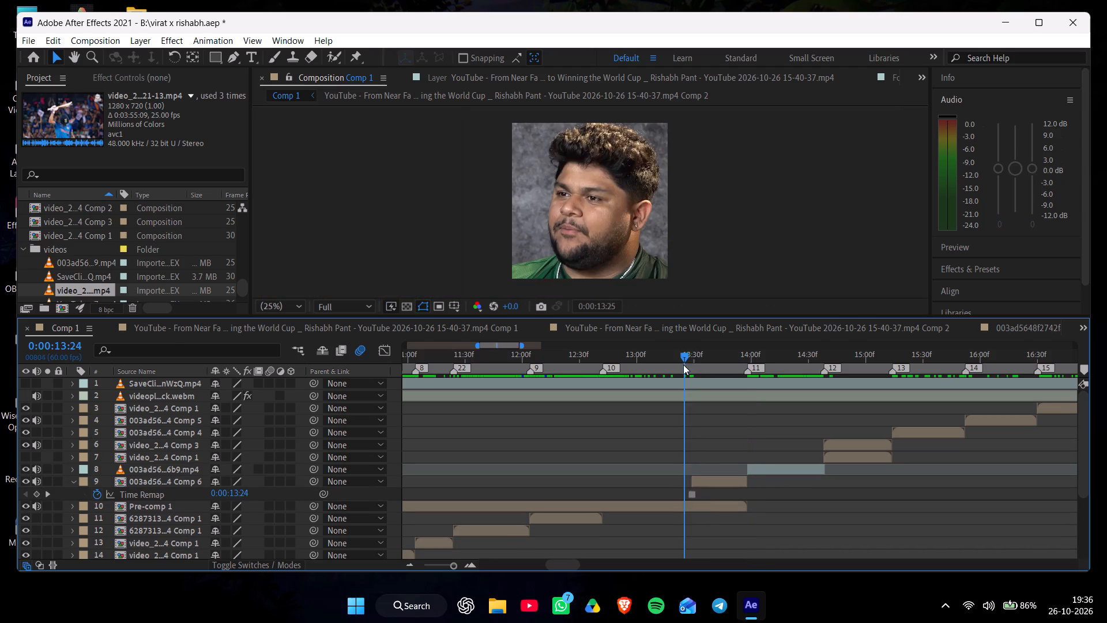
drag(683, 365, 754, 404)
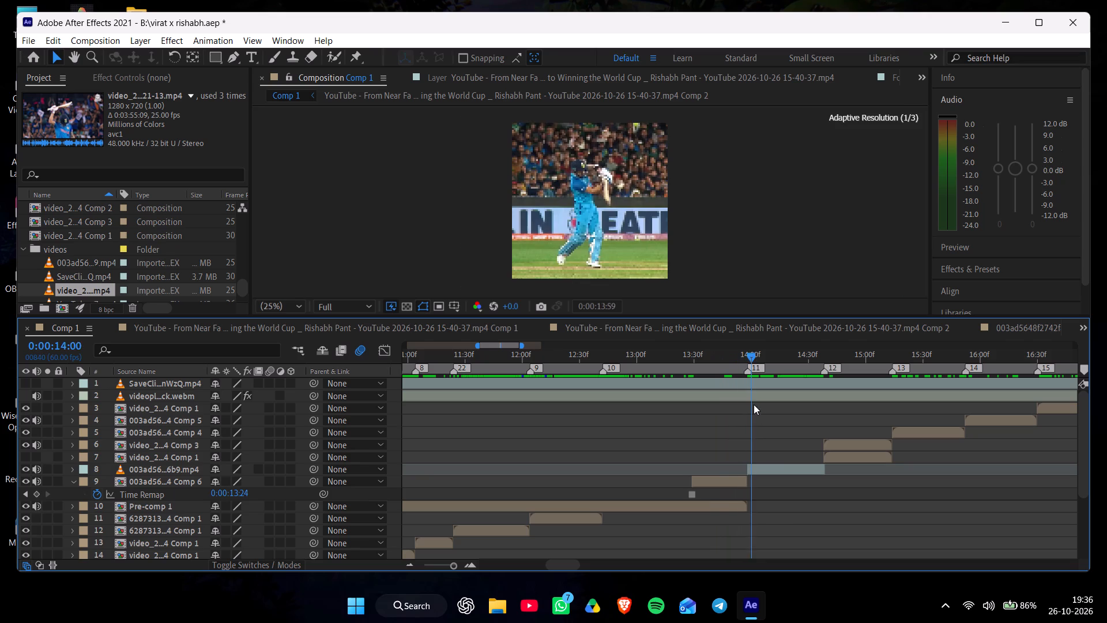
drag(754, 404, 837, 431)
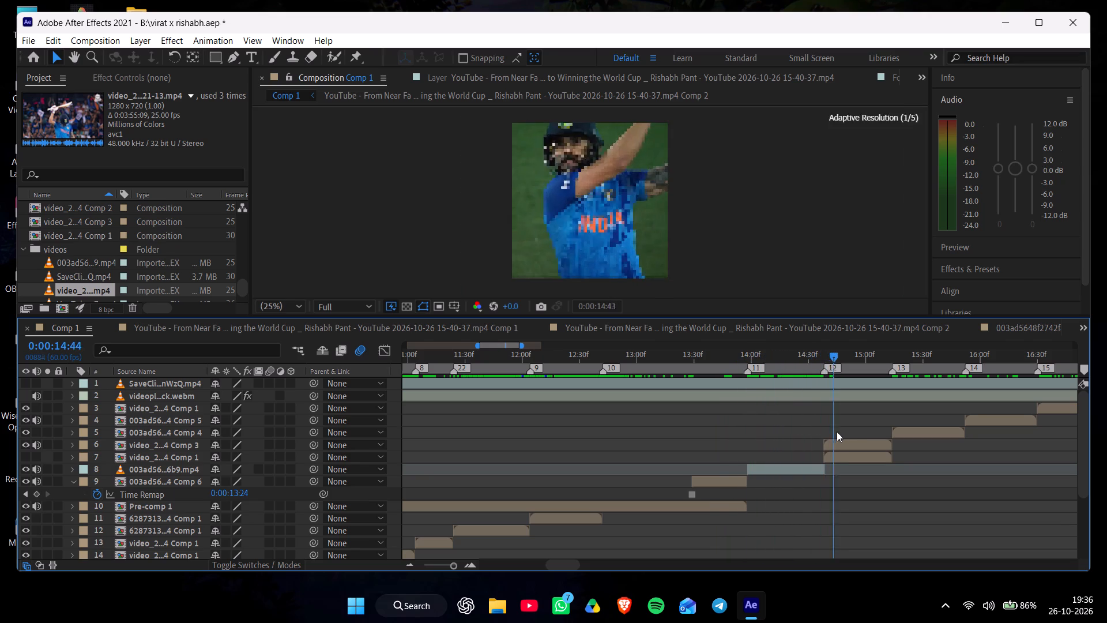
drag(837, 431, 902, 444)
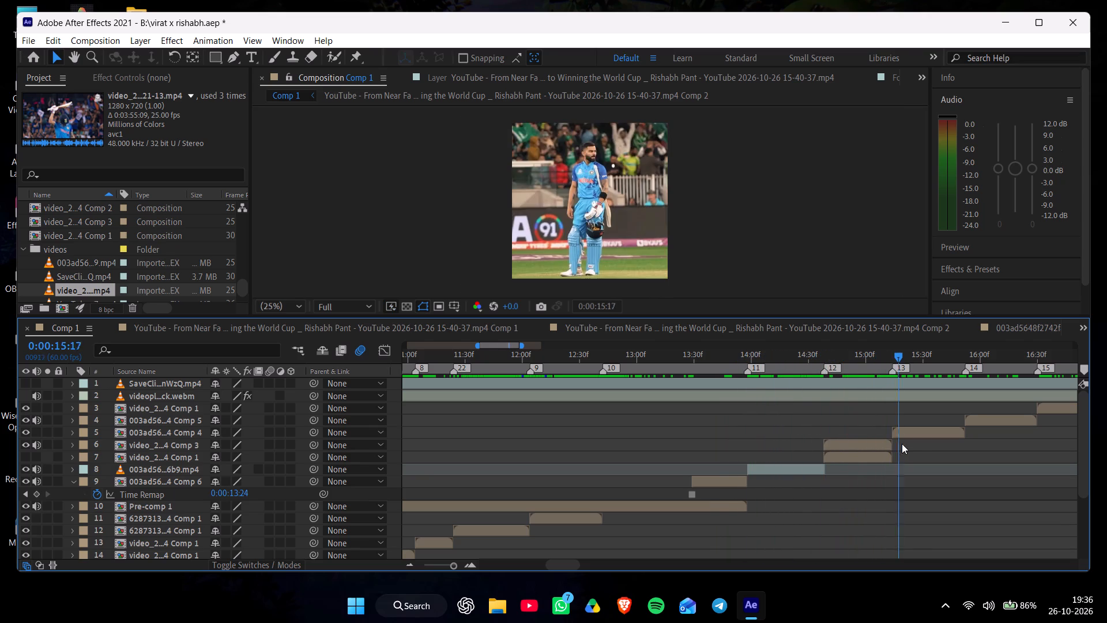
drag(902, 444, 987, 448)
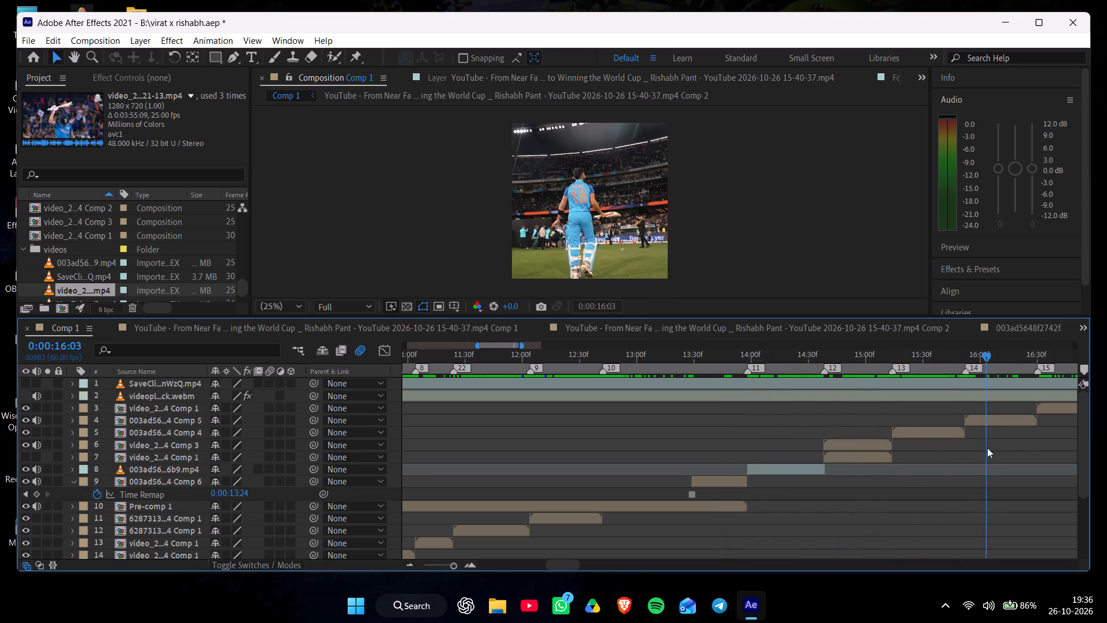
drag(987, 448, 976, 453)
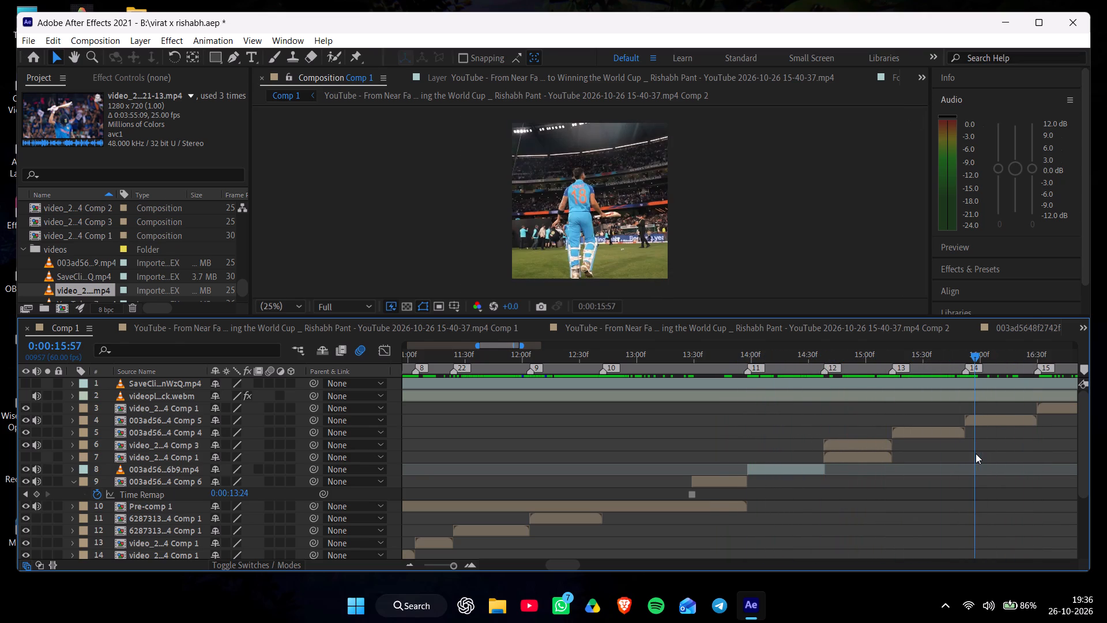
drag(976, 453, 974, 455)
Inside the marker 14 precomp, scale the footage to 188% and reposition it to centre the walking player.
double_click(1003, 422)
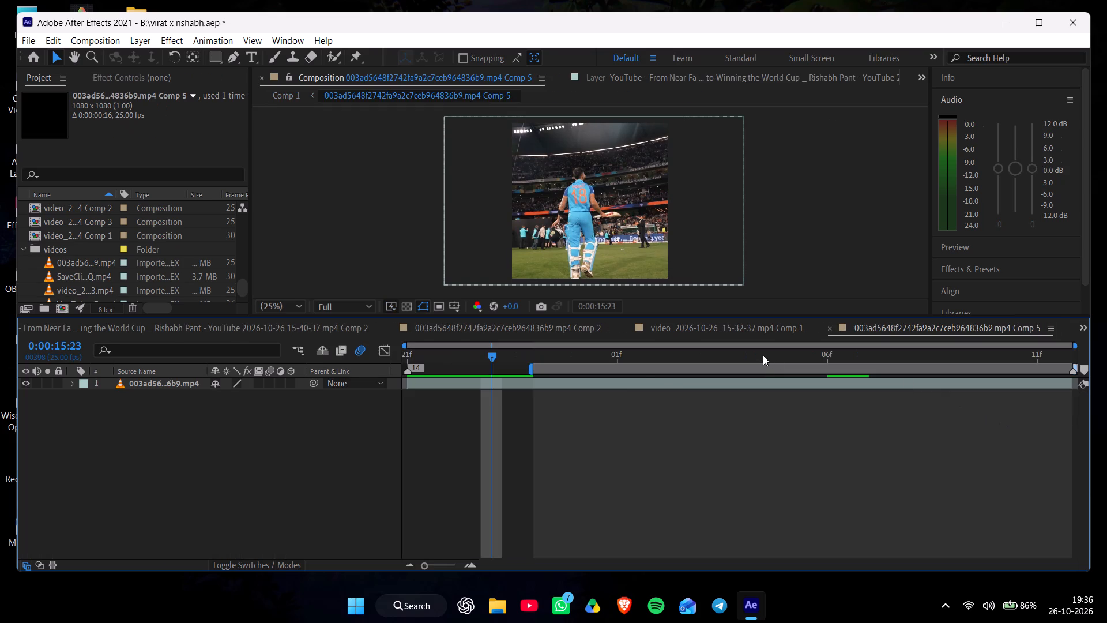
click(620, 386)
key(s)
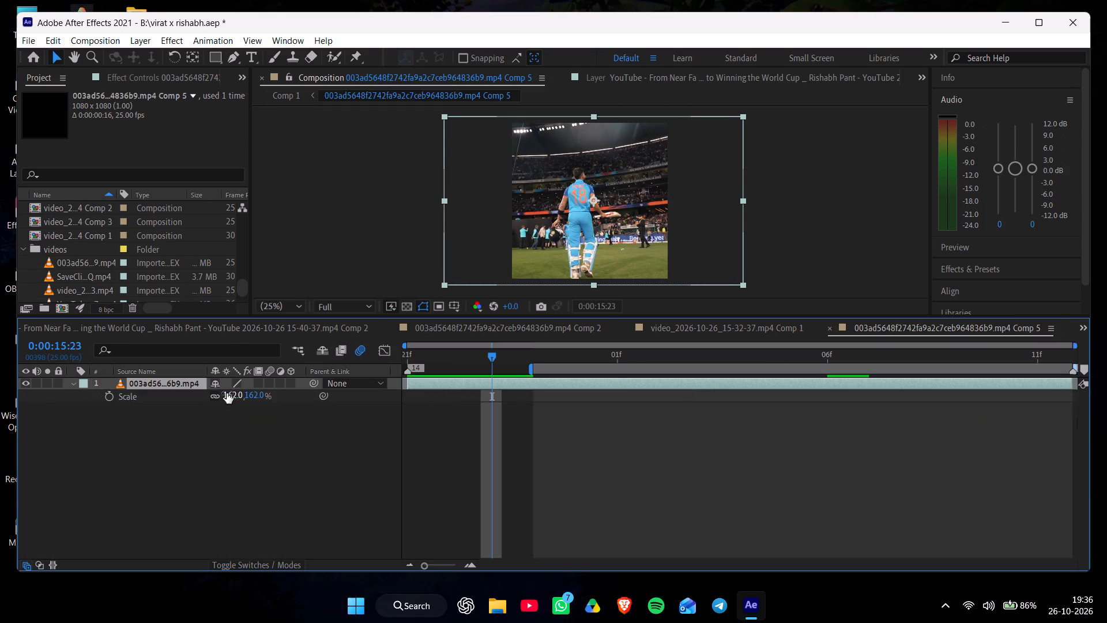
drag(227, 393, 252, 399)
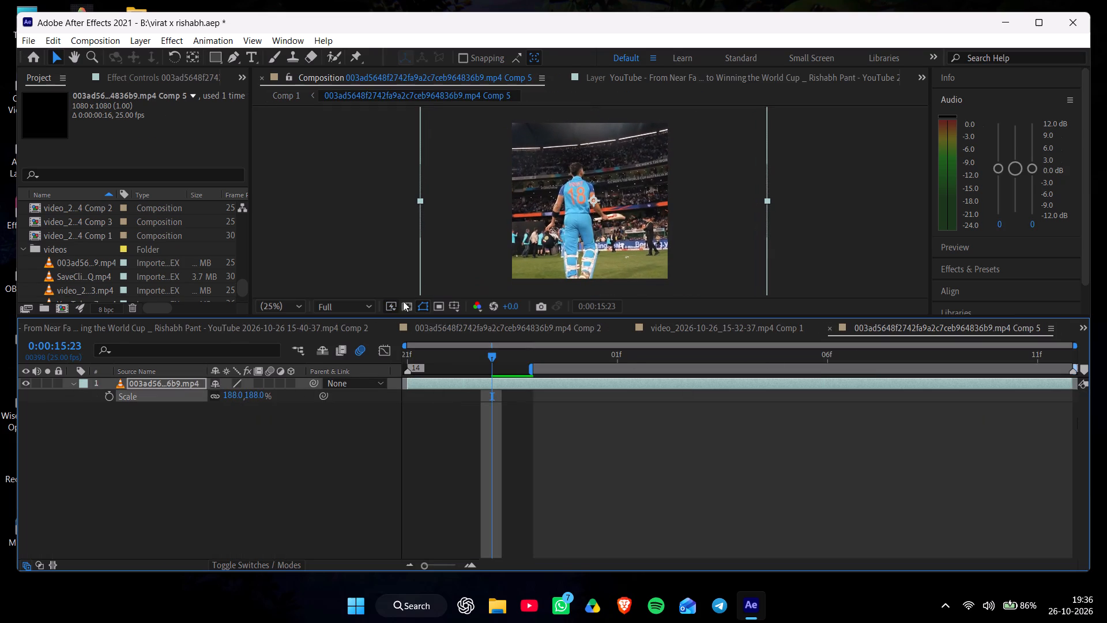
drag(609, 155, 622, 148)
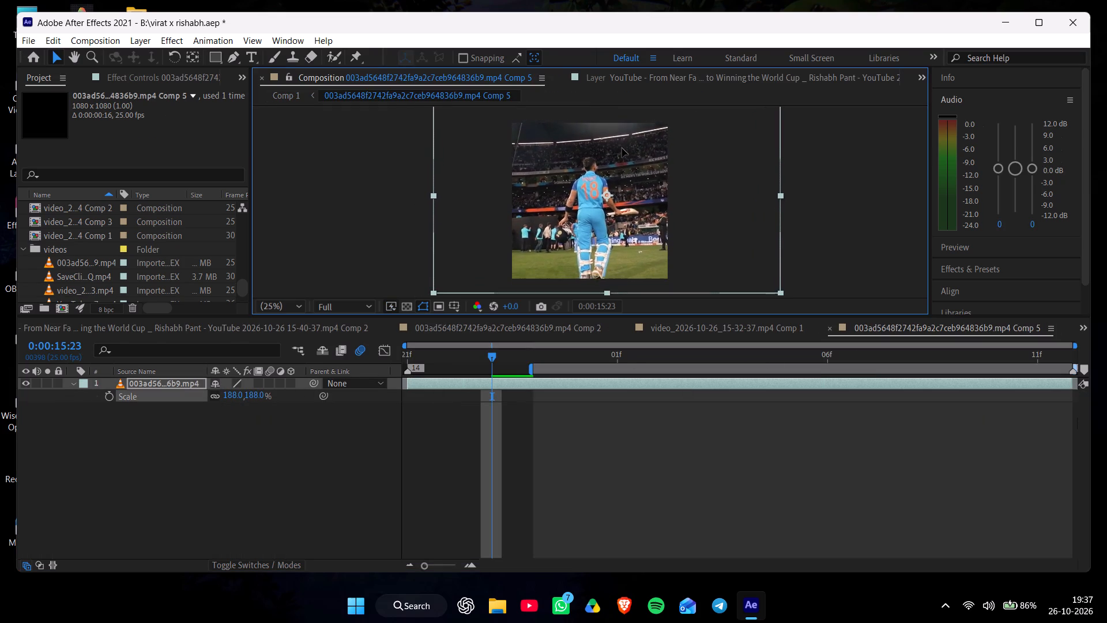
Nudge the walking-player footage slightly upward inside the marker 14 precomp and return to Comp 1.
drag(622, 148, 620, 141)
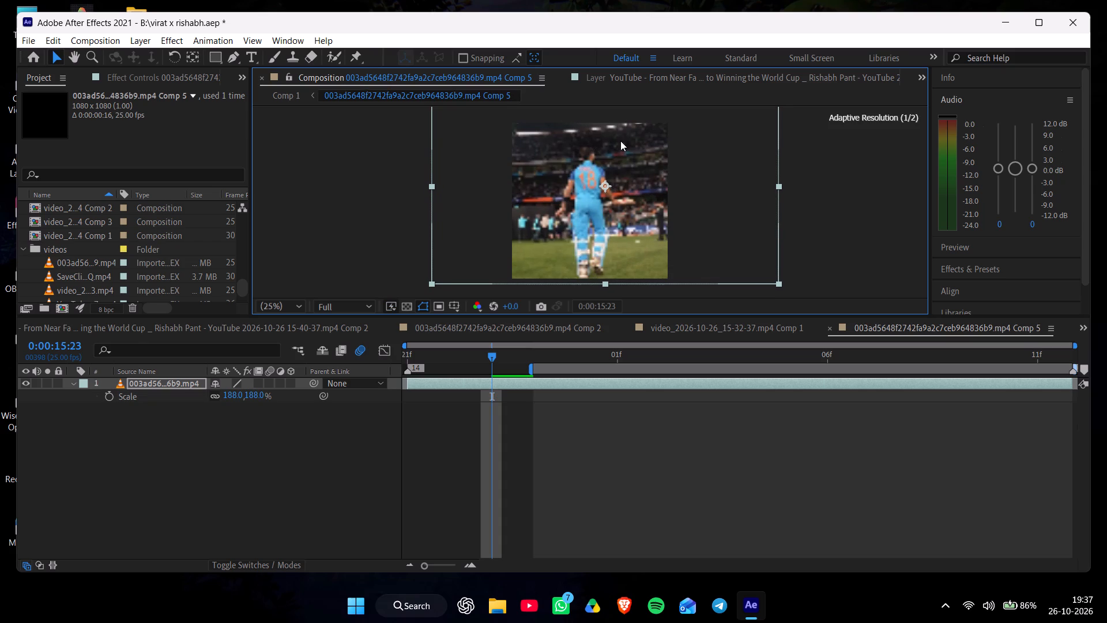
click(1085, 325)
click(933, 350)
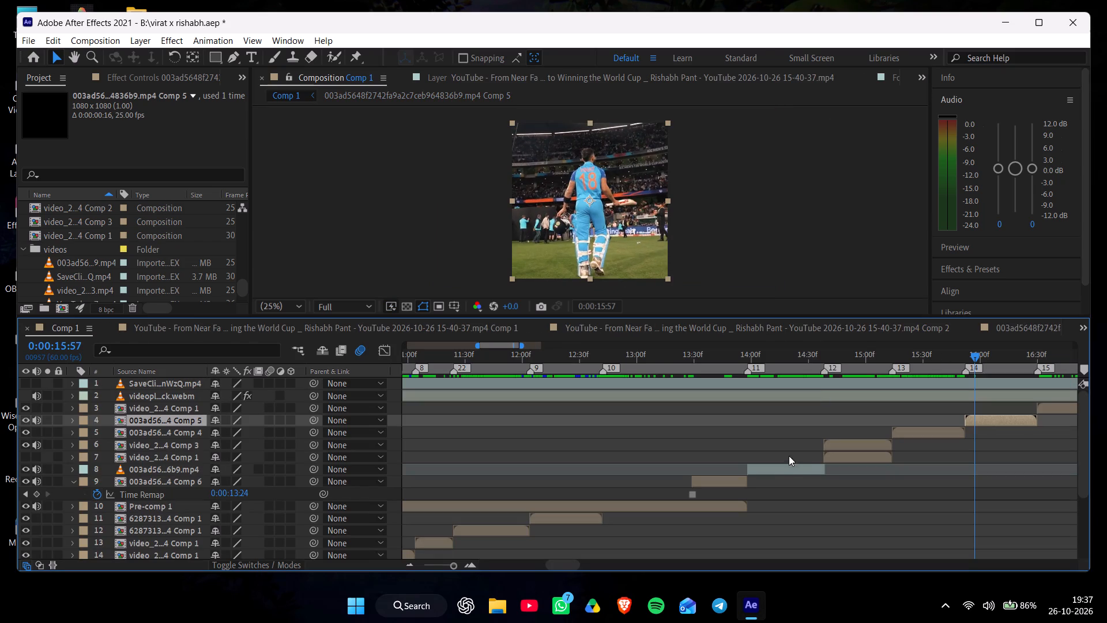
Pre-compose the batting-shot clip that starts at marker 11 in Comp 1.
click(788, 468)
click(767, 358)
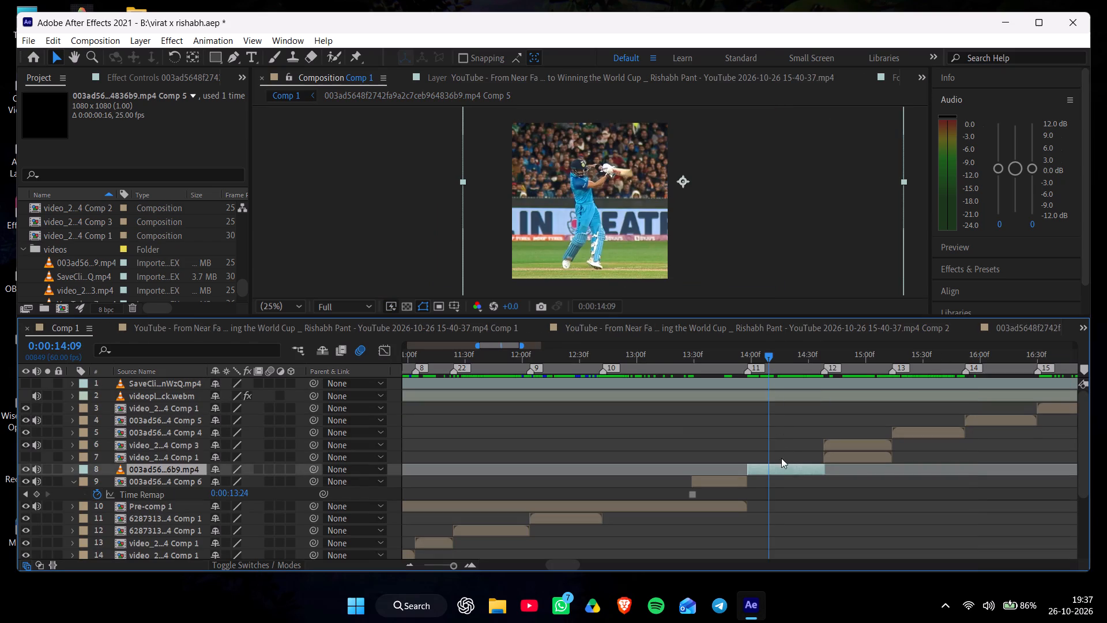
key(ctrl+shift+c)
click(600, 385)
click(599, 400)
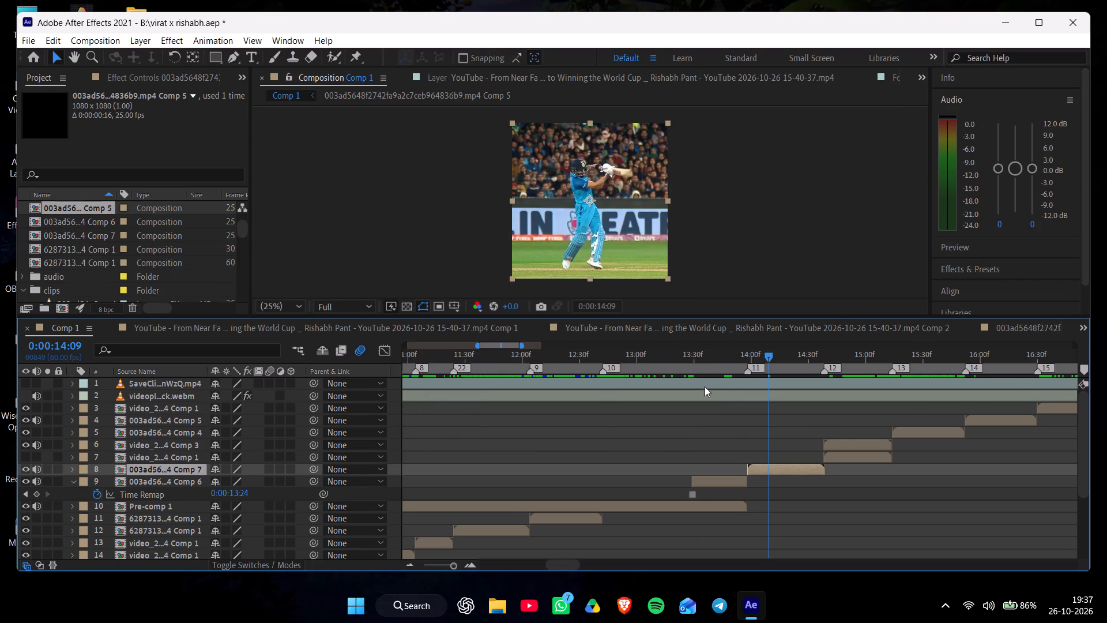
Review Comp 1 from marker 11 past marker 16, then compare the frame at marker 16 with the SaveClip reference video.
drag(704, 360, 755, 389)
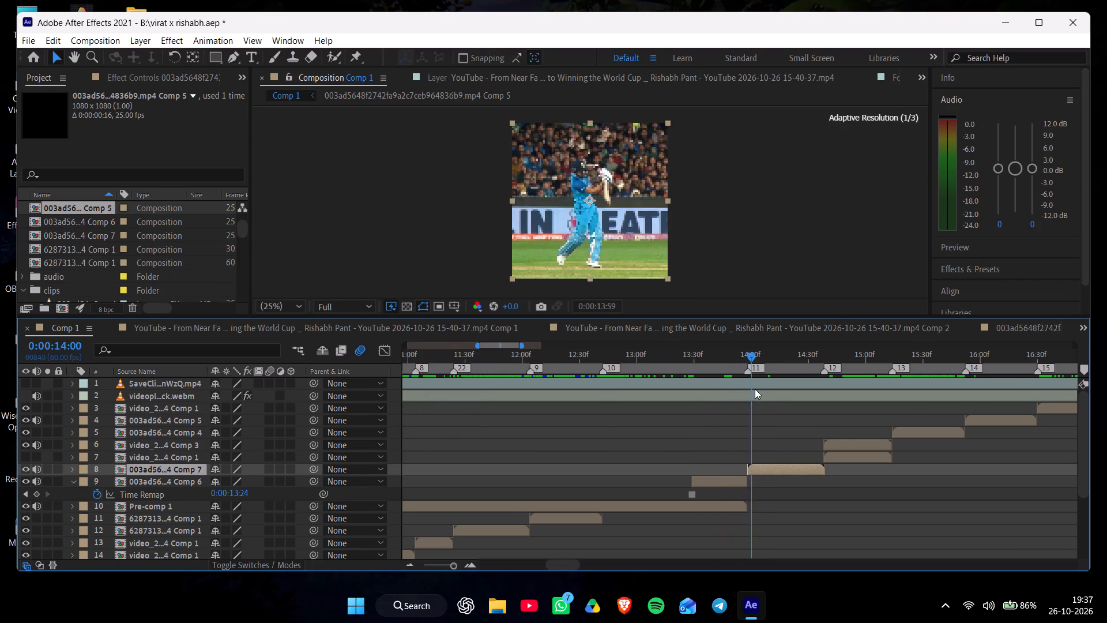
drag(755, 389, 965, 461)
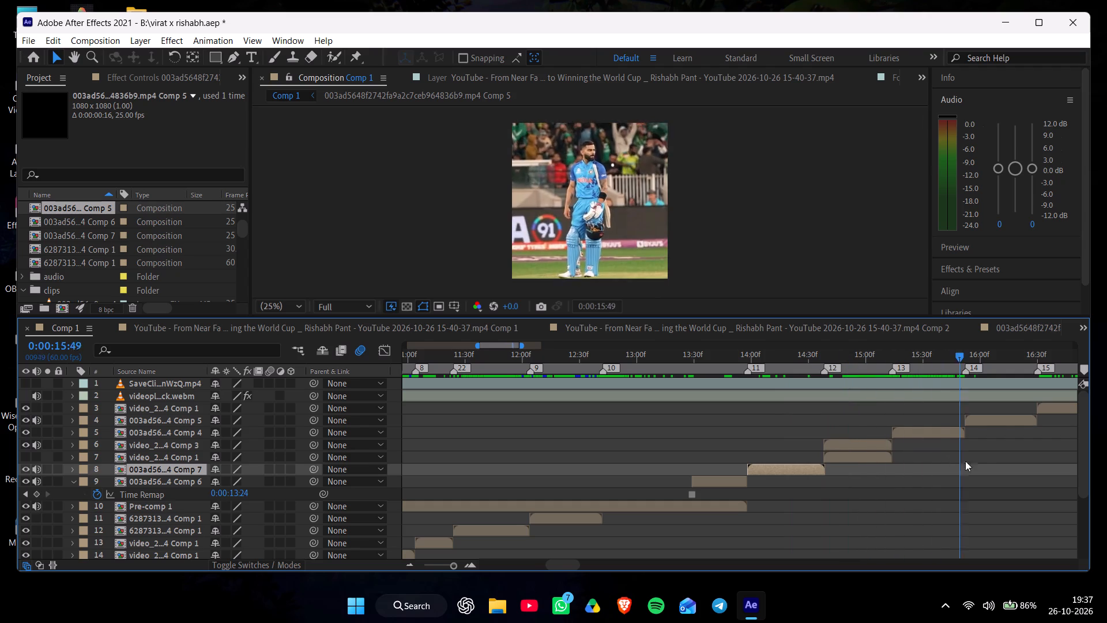
drag(965, 461, 943, 516)
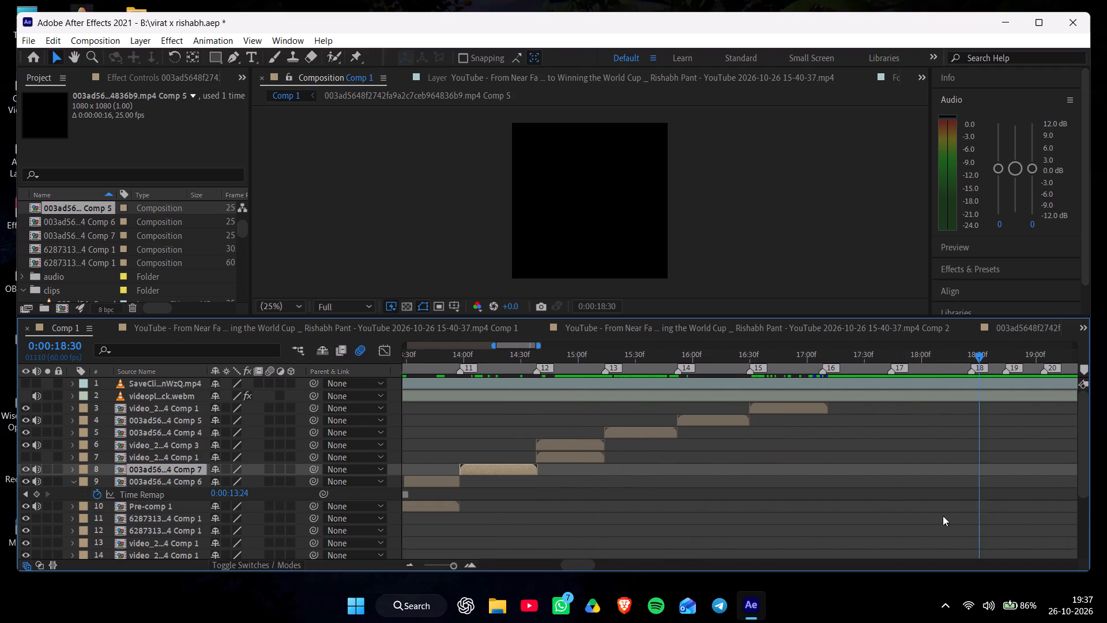
drag(943, 516, 822, 504)
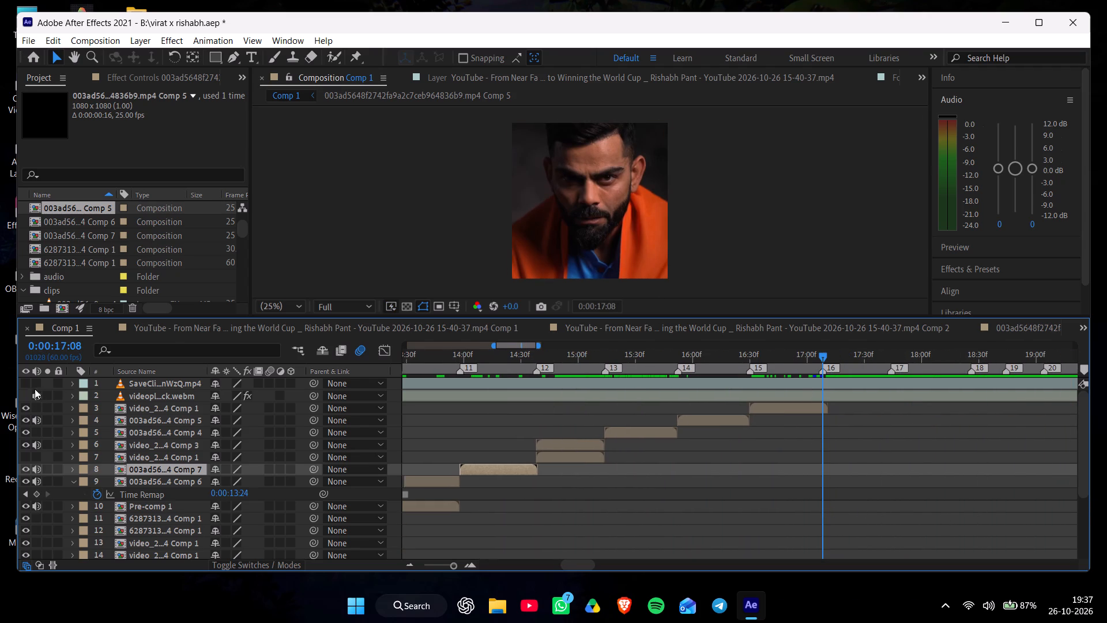
click(21, 380)
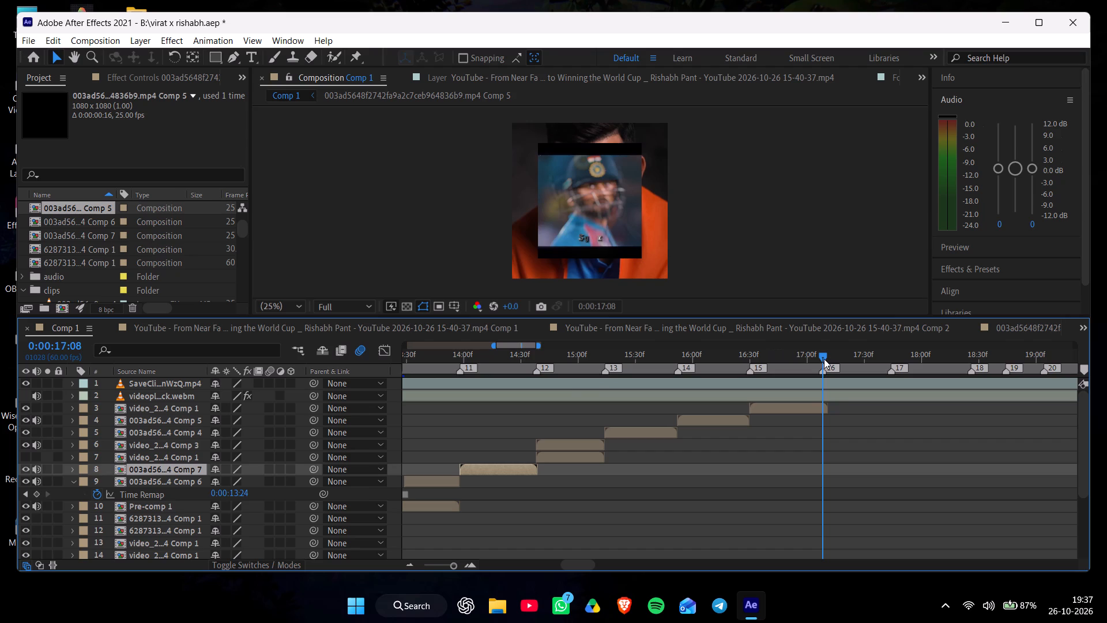
click(824, 359)
click(25, 387)
Import the video "Virat Kohli Parallel Clips - Deoxy Scp" from Downloads > Telegram Desktop into the project's clips folder.
click(68, 262)
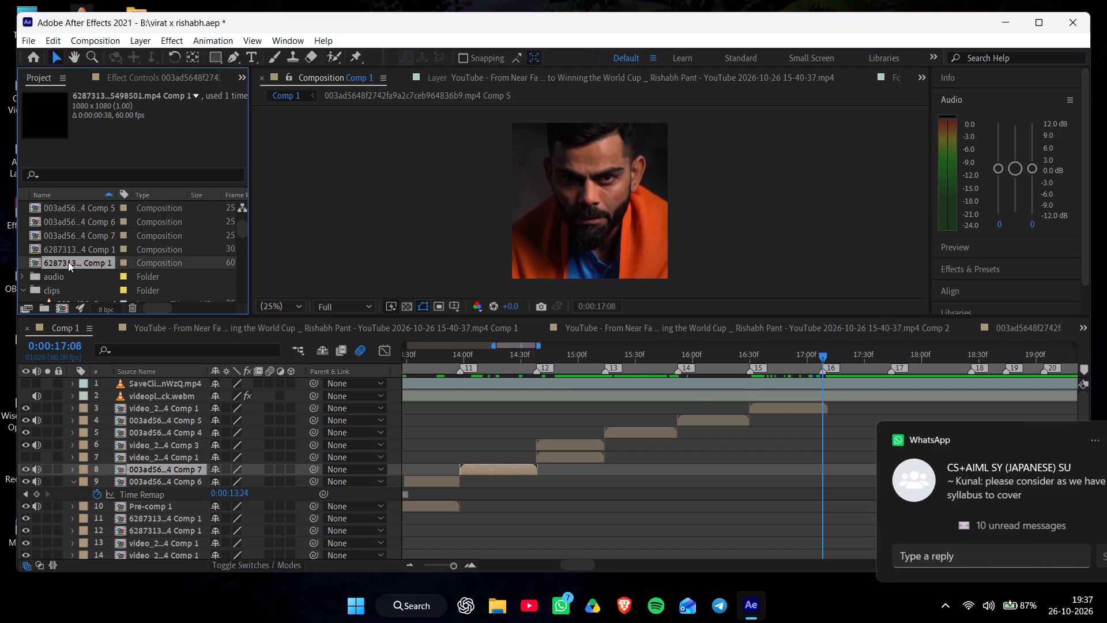
scroll(92, 277, up, 1)
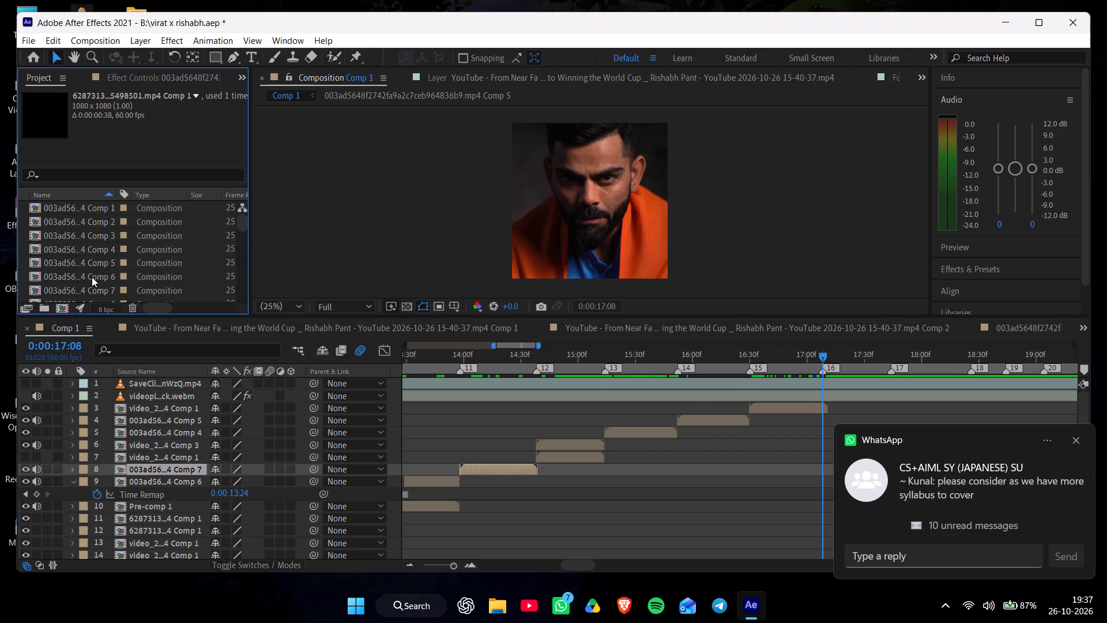
scroll(92, 277, up, 2)
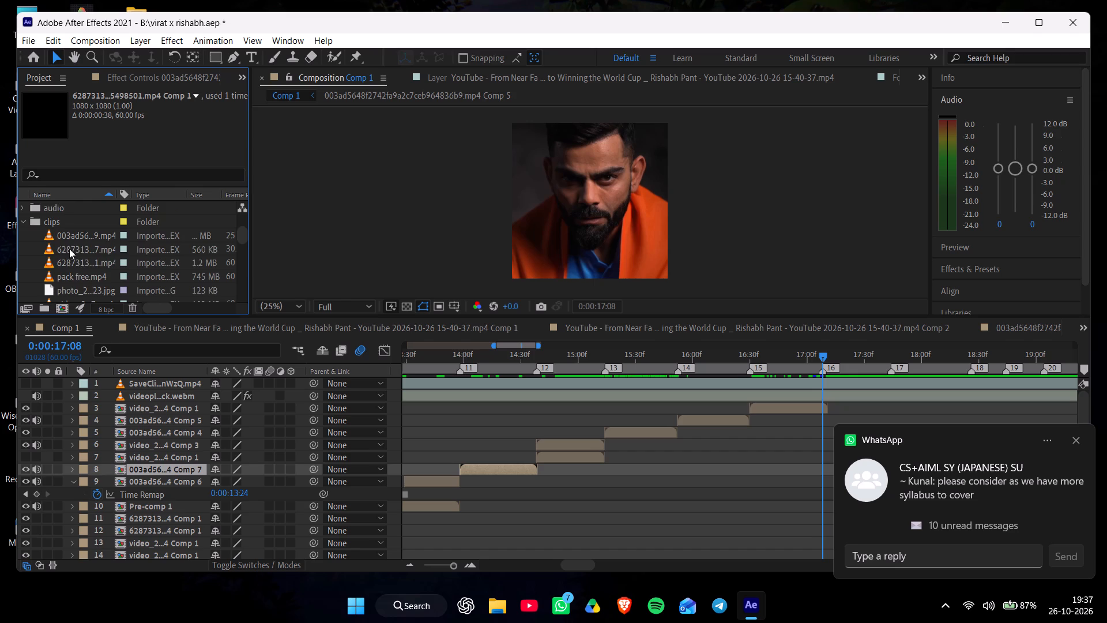
scroll(69, 249, up, 1)
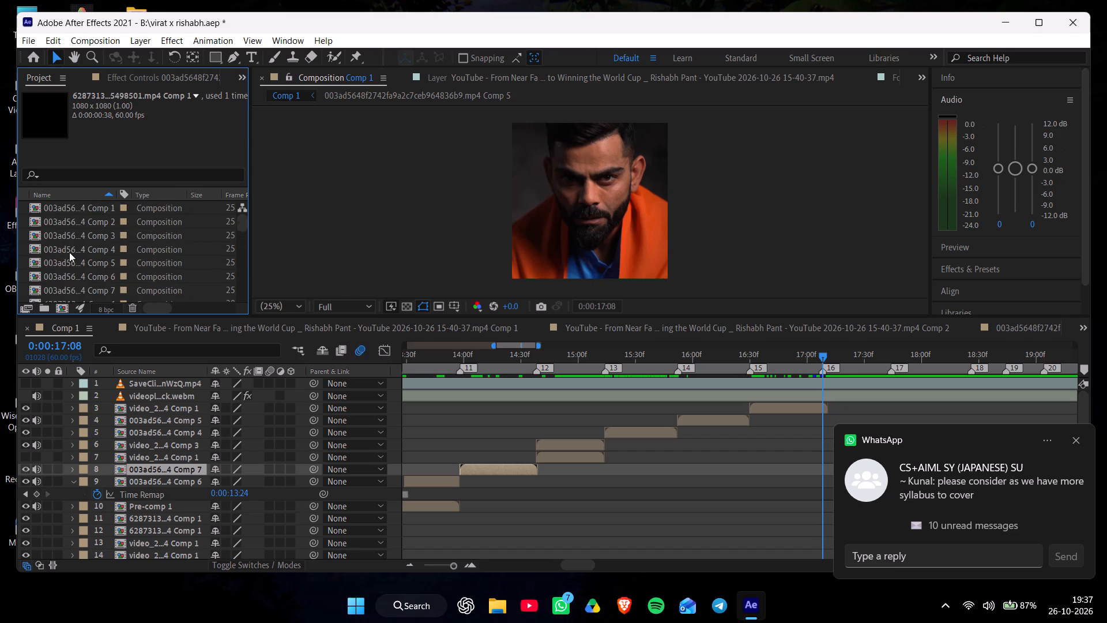
scroll(69, 252, up, 3)
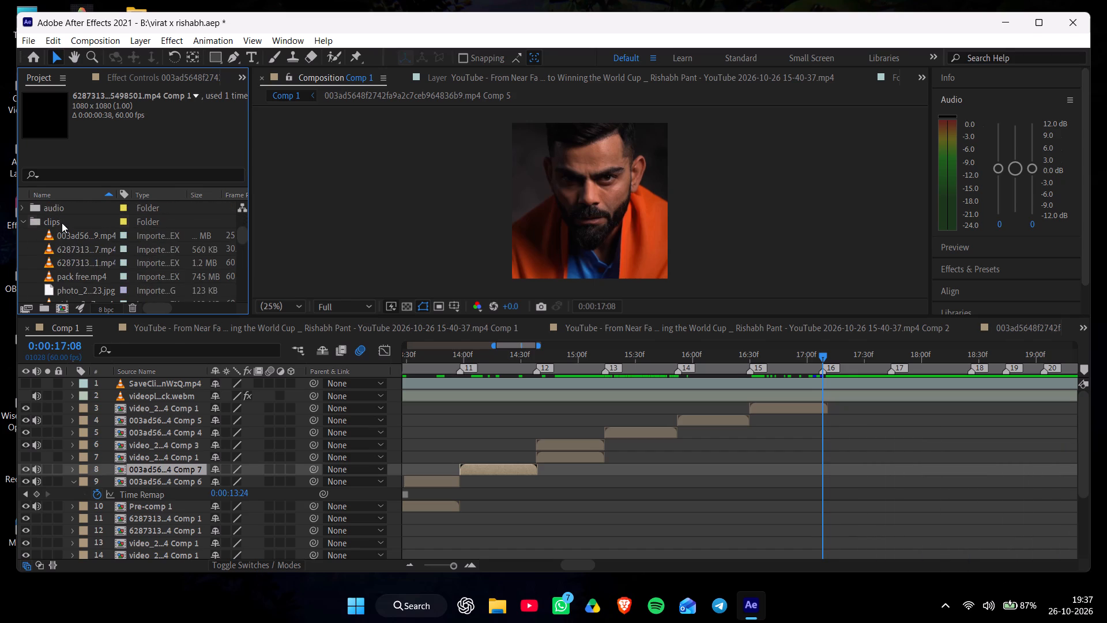
click(62, 223)
key(ctrl+i)
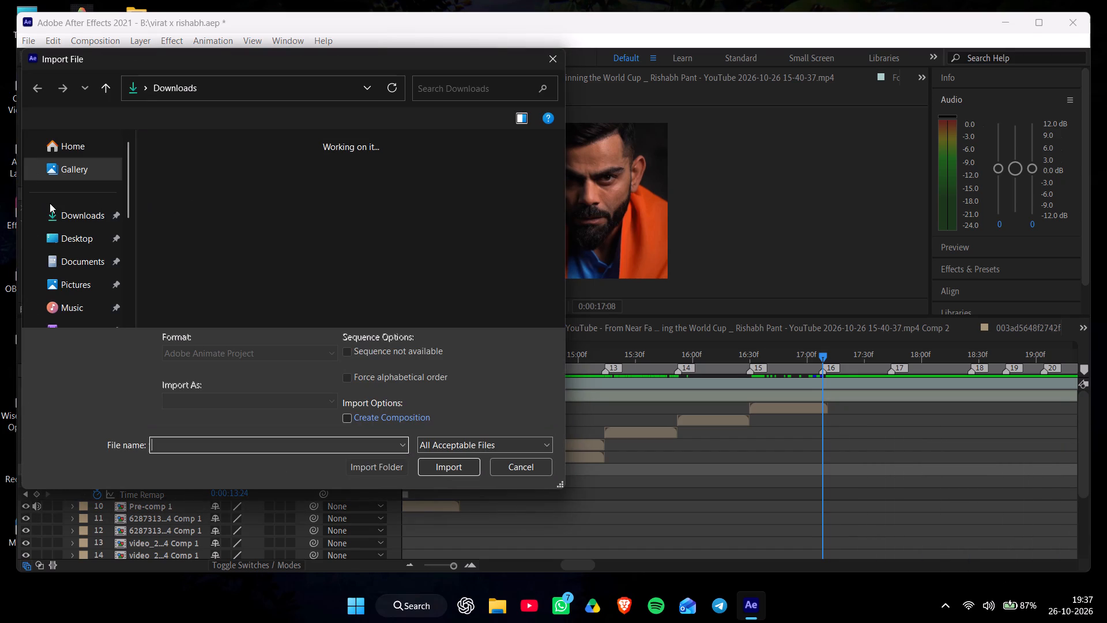
click(63, 218)
click(74, 186)
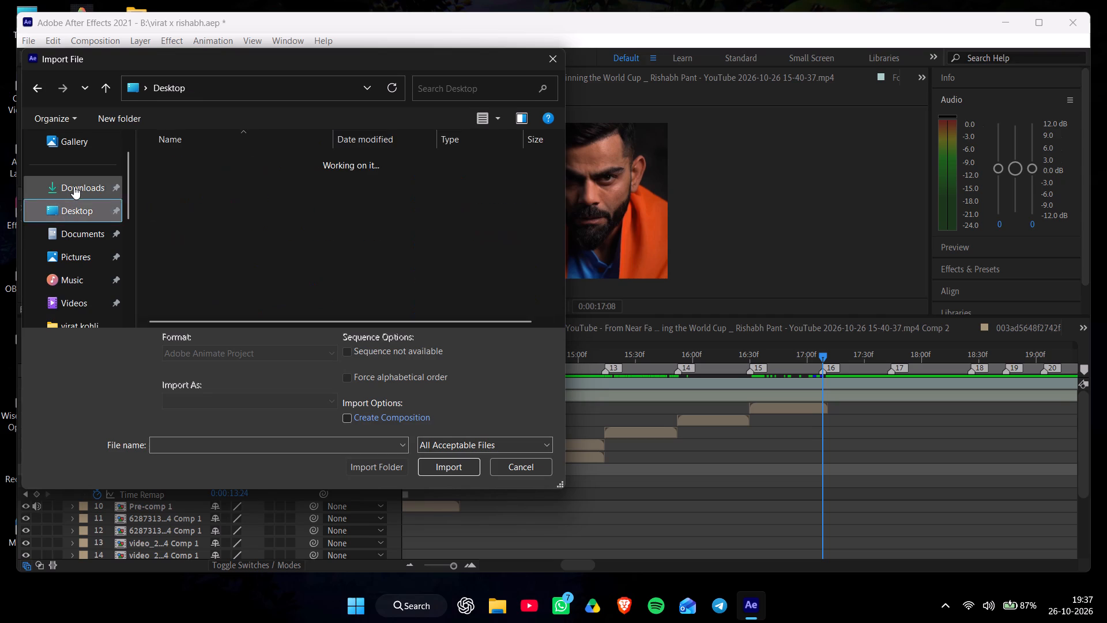
drag(556, 162, 556, 172)
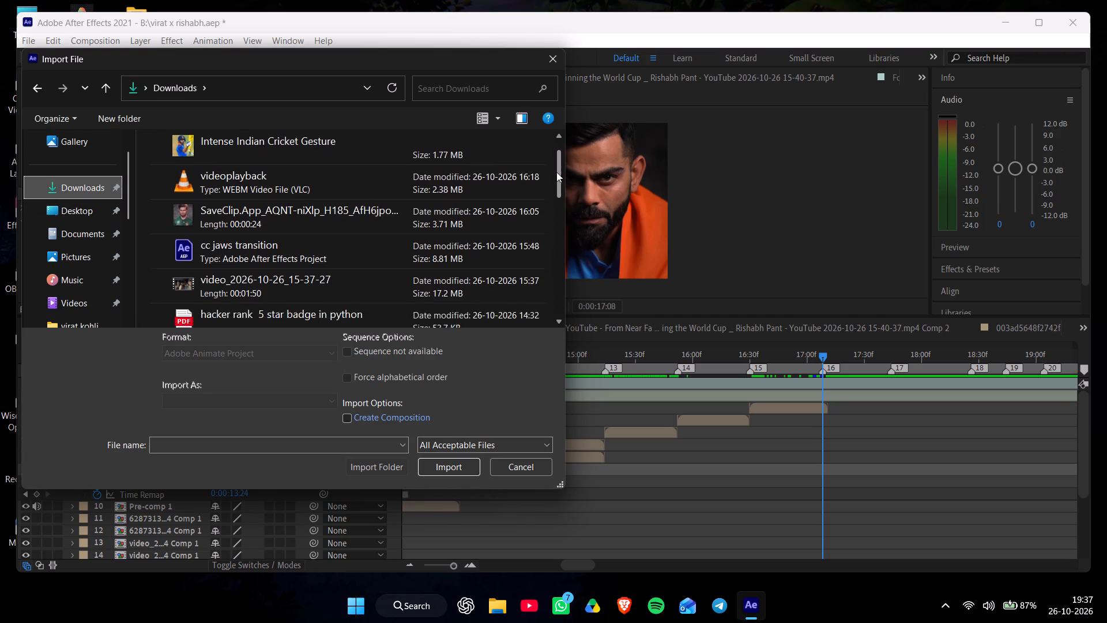
drag(556, 172, 556, 231)
double_click(466, 193)
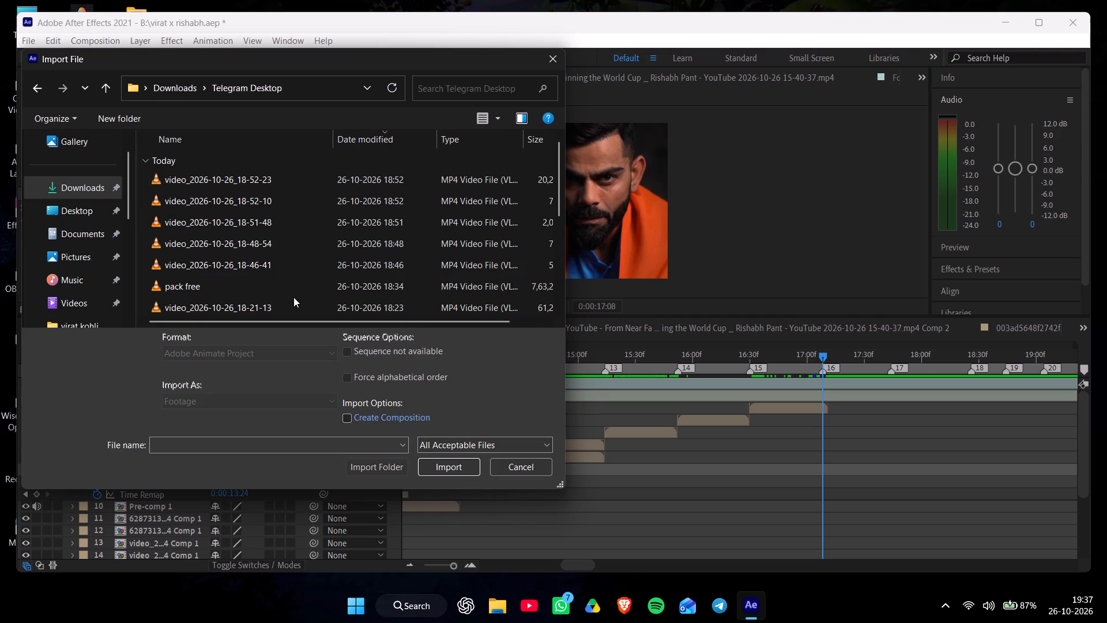
drag(560, 180, 562, 232)
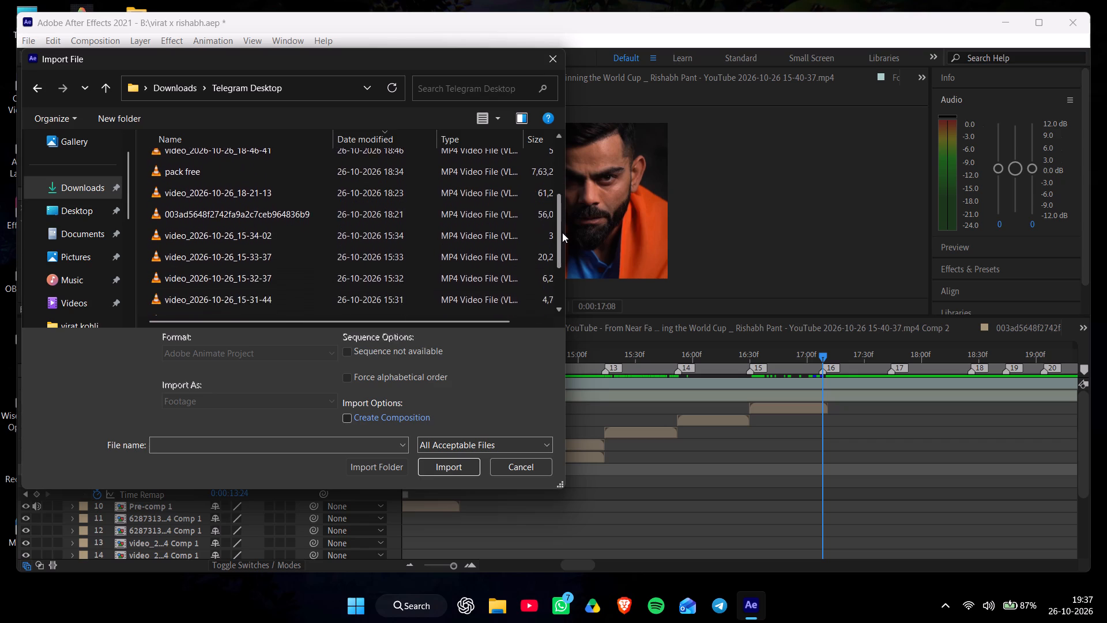
drag(562, 232, 563, 286)
click(484, 275)
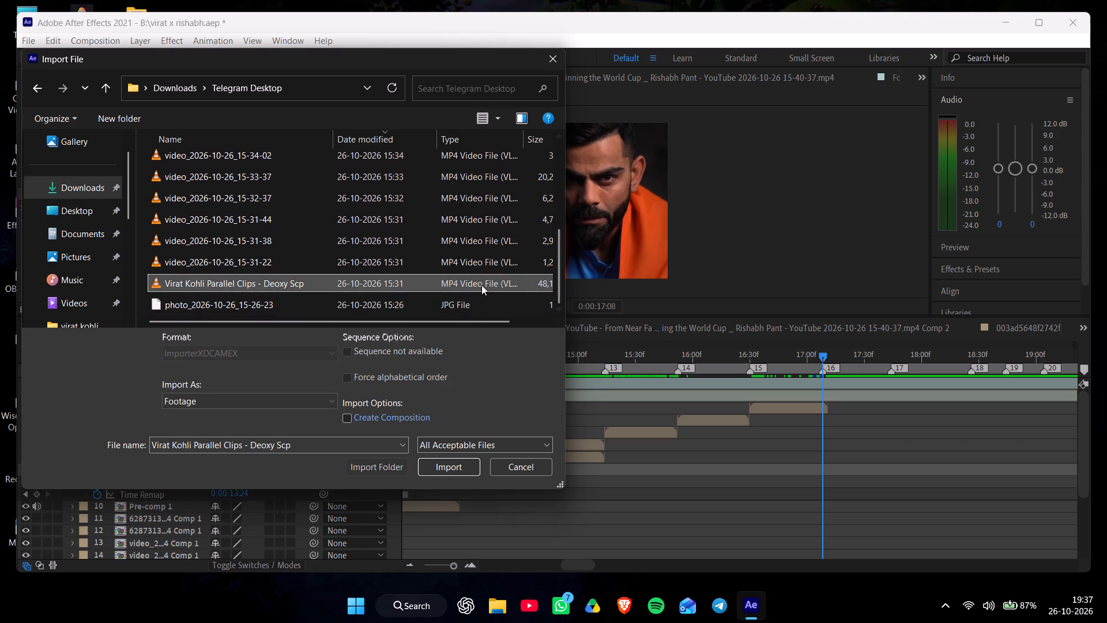
click(462, 468)
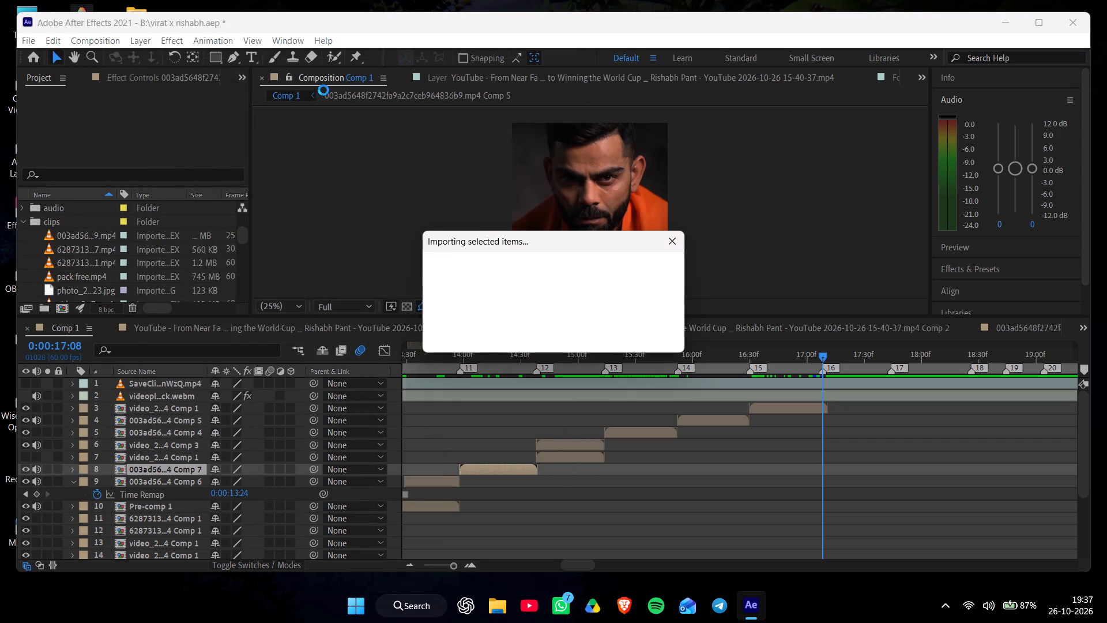
Open the newly imported Virat Kohli Parallel Clips footage and scan it from the start for a usable shot.
double_click(82, 288)
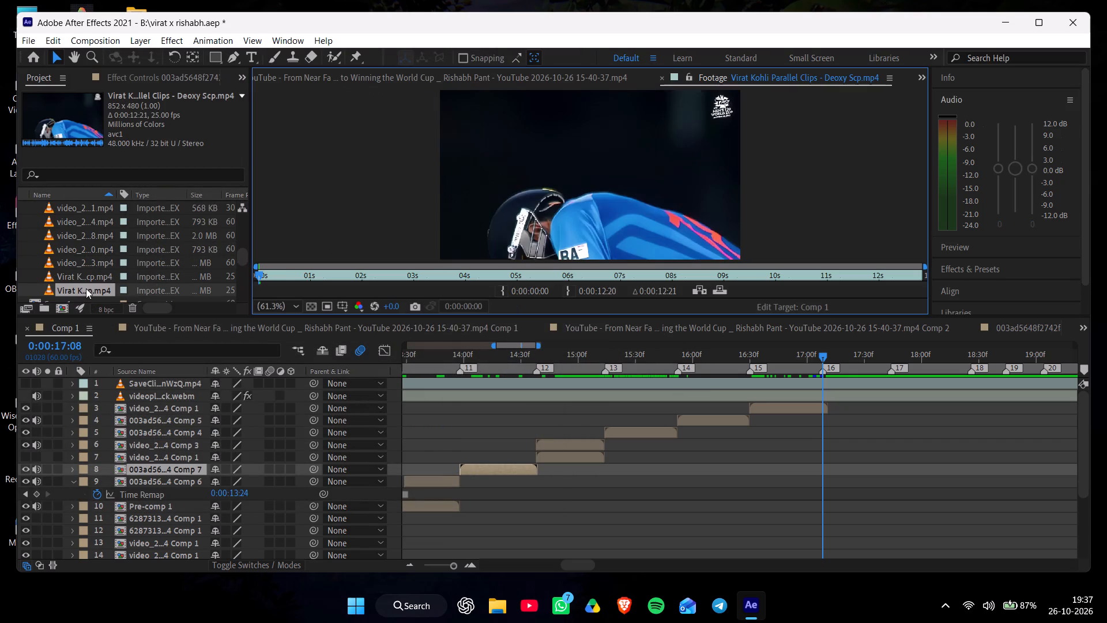
drag(268, 279, 330, 291)
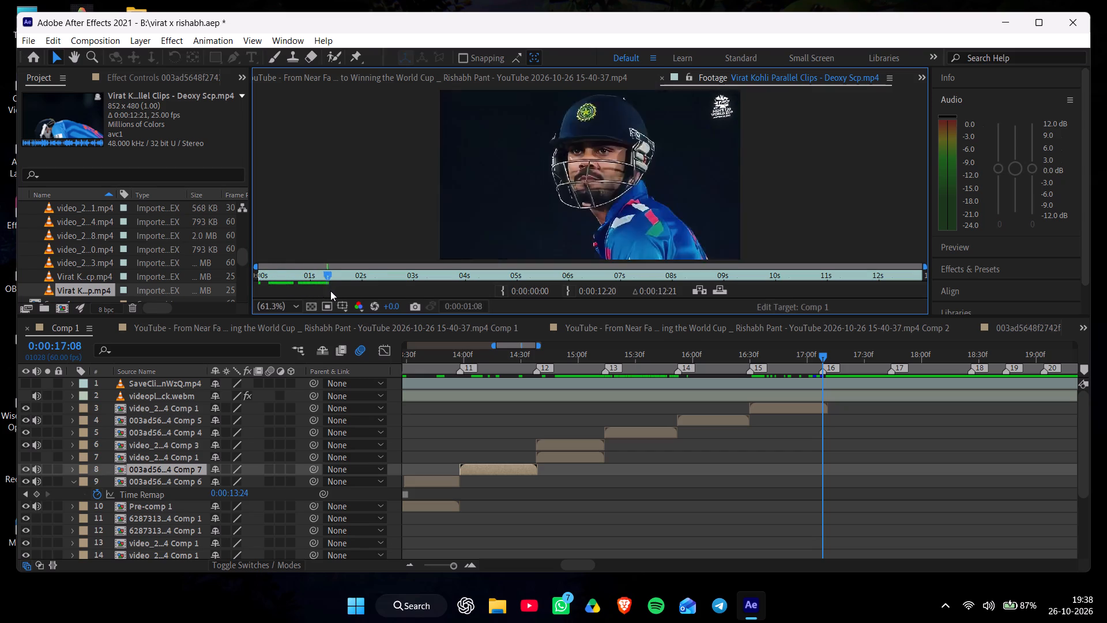
Look through the Virat Kohli Parallel Clips footage for a helmeted close-up to use at marker 16.
drag(330, 291, 410, 302)
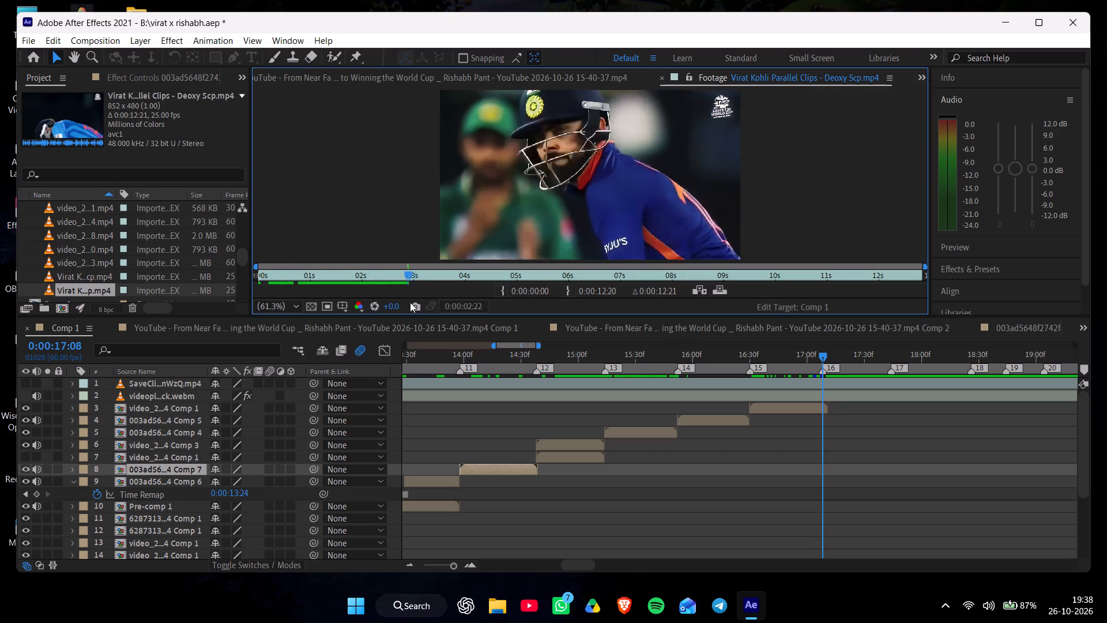
drag(410, 302, 494, 307)
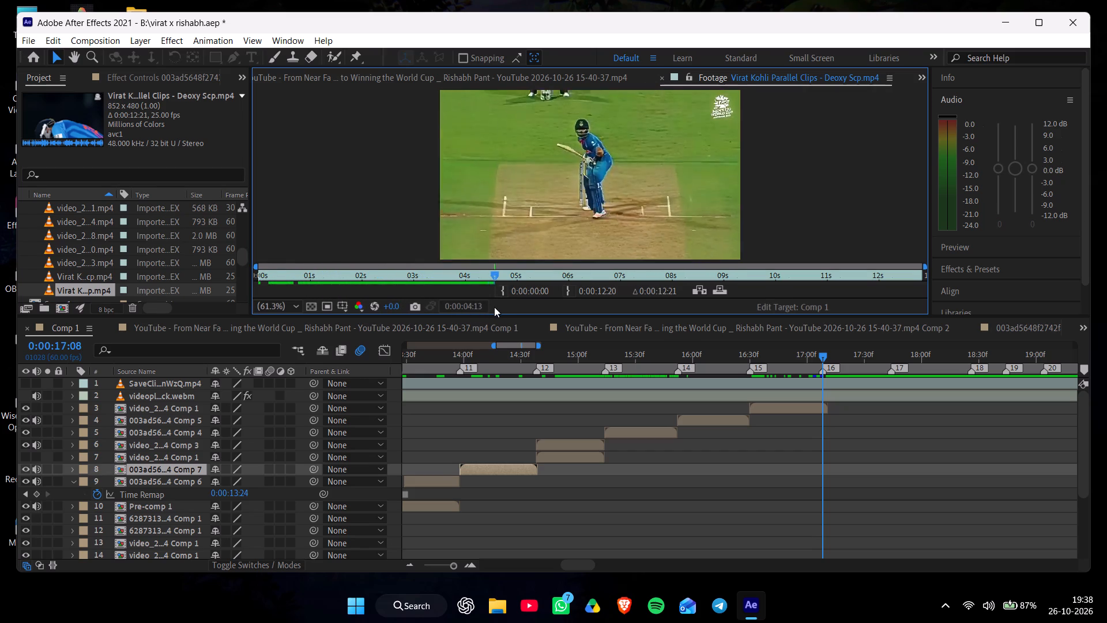
drag(494, 307, 586, 309)
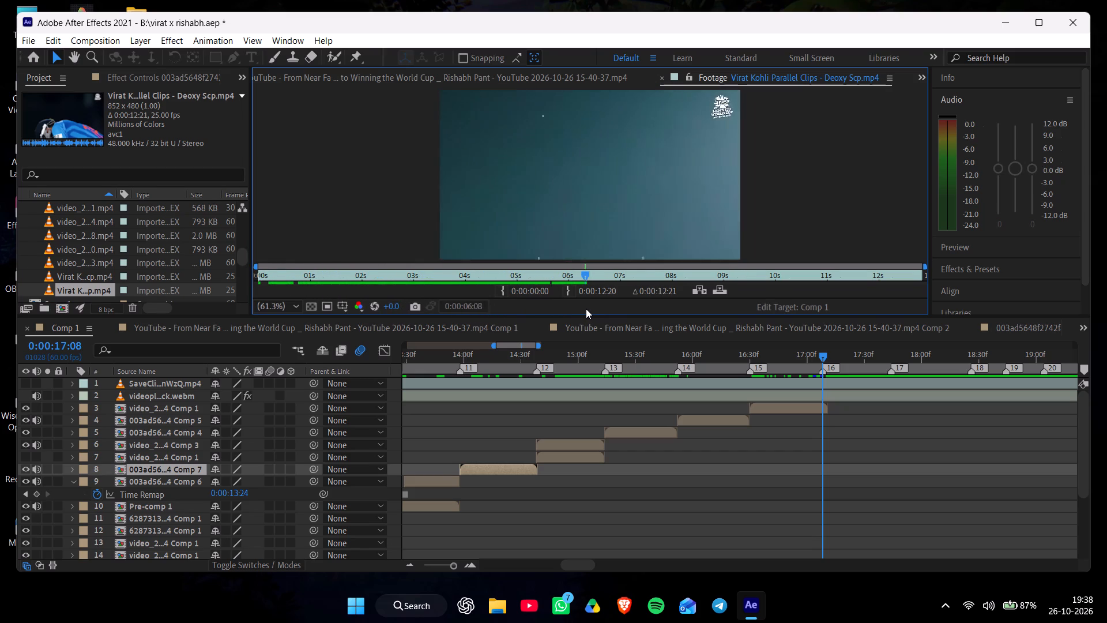
drag(586, 309, 673, 311)
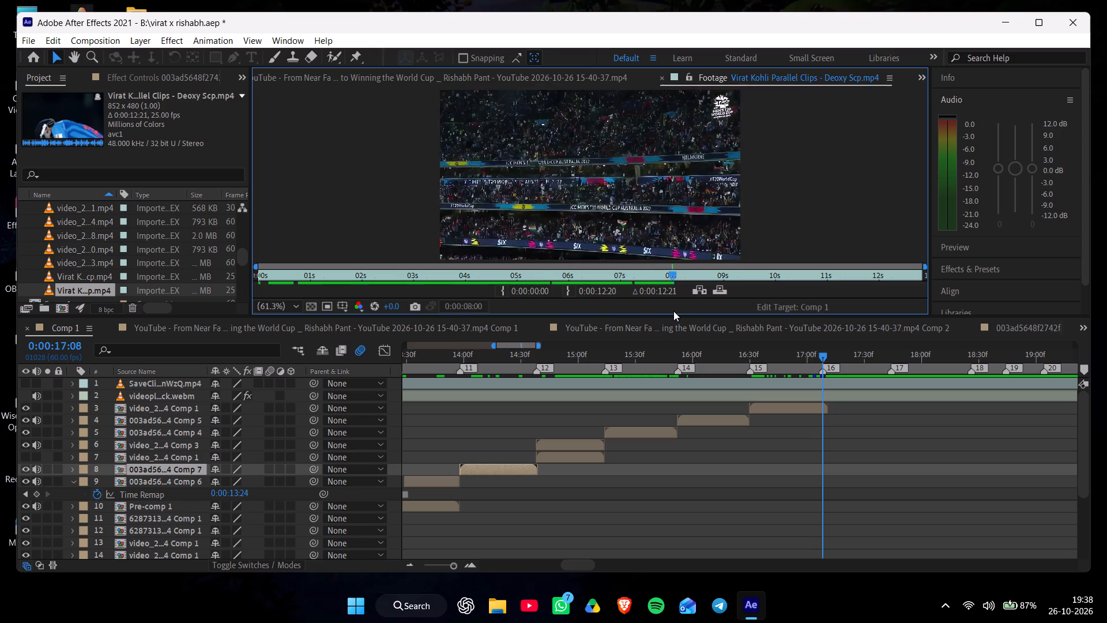
drag(673, 311, 755, 313)
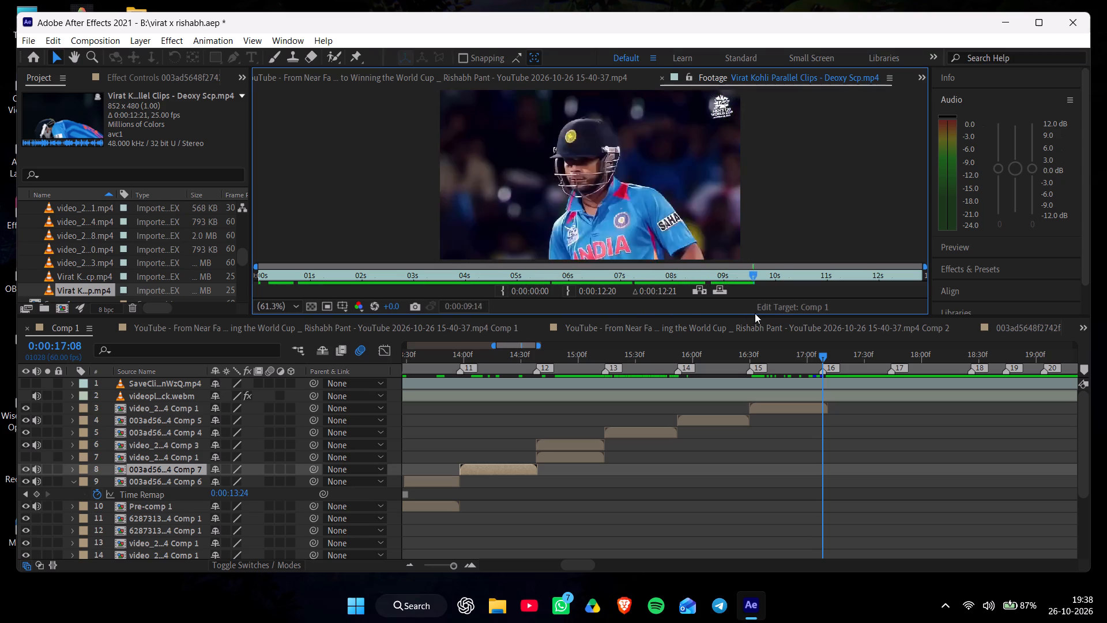
drag(755, 313, 842, 317)
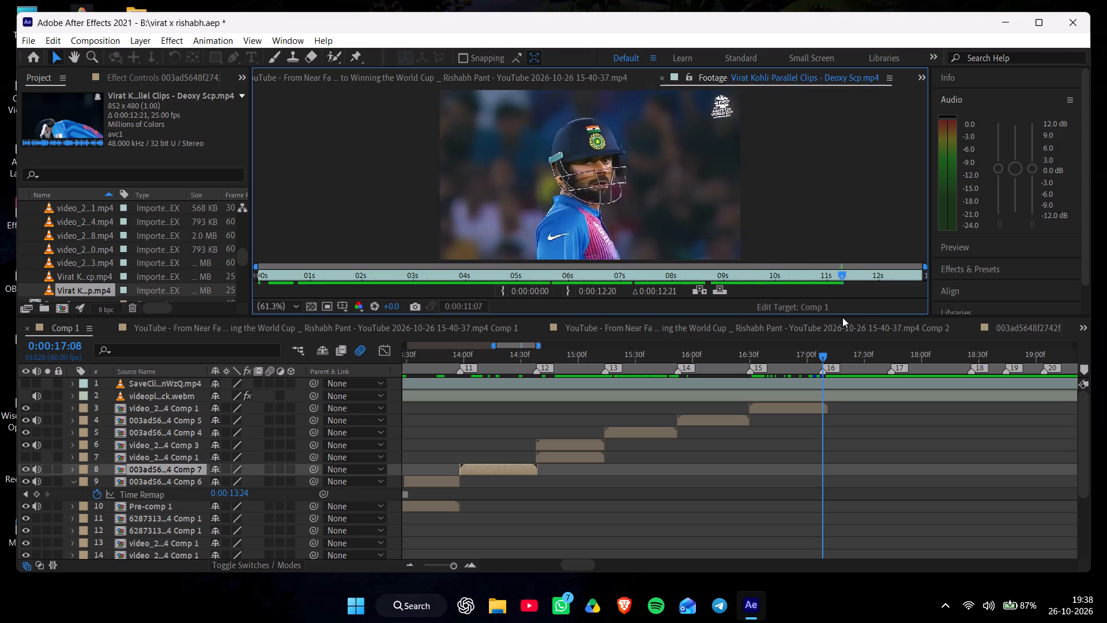
drag(842, 317, 816, 326)
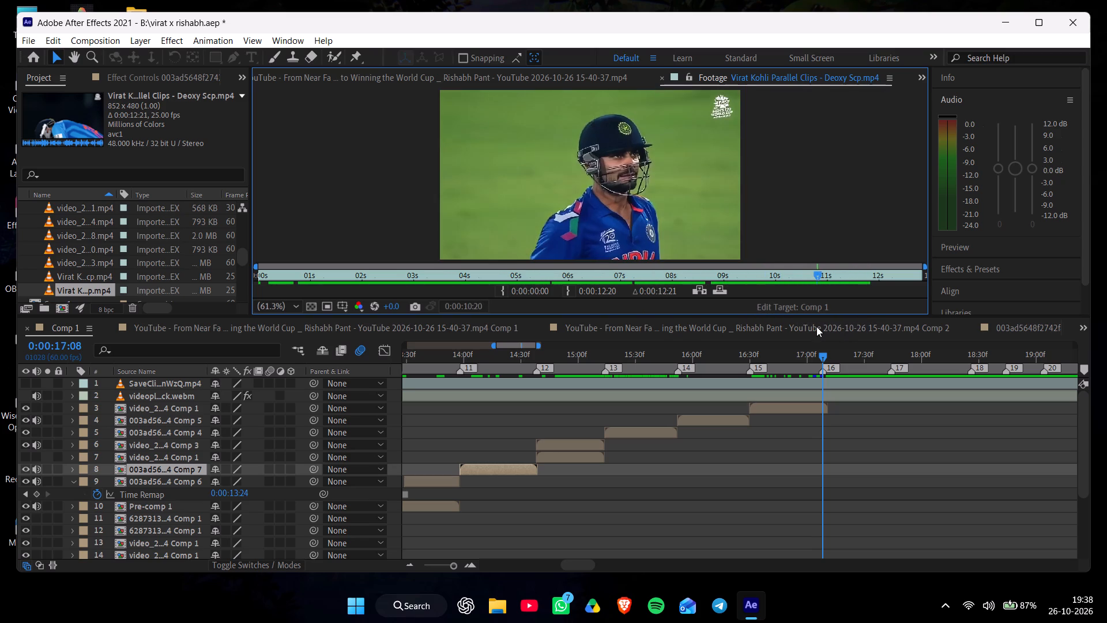
drag(816, 326, 869, 327)
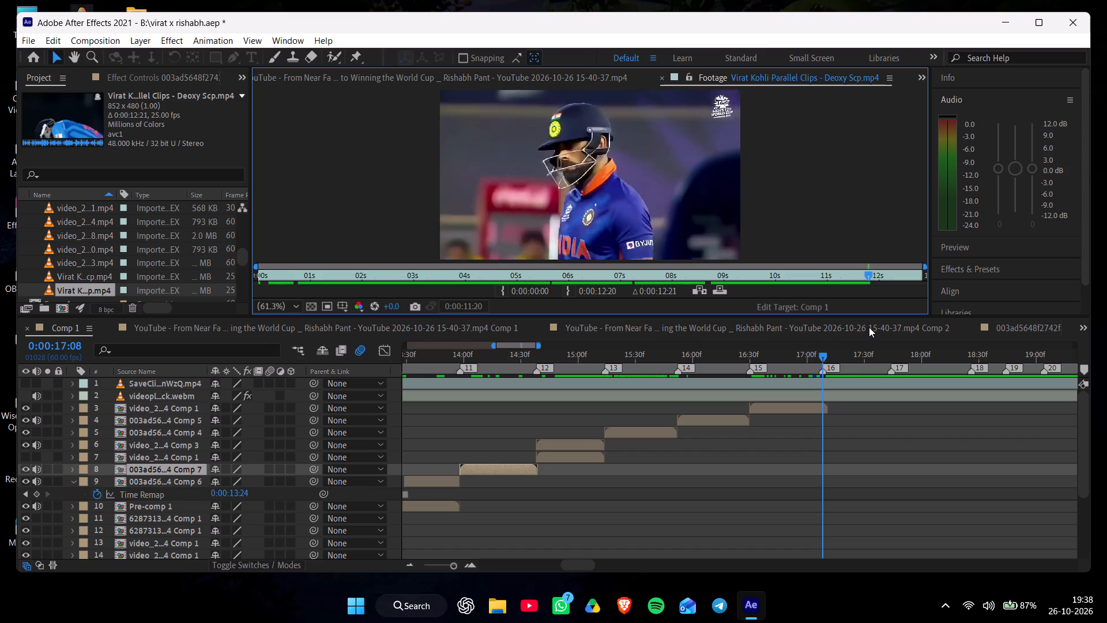
drag(869, 327, 816, 337)
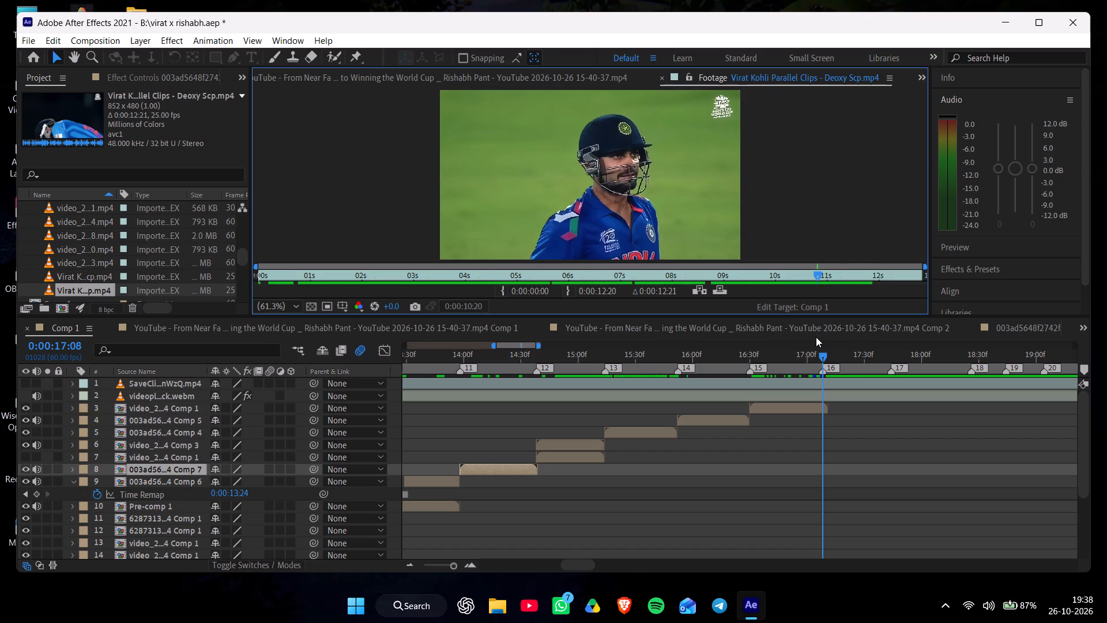
drag(816, 337, 761, 367)
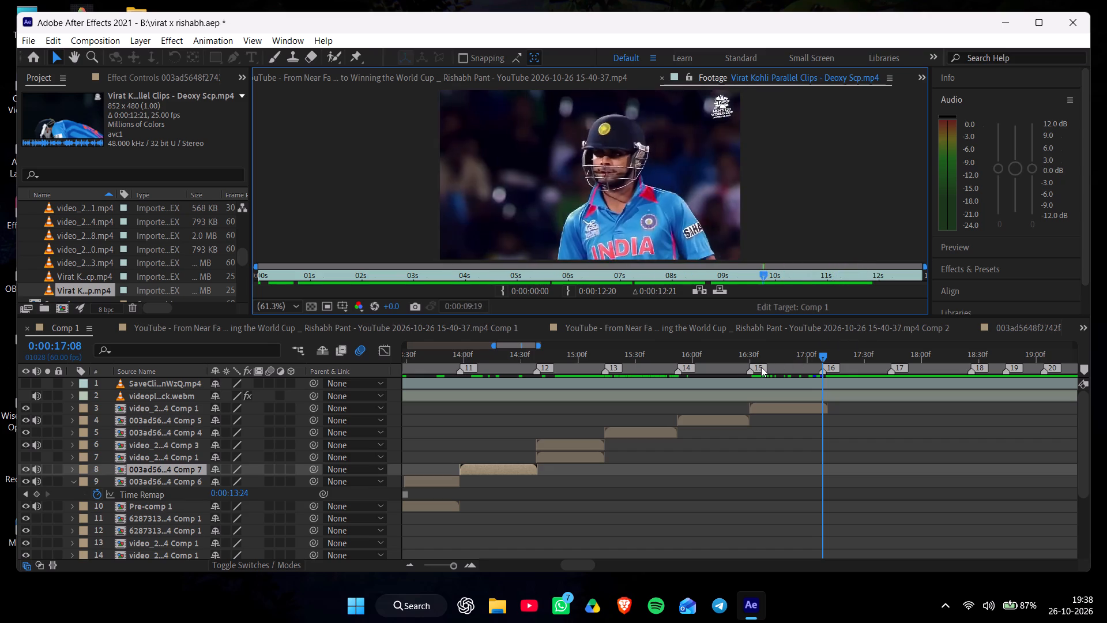
drag(761, 367, 814, 383)
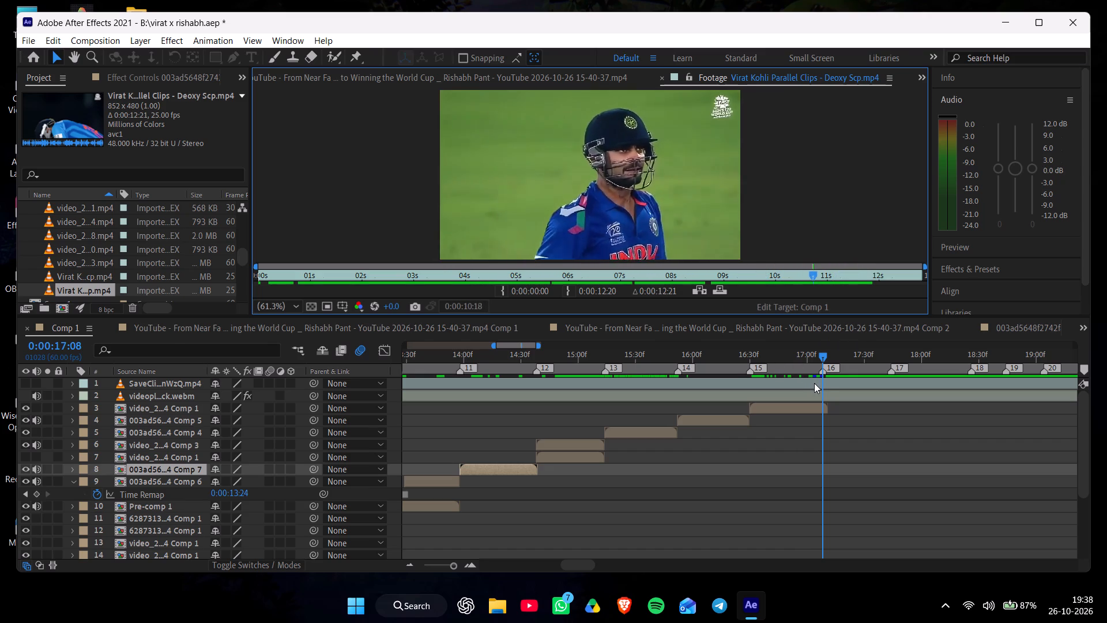
drag(814, 383, 873, 393)
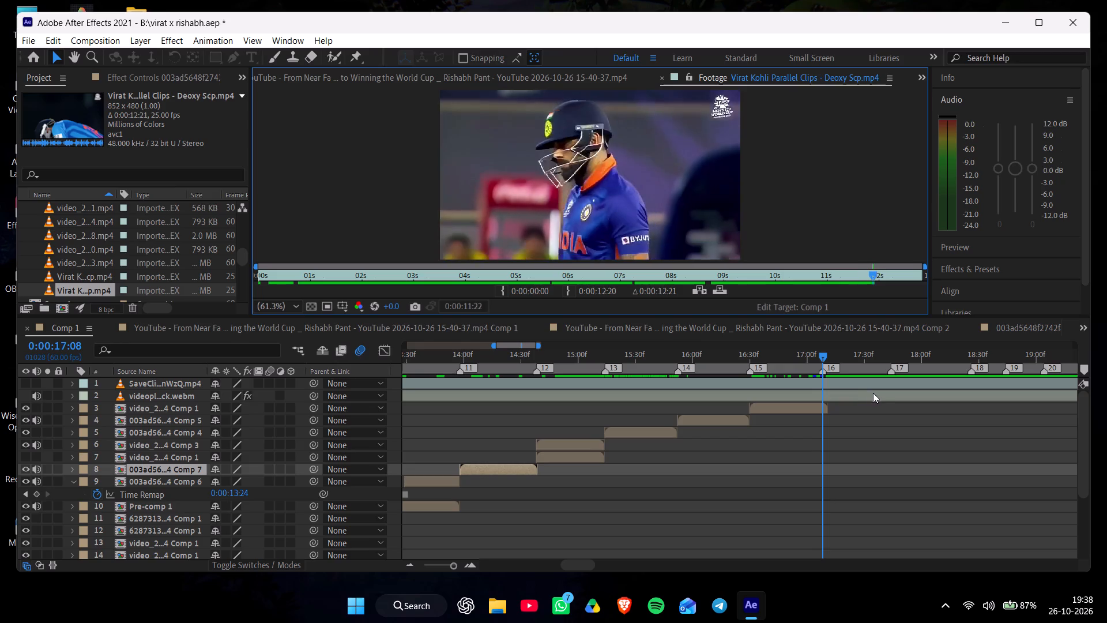
drag(873, 393, 865, 405)
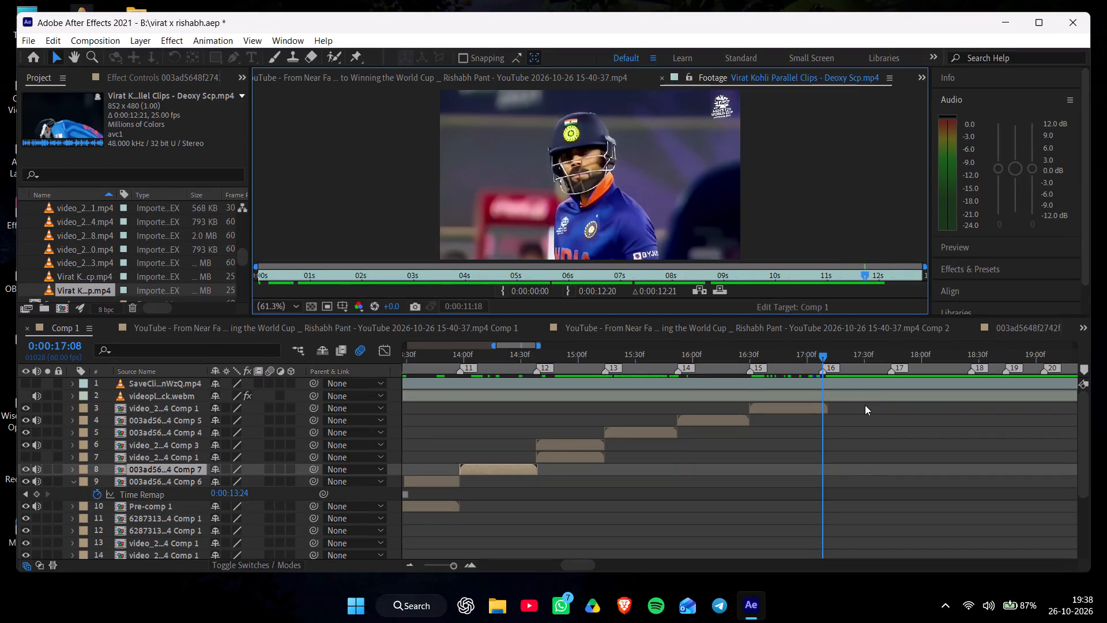
drag(865, 405, 855, 408)
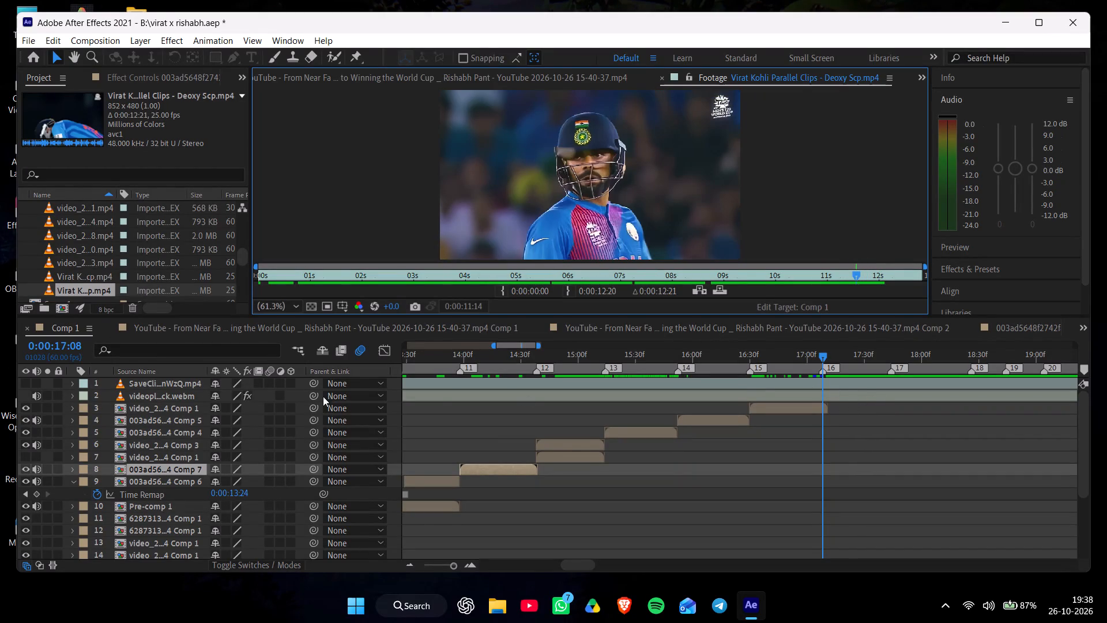
Show the reference video on layer 1 and examine its shot at marker 16, ending at 0:00:17:08.
click(22, 381)
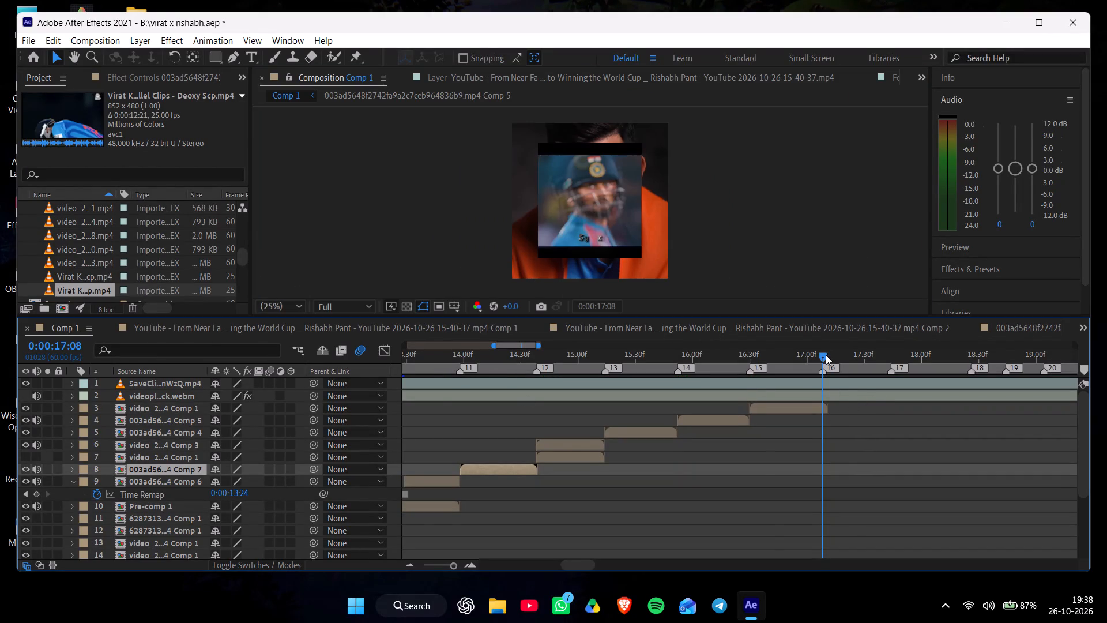
drag(823, 356, 847, 382)
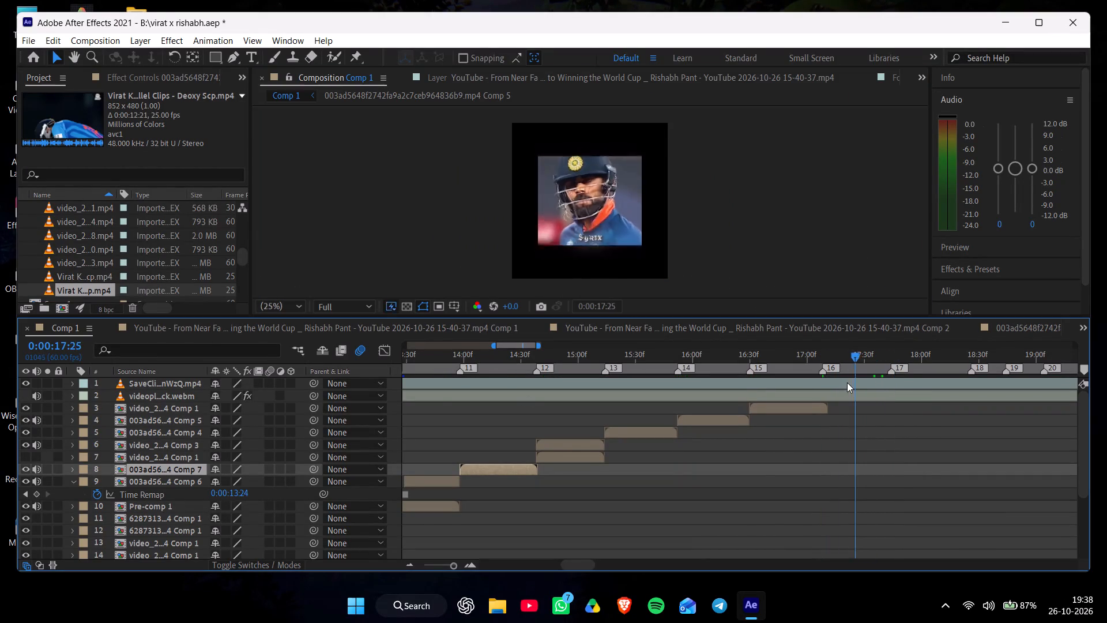
drag(847, 382, 842, 393)
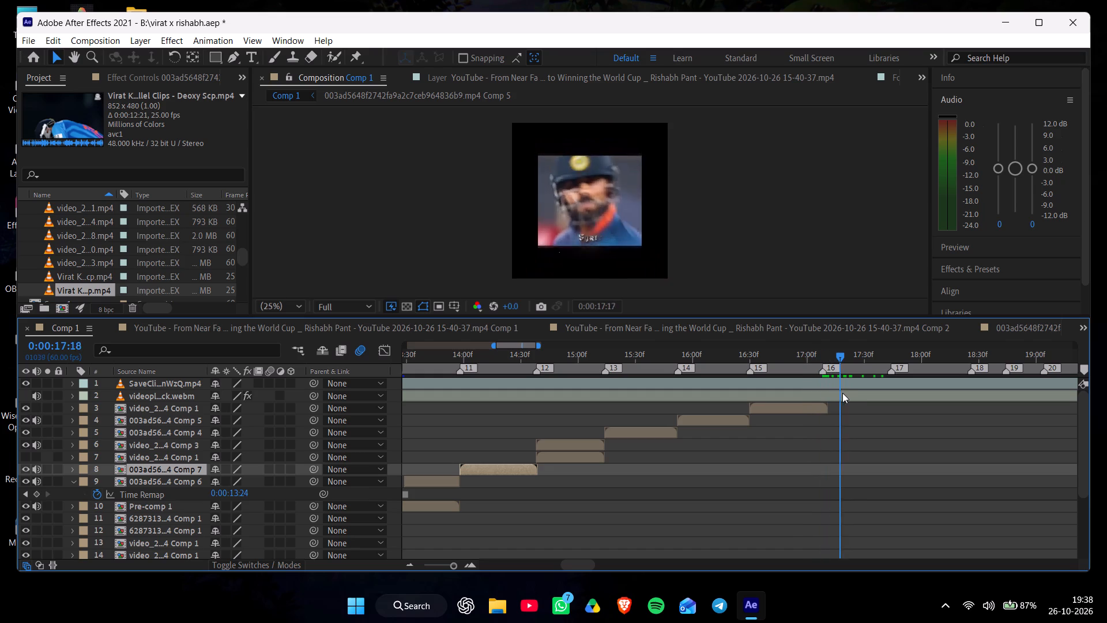
drag(842, 393, 821, 404)
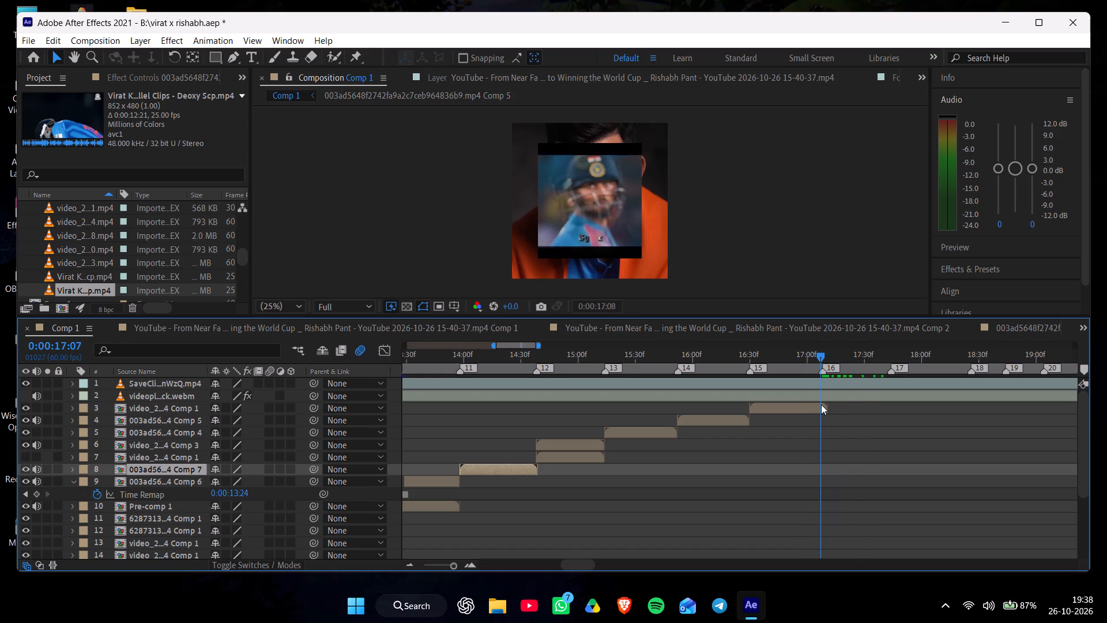
drag(821, 404, 823, 405)
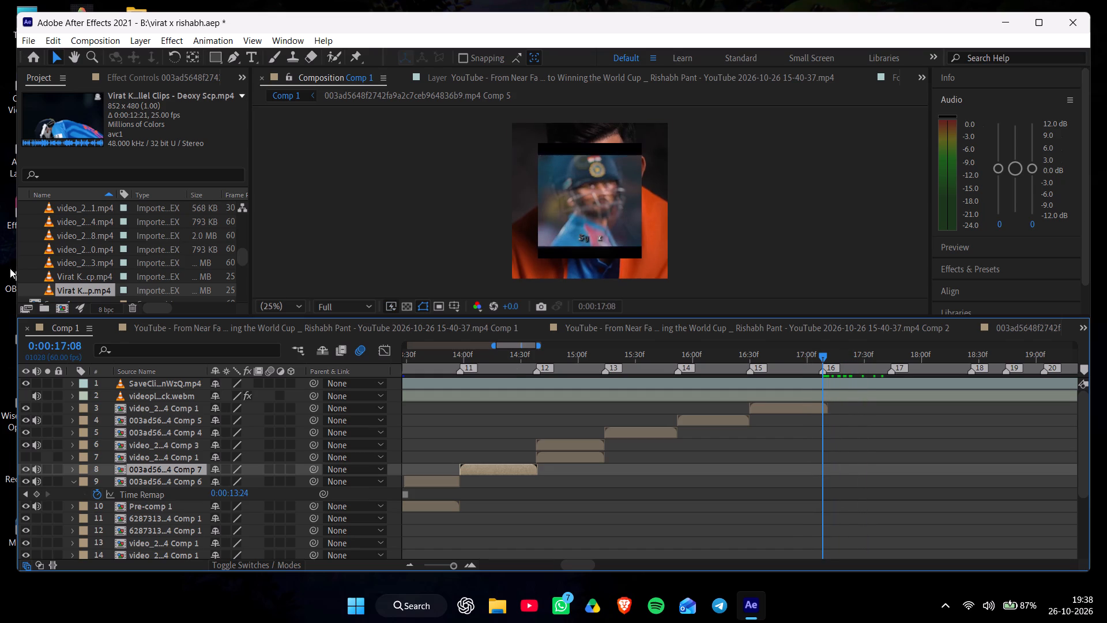
Set the In point of the Virat Kohli Parallel Clips footage to 0:00:11:01, where the blue-shirt helmet shot begins.
double_click(67, 287)
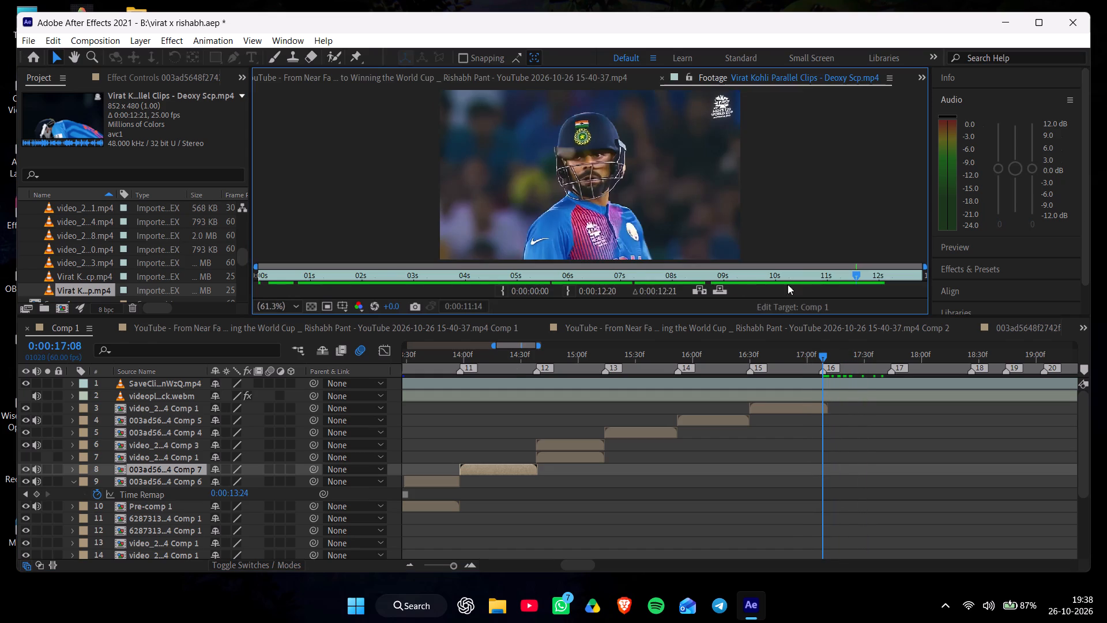
drag(847, 275, 820, 282)
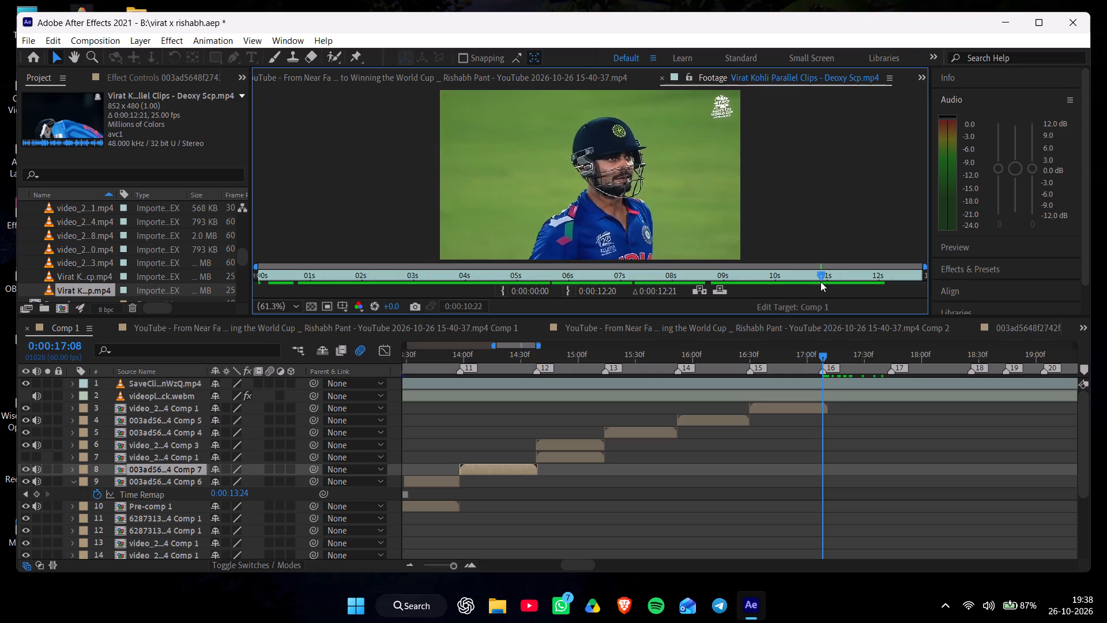
drag(820, 282, 829, 282)
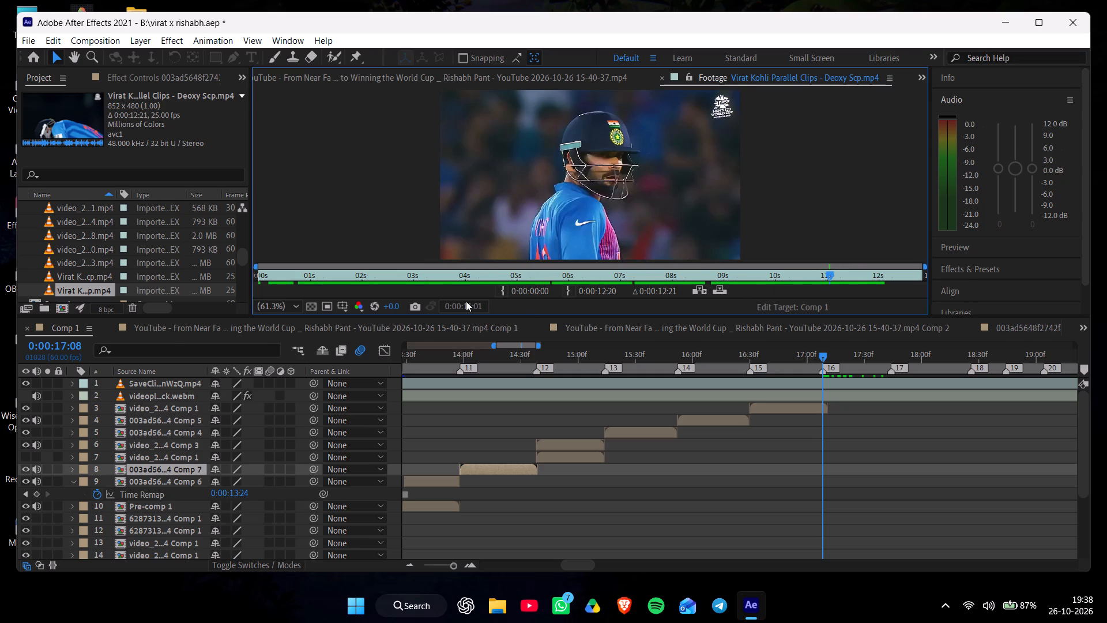
click(502, 291)
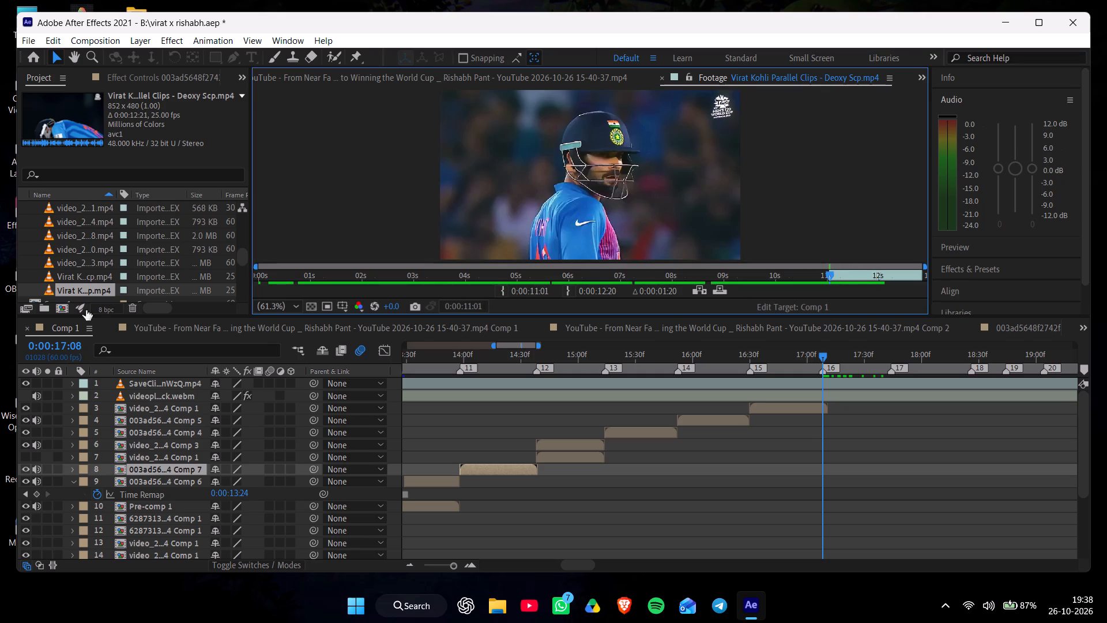
Add the trimmed footage to Comp 1 at 0:00:17:08, place it just below the videopl…ck.webm layer, and hide the layer 1 reference.
drag(71, 291, 830, 389)
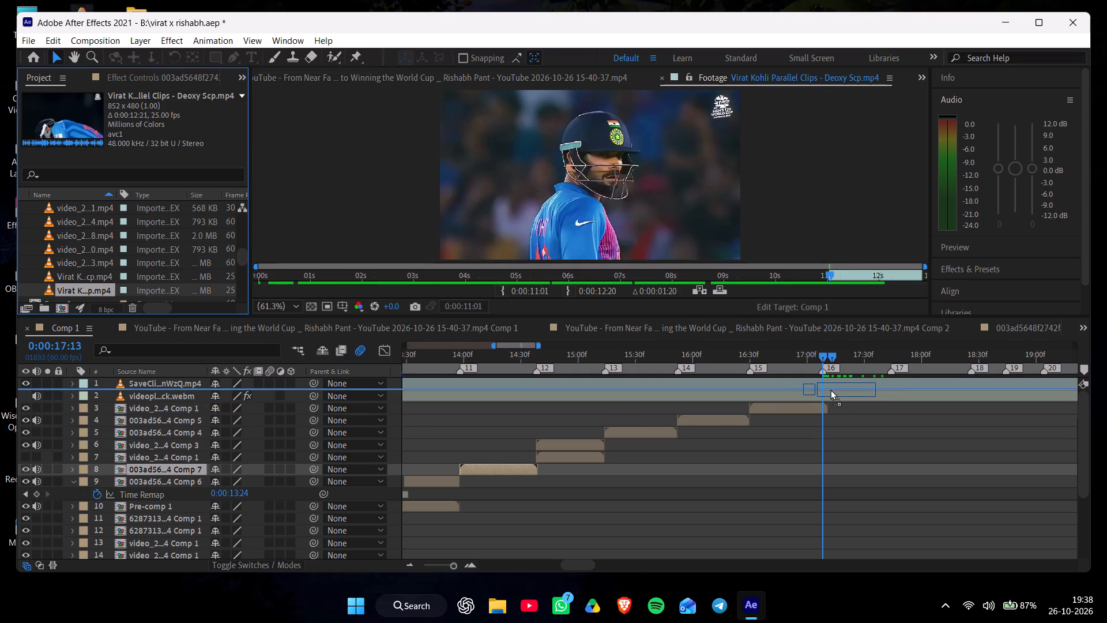
drag(830, 389, 823, 394)
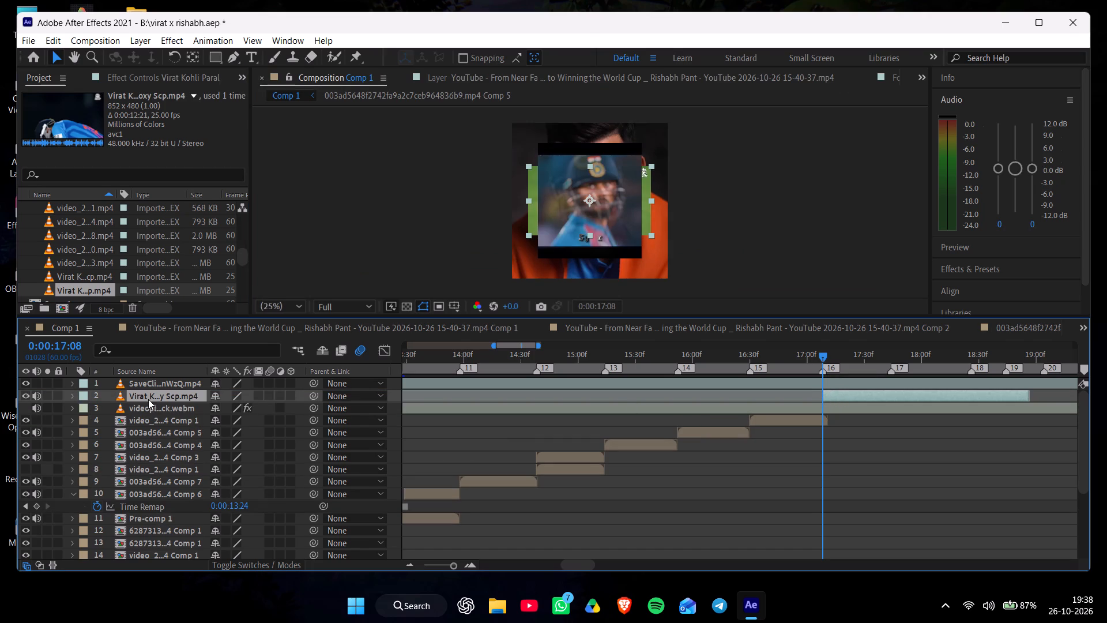
drag(150, 397, 153, 410)
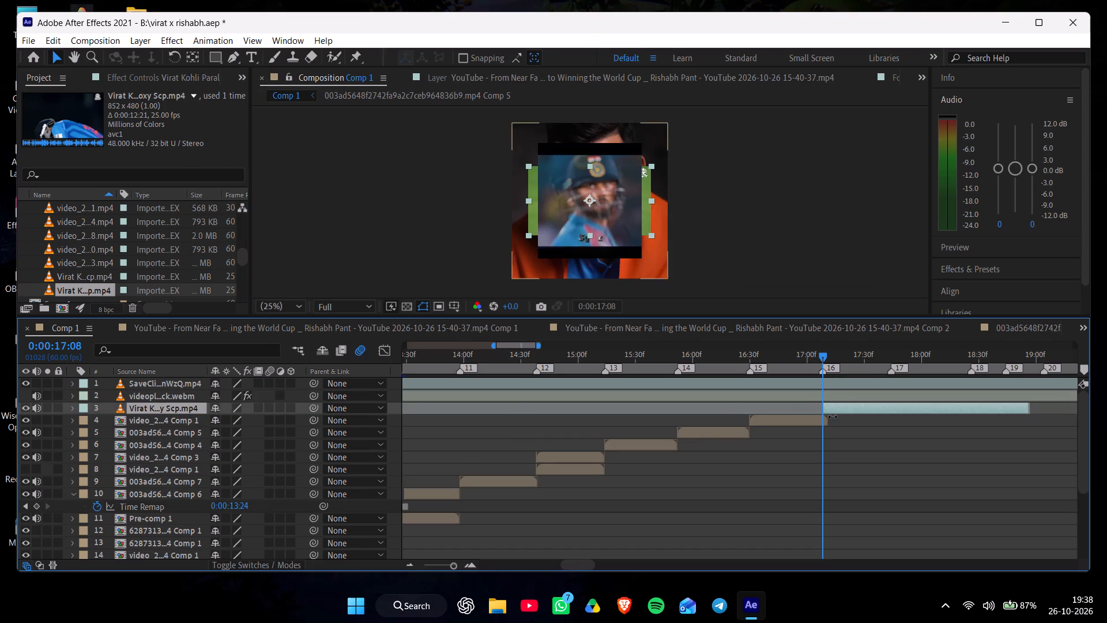
click(25, 386)
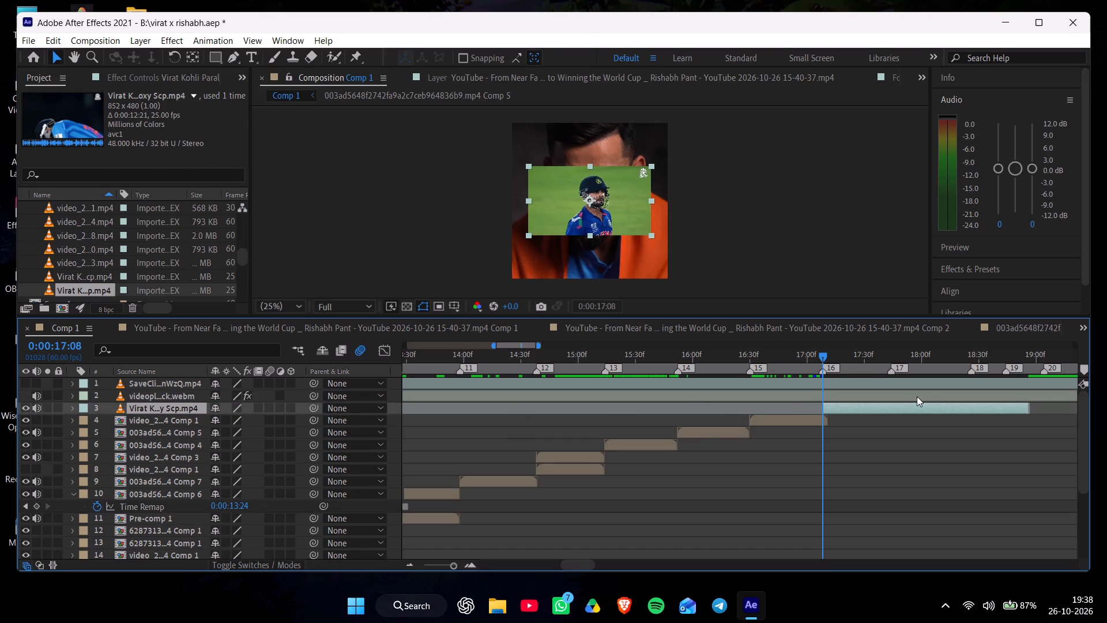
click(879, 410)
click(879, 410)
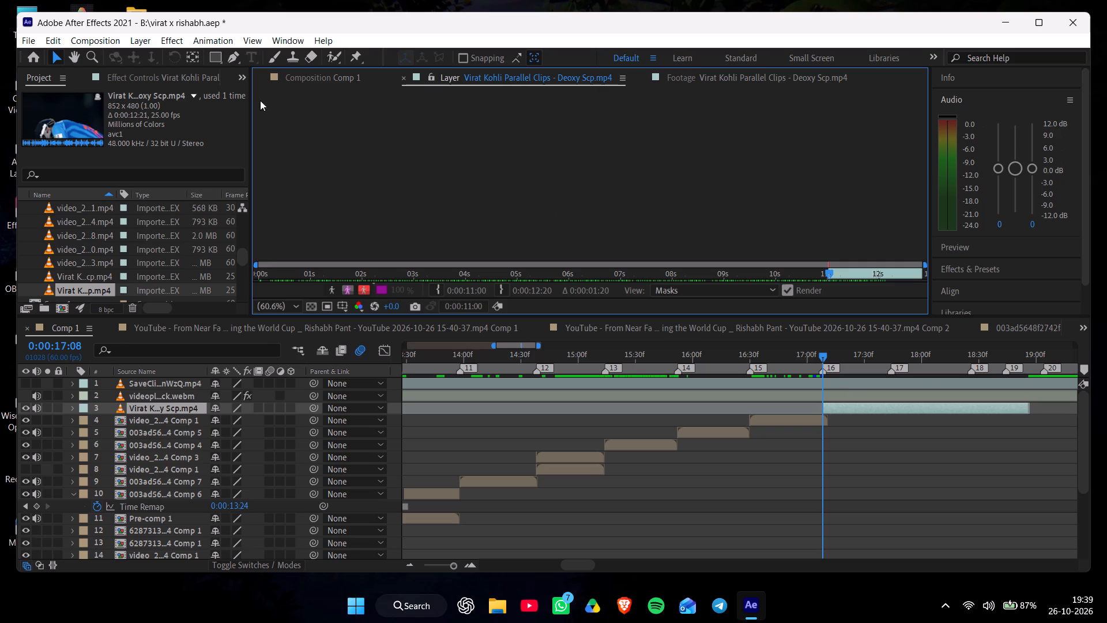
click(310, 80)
Slide the Virat Kohli footage slightly earlier, split it at 0:00:17:08 and delete the part before the split.
drag(852, 409, 846, 410)
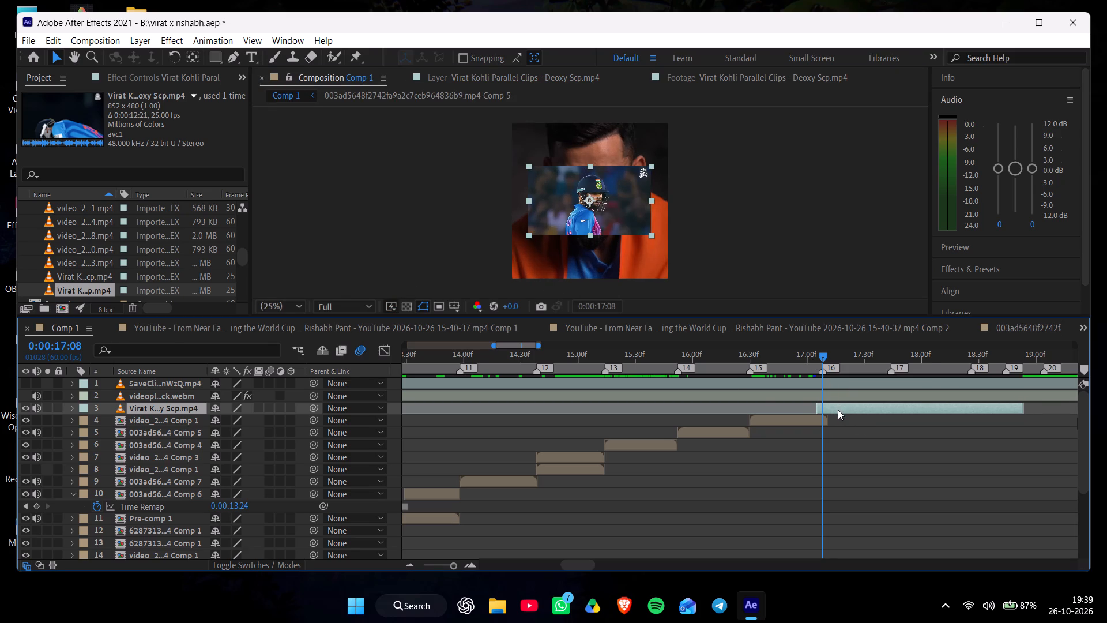
click(838, 410)
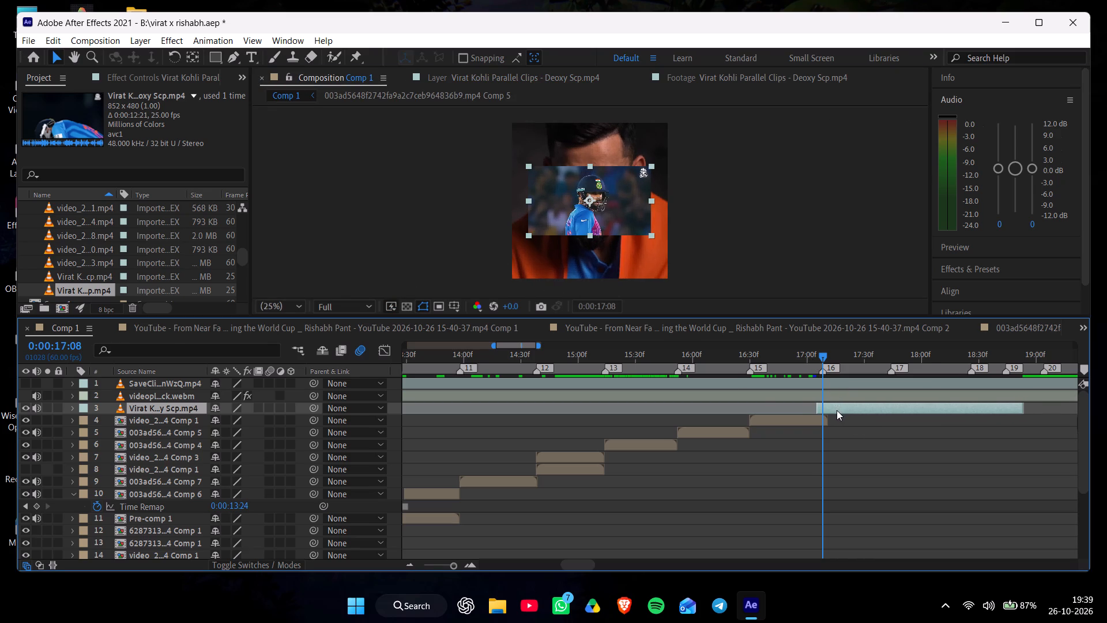
key(ctrl+shift+d)
click(837, 422)
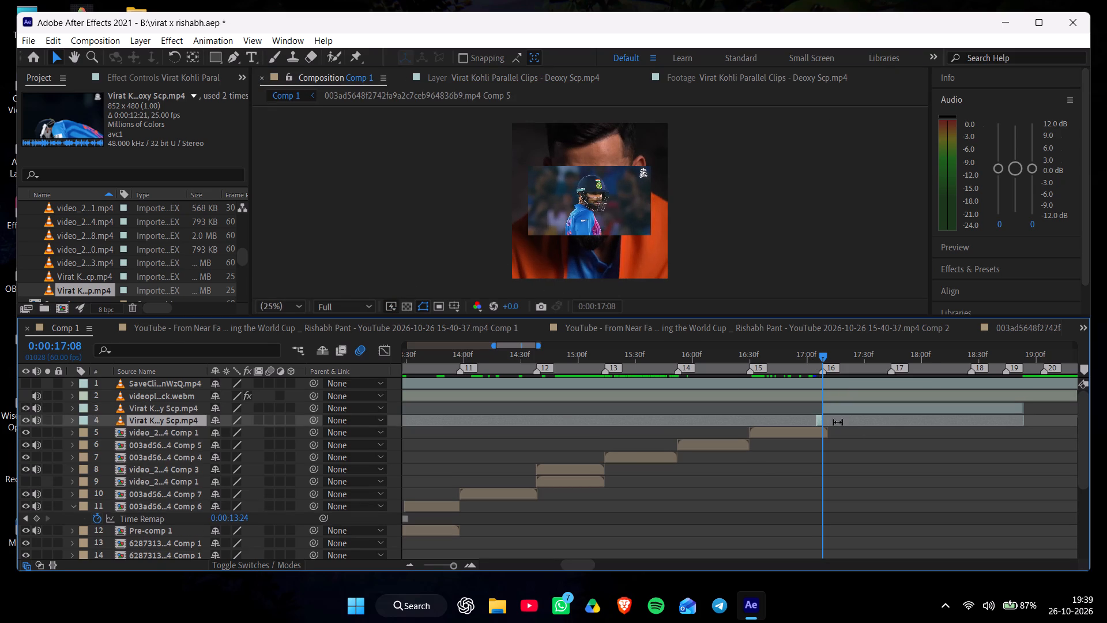
key(Delete)
click(835, 411)
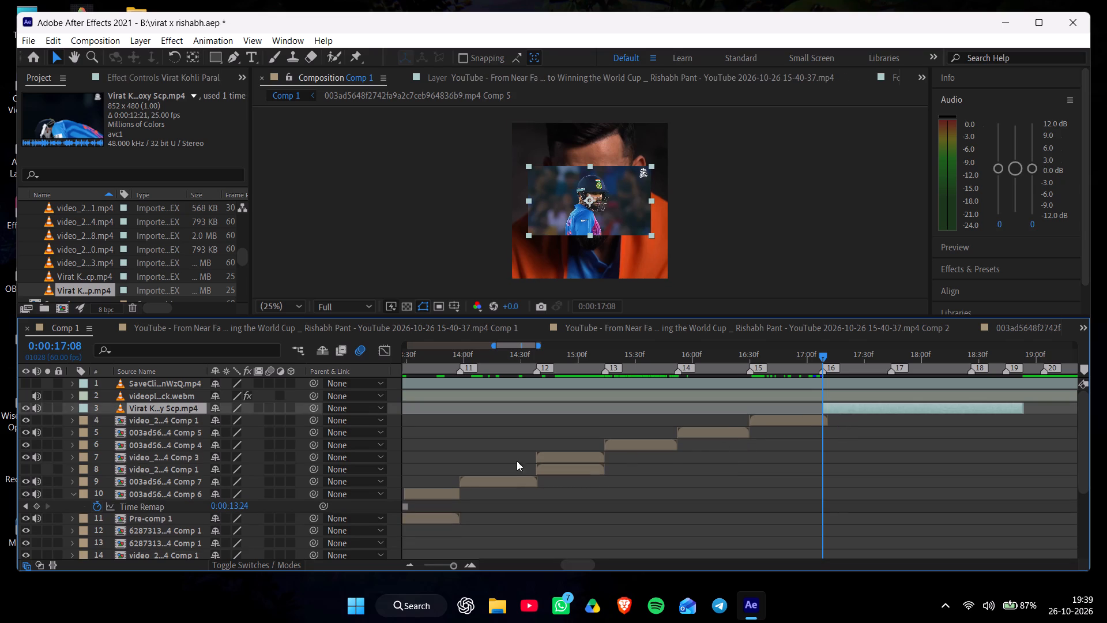
Scale the Virat Kohli footage layer to 244% so it fills the composition frame.
key(s)
drag(236, 422, 313, 449)
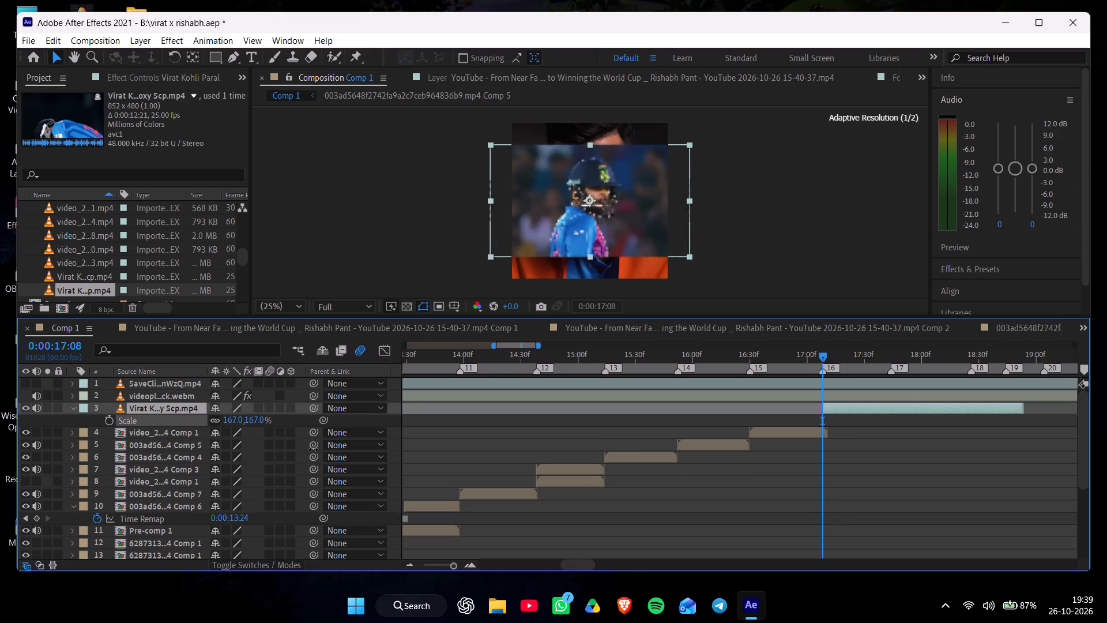
drag(313, 449, 380, 463)
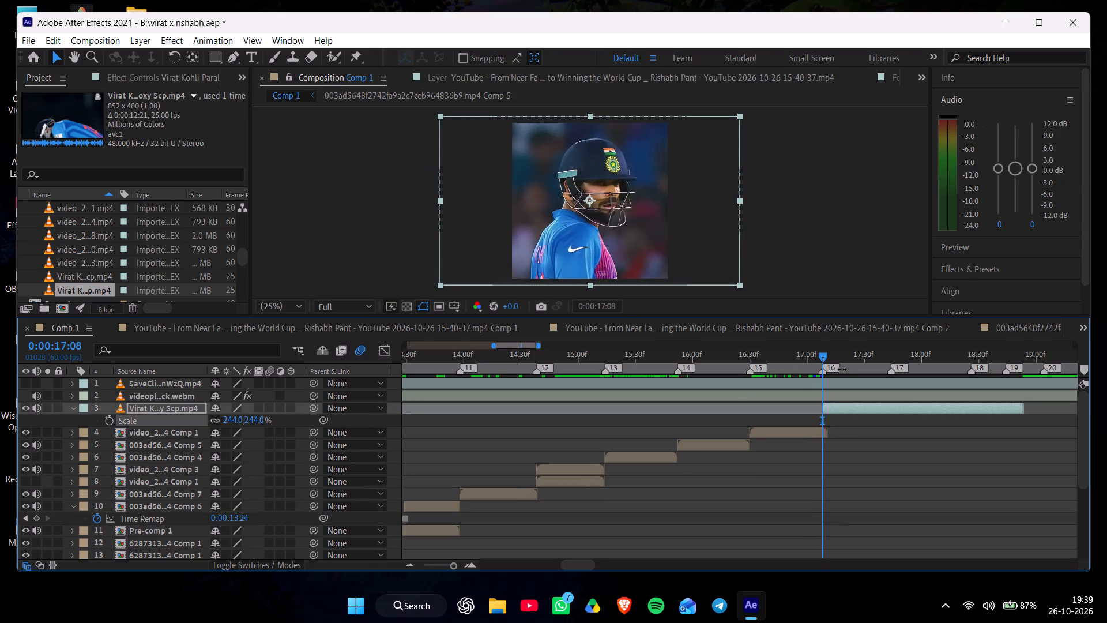
Review the scaled clip up to marker 17, then show the layer 1 reference and examine its shots back to marker 15.
drag(823, 355, 849, 367)
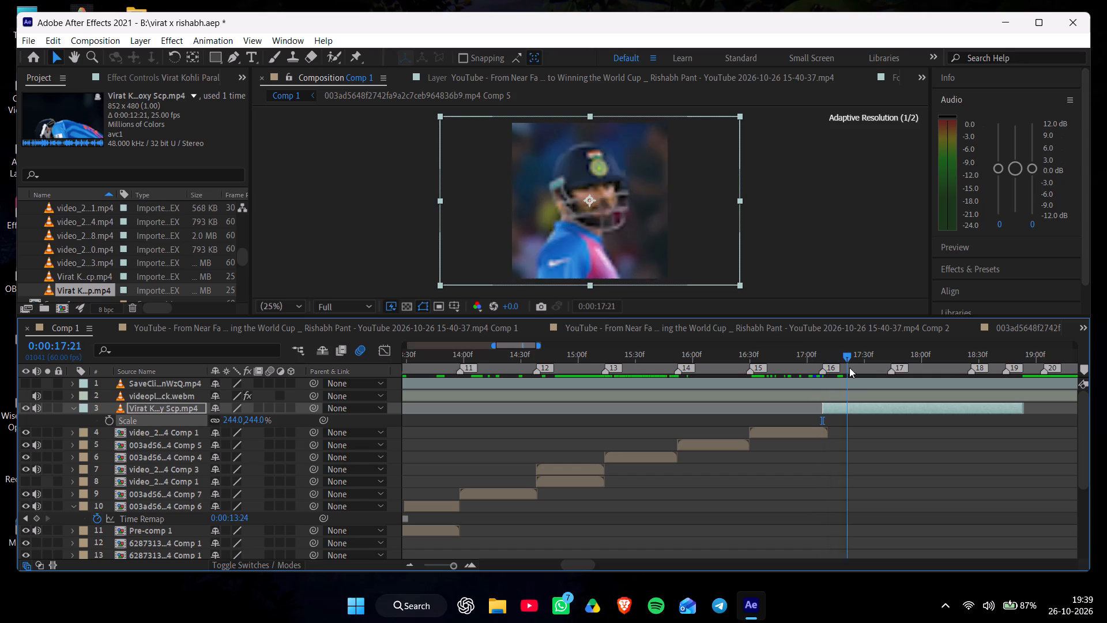
drag(849, 367, 883, 394)
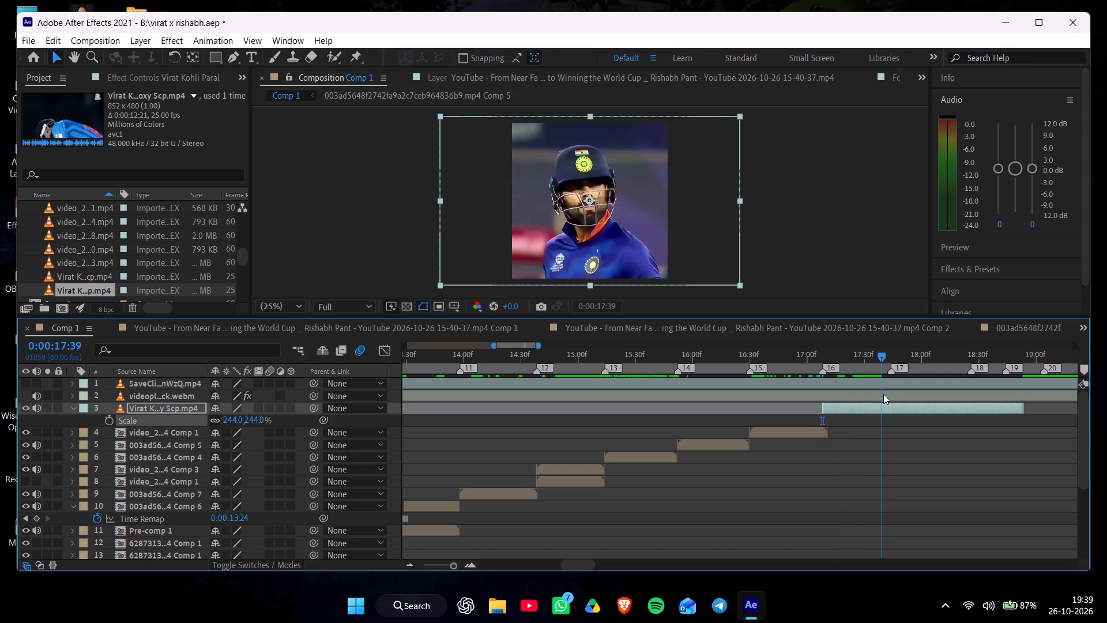
drag(883, 394, 881, 397)
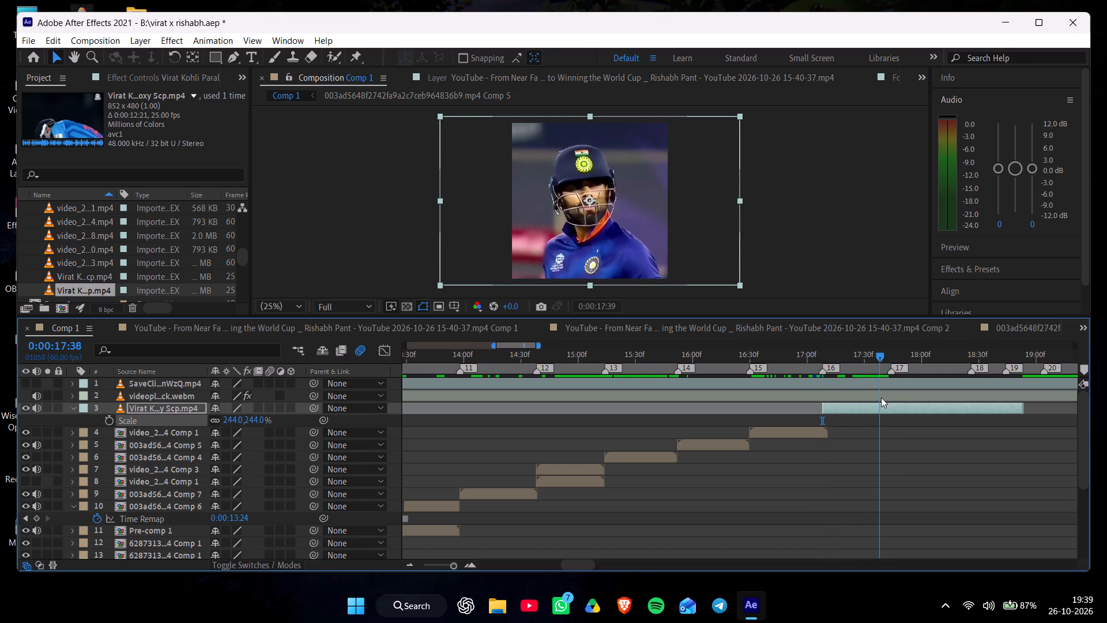
drag(881, 397, 880, 397)
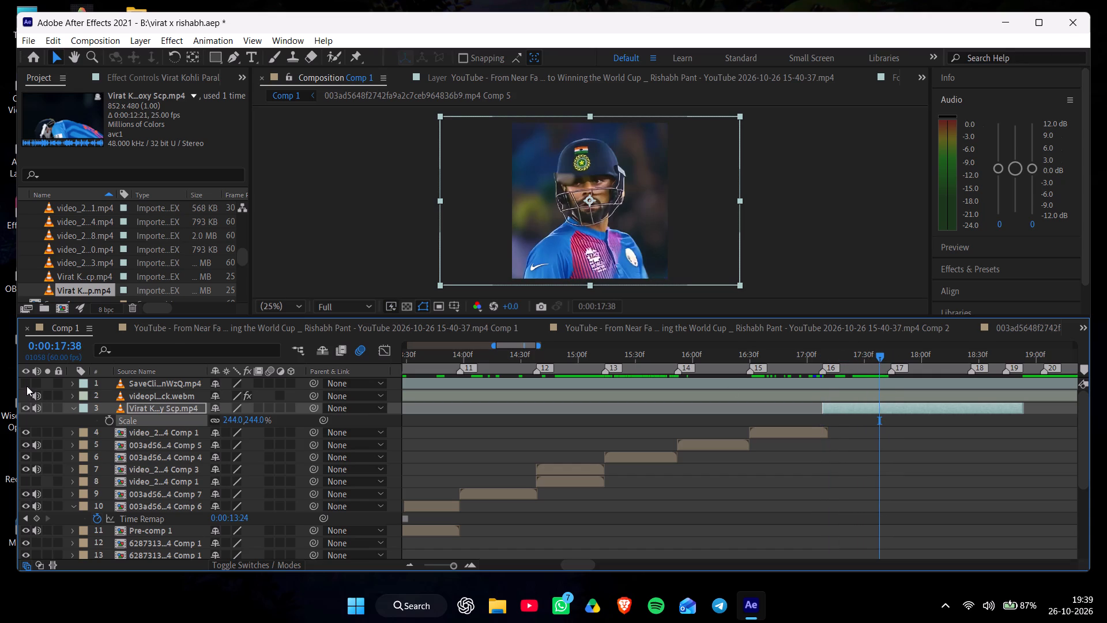
click(27, 386)
drag(865, 353, 865, 352)
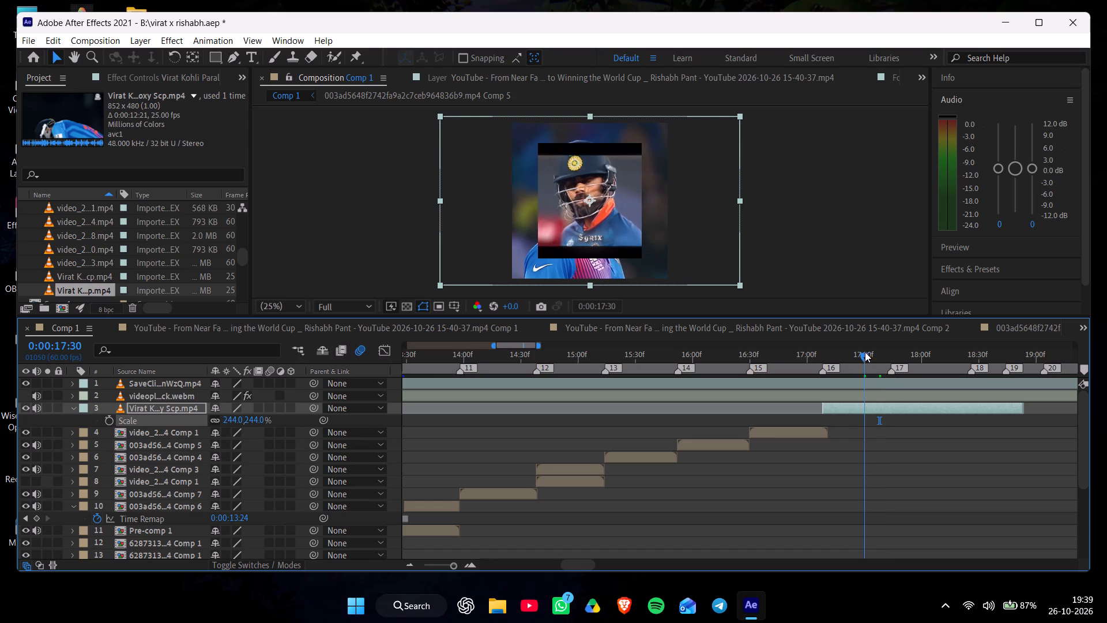
drag(865, 352, 814, 363)
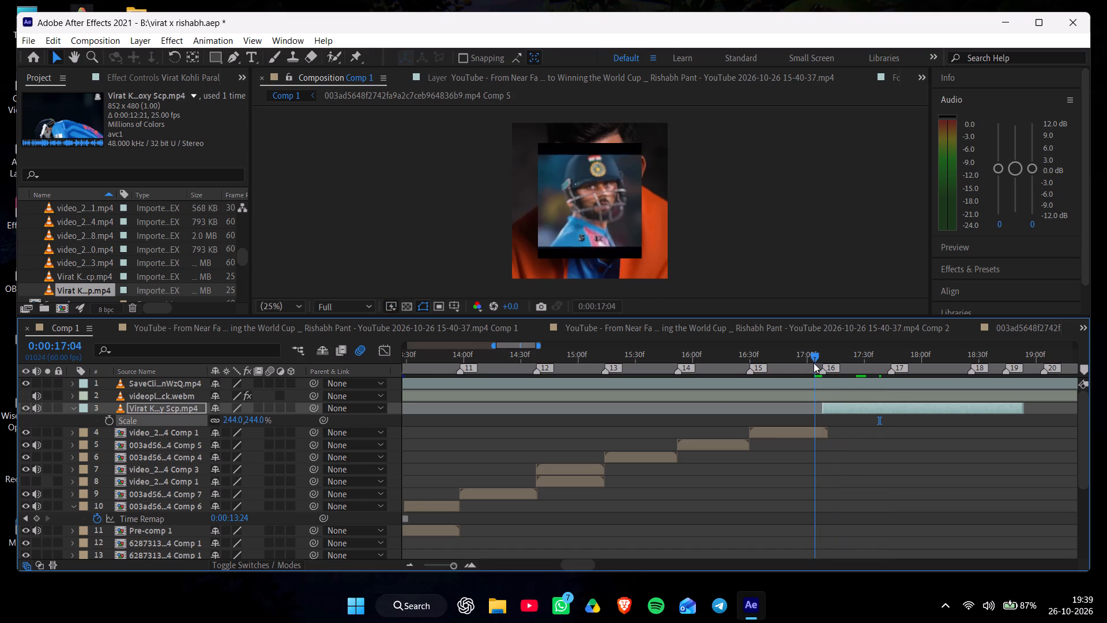
drag(814, 363, 748, 374)
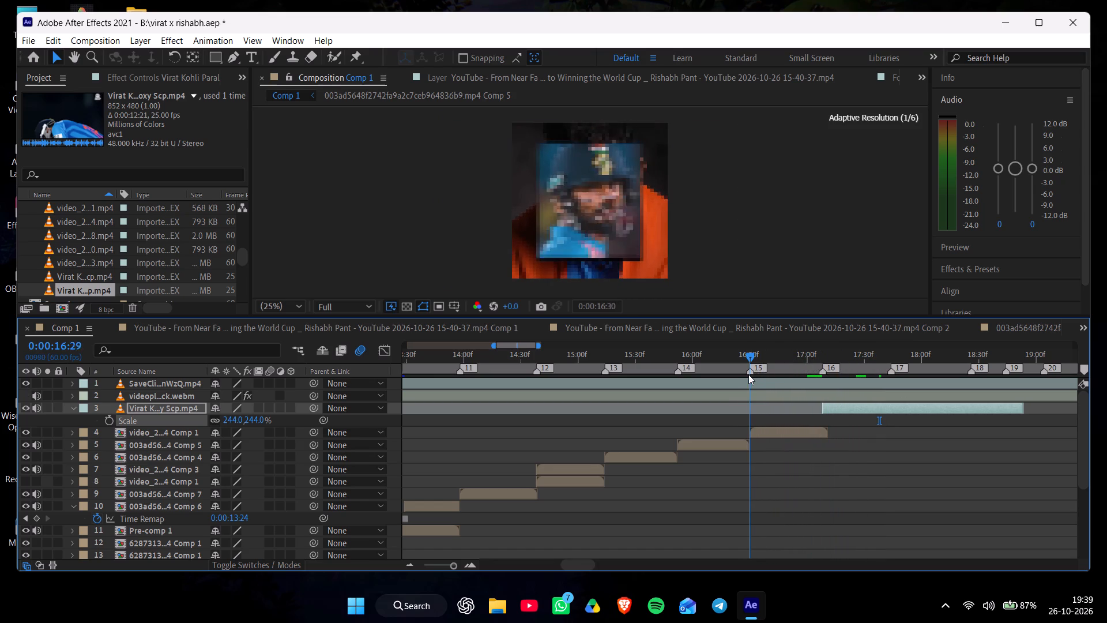
drag(748, 374, 750, 377)
Delete the orange-shirt video_2…4 Comp 1 clip at marker 15 and move the Virat Kohli footage to start at 0:00:16:30.
click(766, 440)
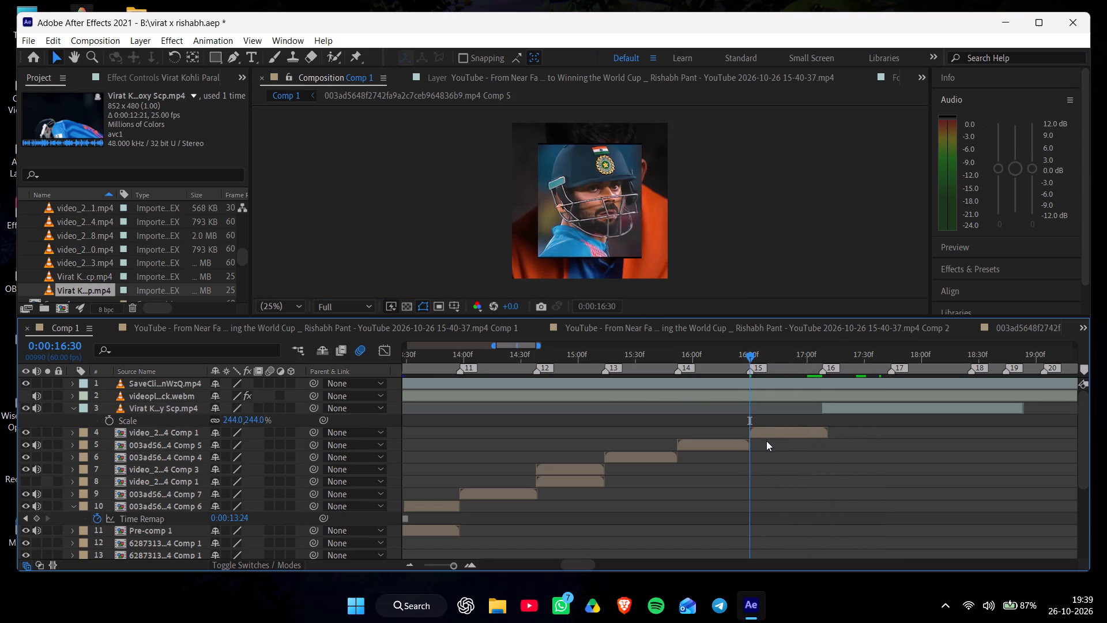
click(762, 430)
key(Delete)
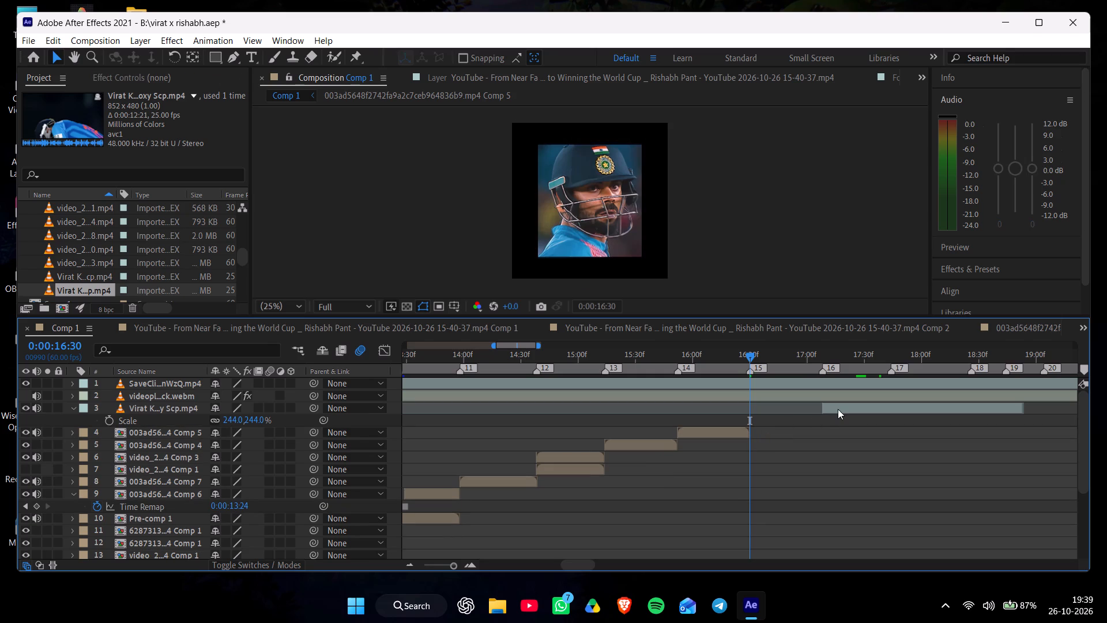
drag(838, 409, 767, 427)
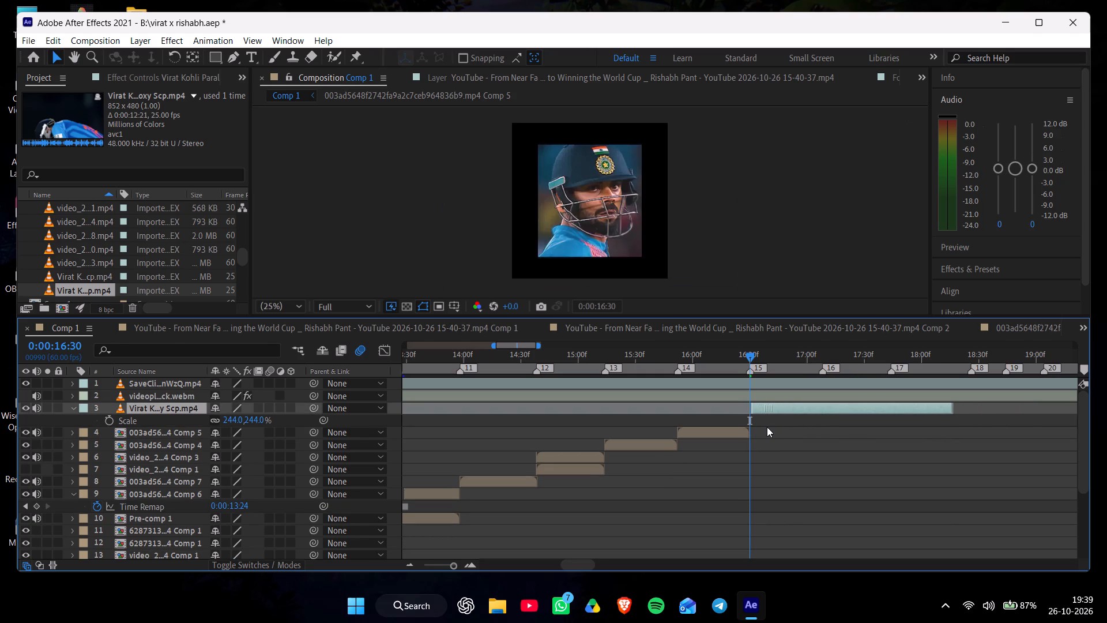
drag(767, 427, 766, 429)
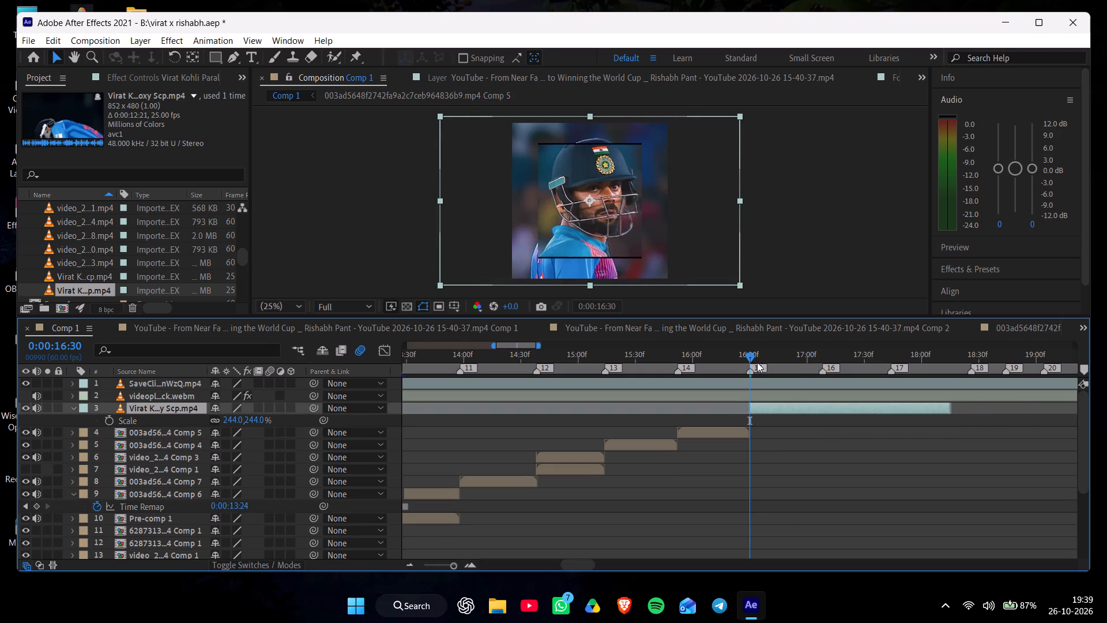
Shift the Virat Kohli footage a few frames later so its blue-shirt shot lasts until marker 16, and extend its start back to marker 15.
drag(746, 356, 796, 378)
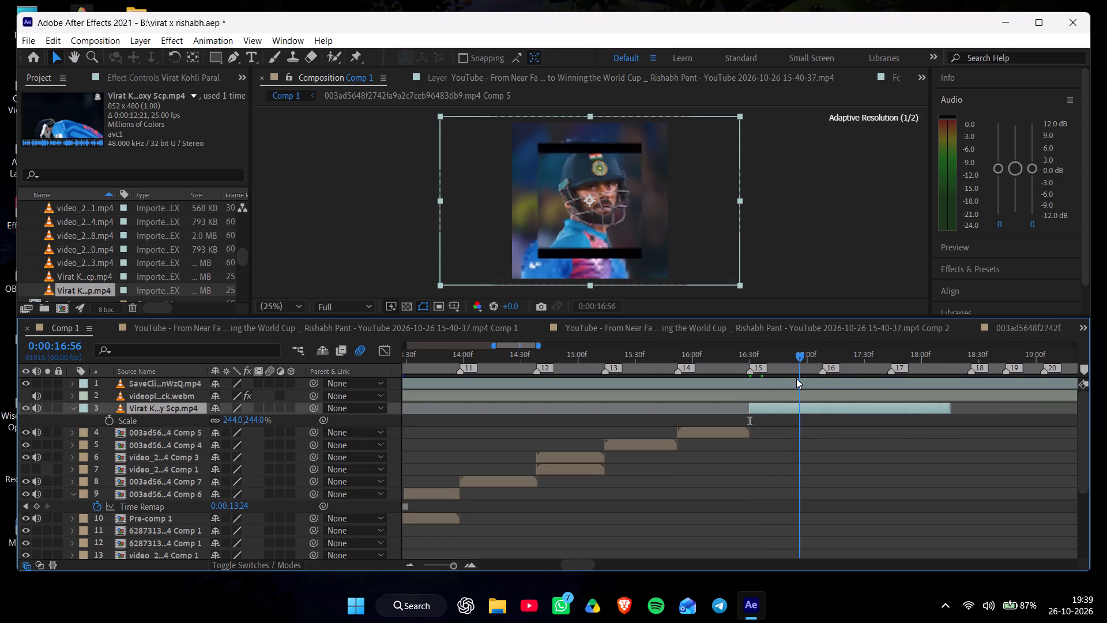
drag(796, 378, 812, 385)
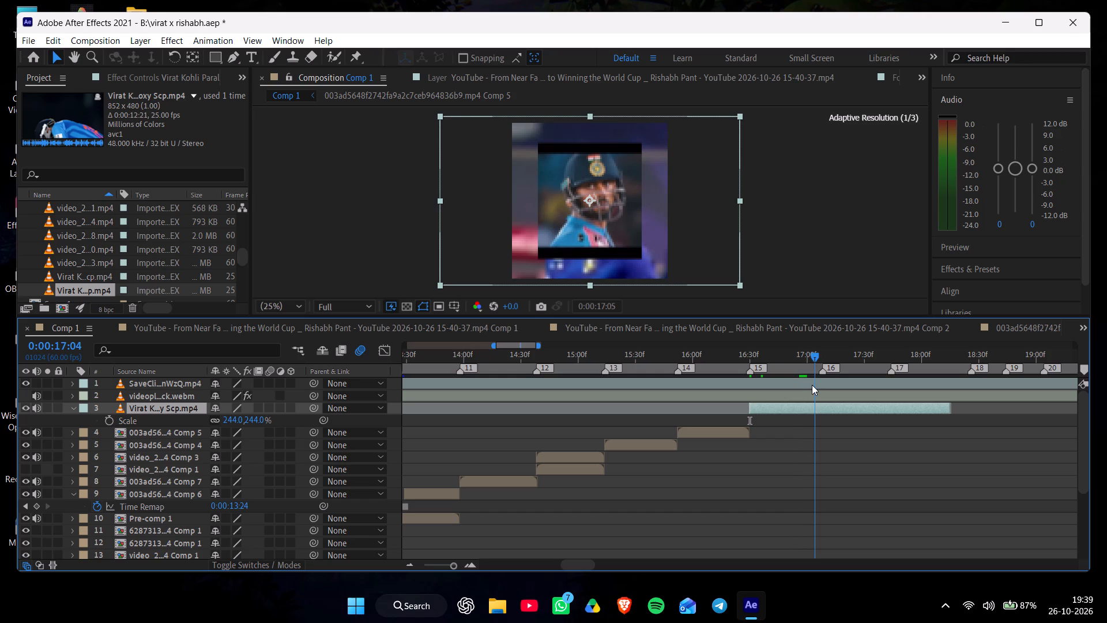
drag(812, 385, 810, 385)
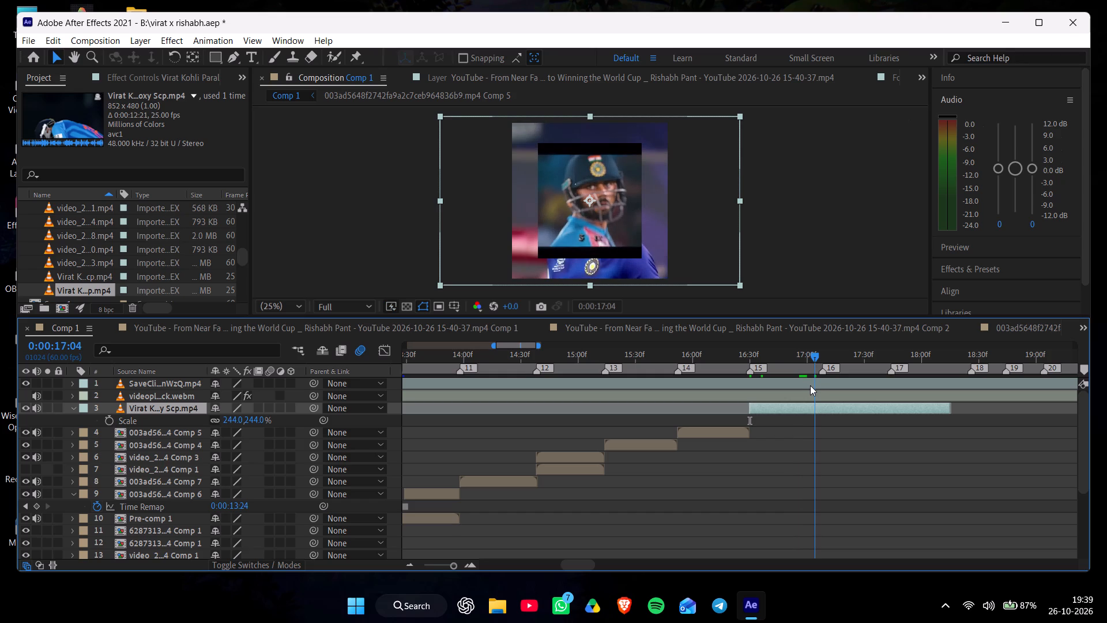
drag(810, 385, 800, 387)
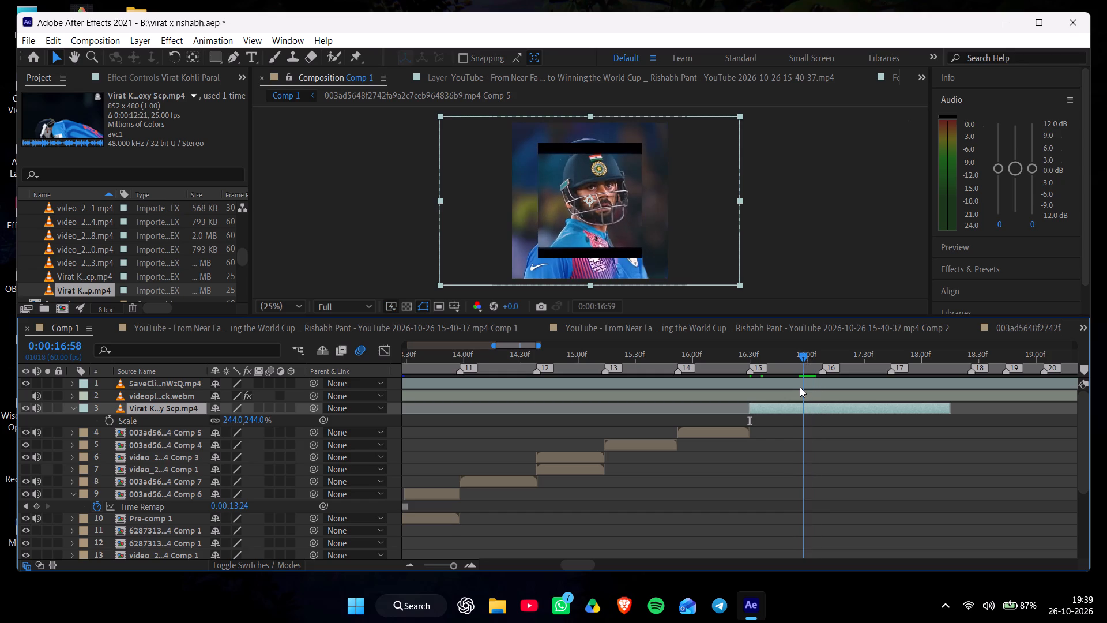
drag(800, 387, 820, 395)
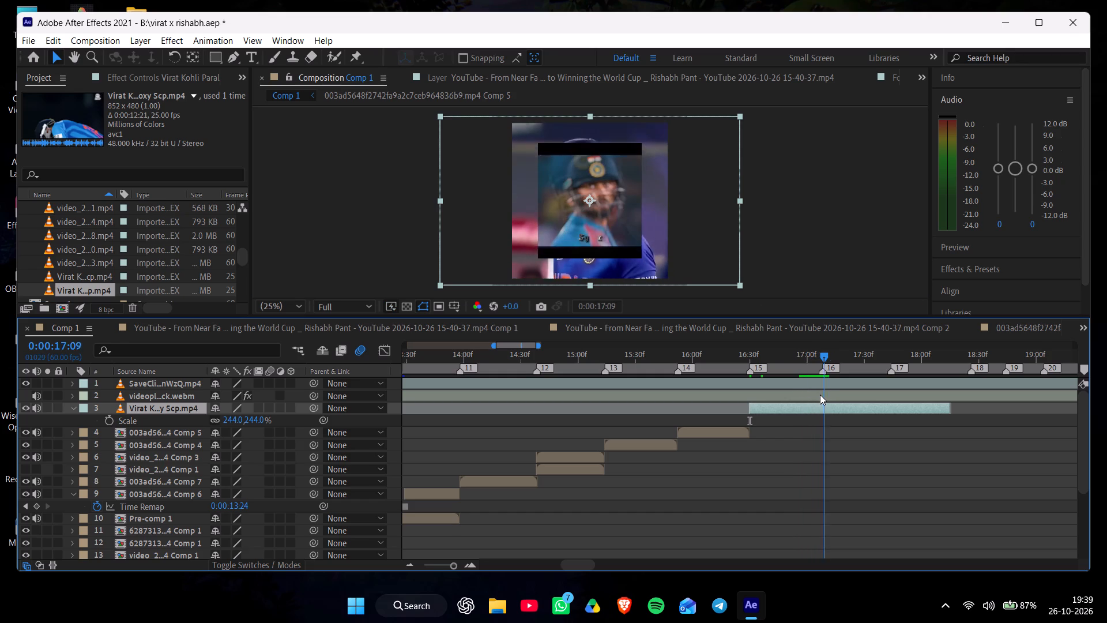
drag(820, 395, 819, 395)
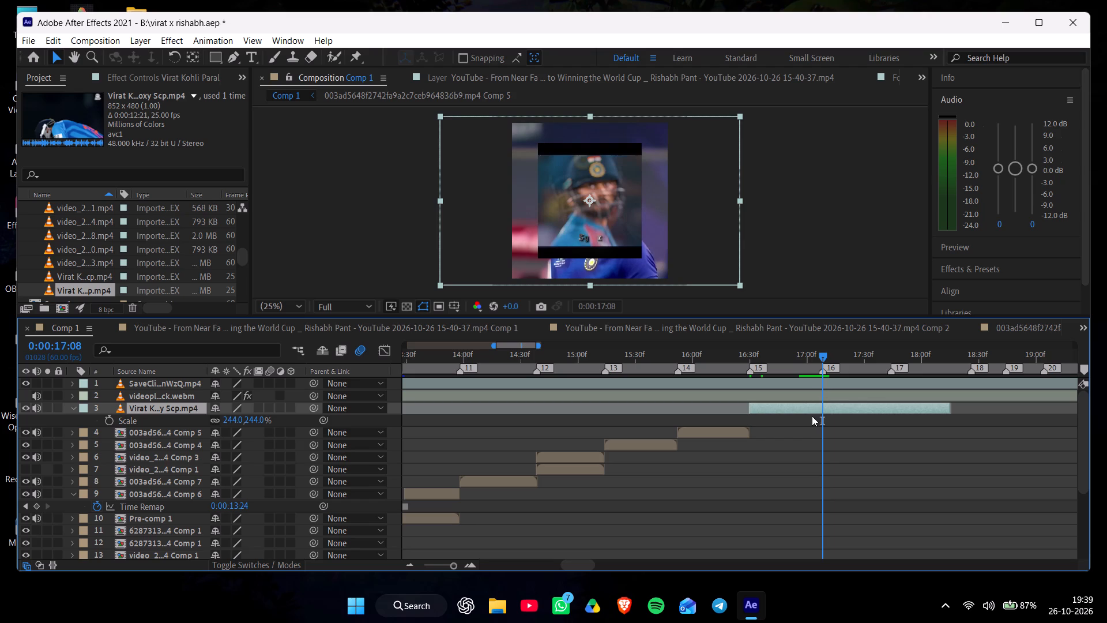
drag(806, 406, 819, 408)
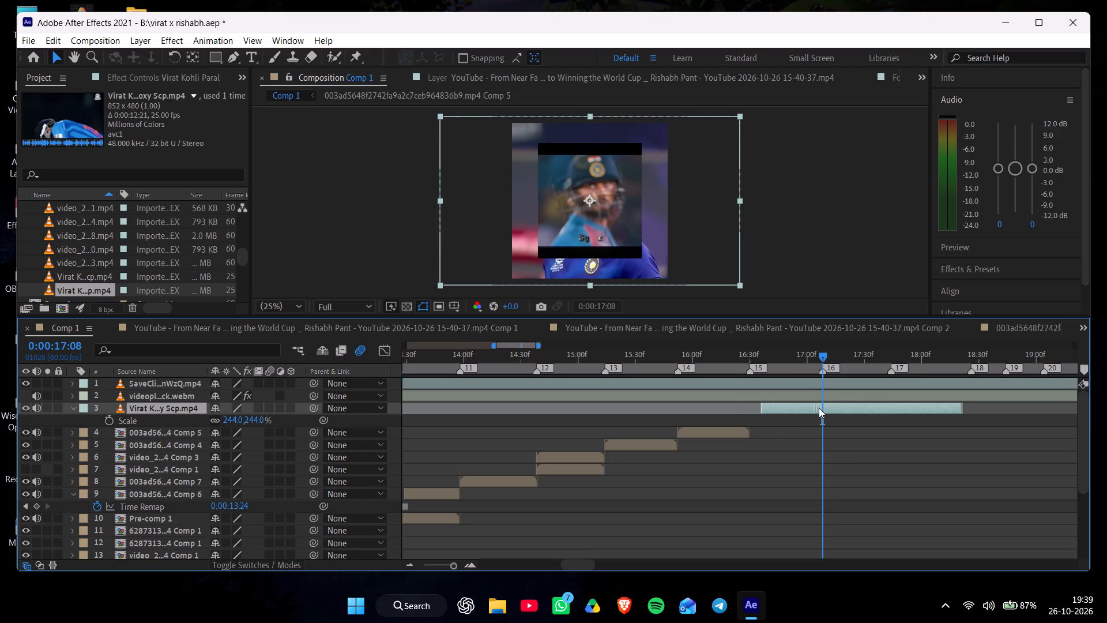
drag(819, 408, 821, 410)
drag(767, 408, 752, 430)
Split the Virat Kohli footage at marker 16 and pre-compose the section between markers 15 and 16.
drag(752, 354, 752, 354)
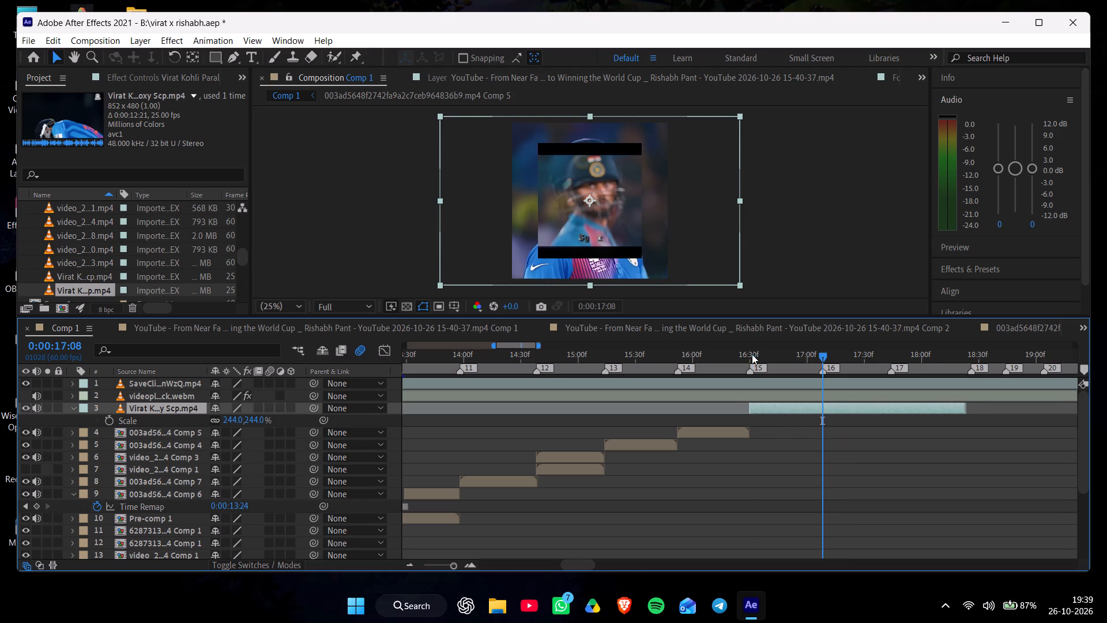
drag(752, 354, 761, 364)
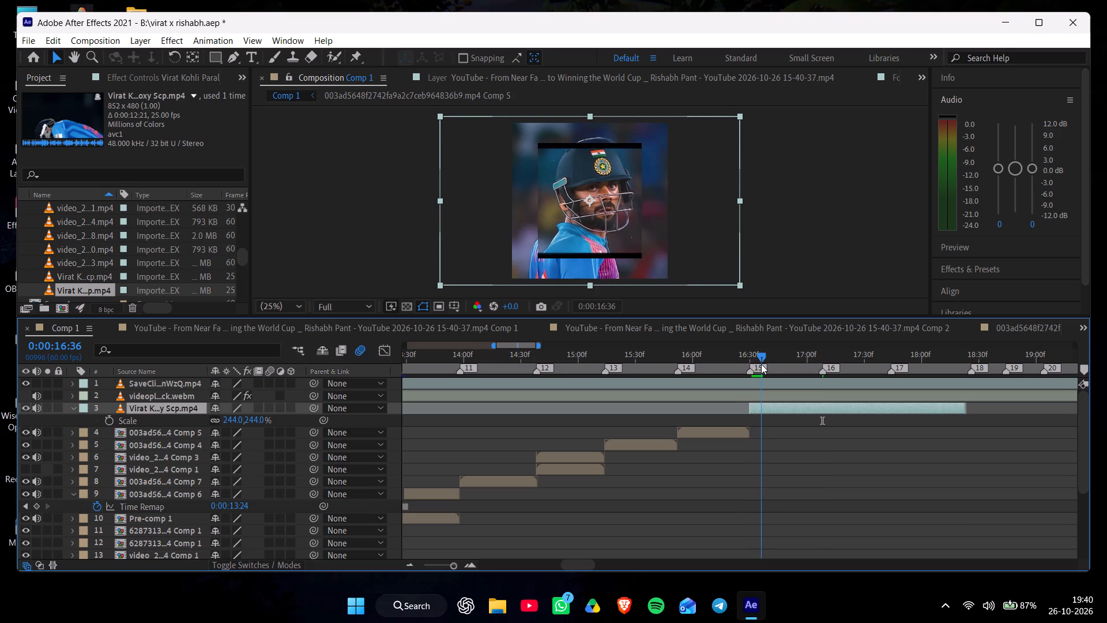
drag(761, 364, 762, 364)
key(ctrl+shift+d)
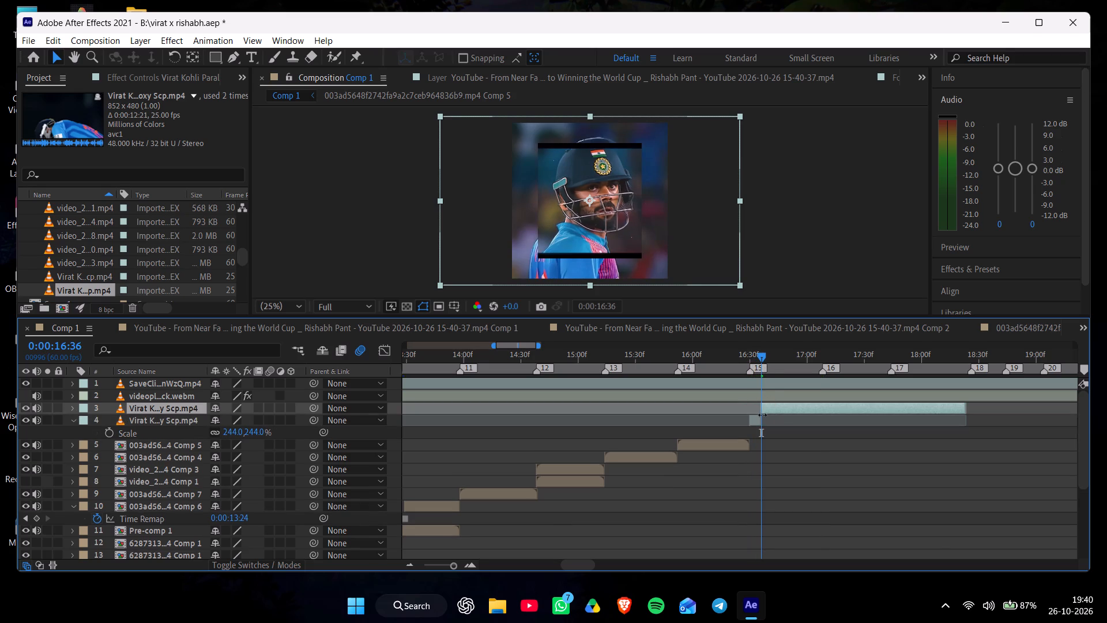
Delete the short leftover Virat Kohli section between marker 15 and 0:00:16:36.
click(761, 419)
key(Delete)
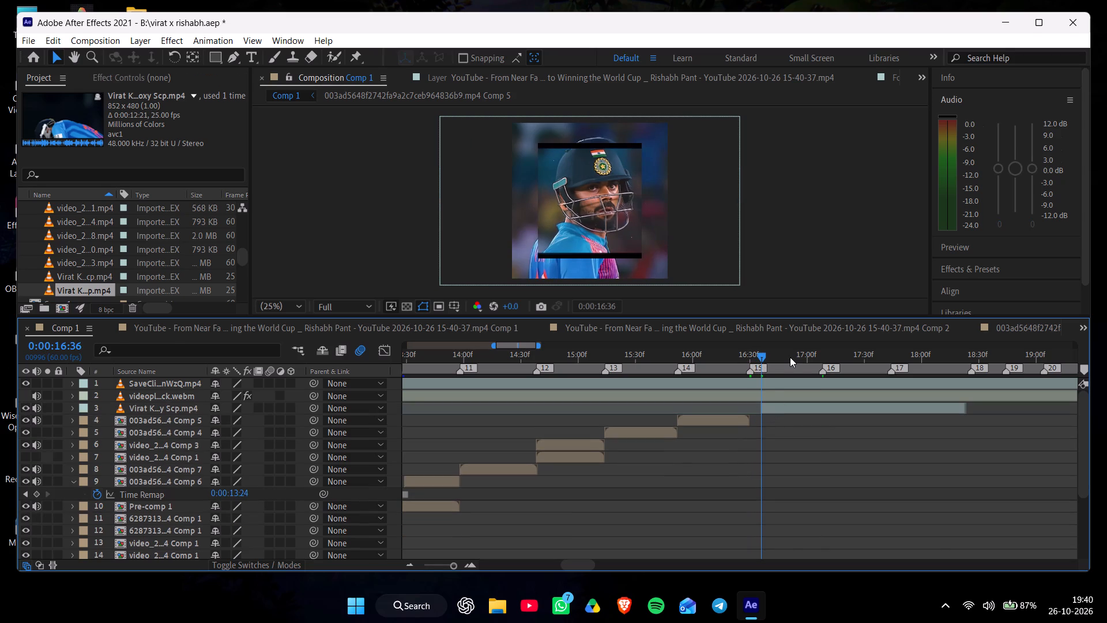
Split the remaining Virat Kohli footage at 0:00:17:08, where its shot ends, and move the earlier section back to start at marker 15.
drag(790, 357, 822, 369)
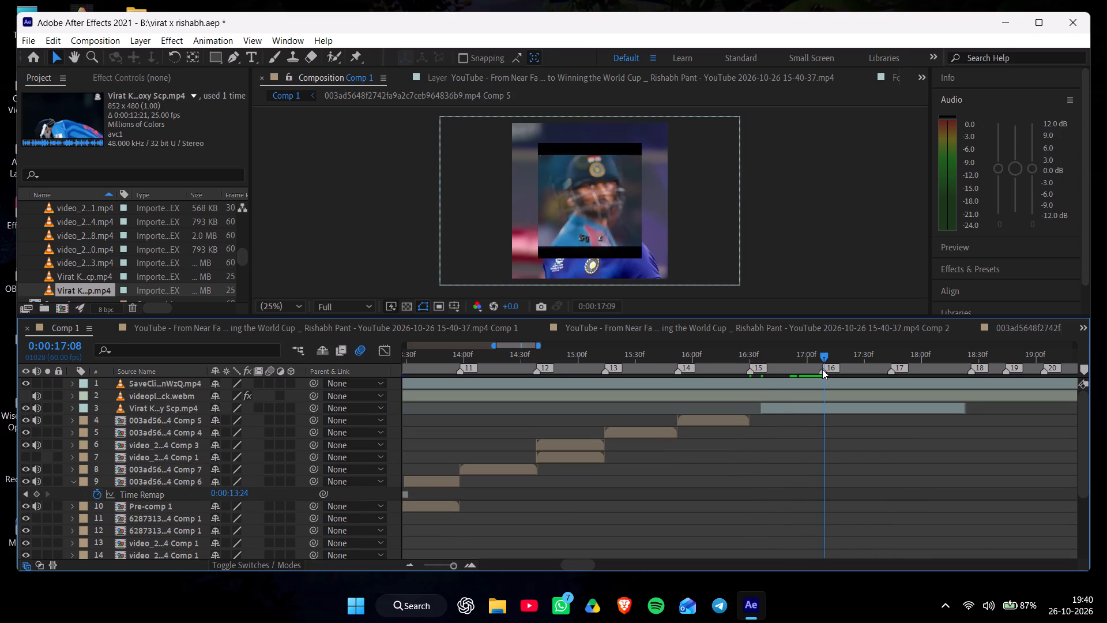
drag(822, 369, 826, 371)
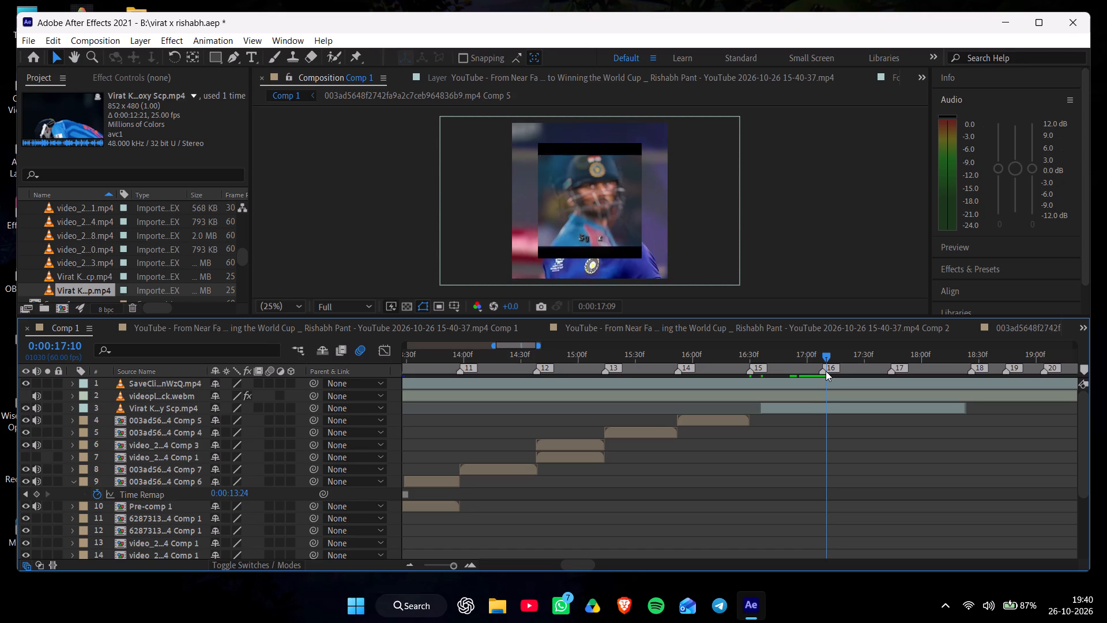
drag(826, 371, 823, 371)
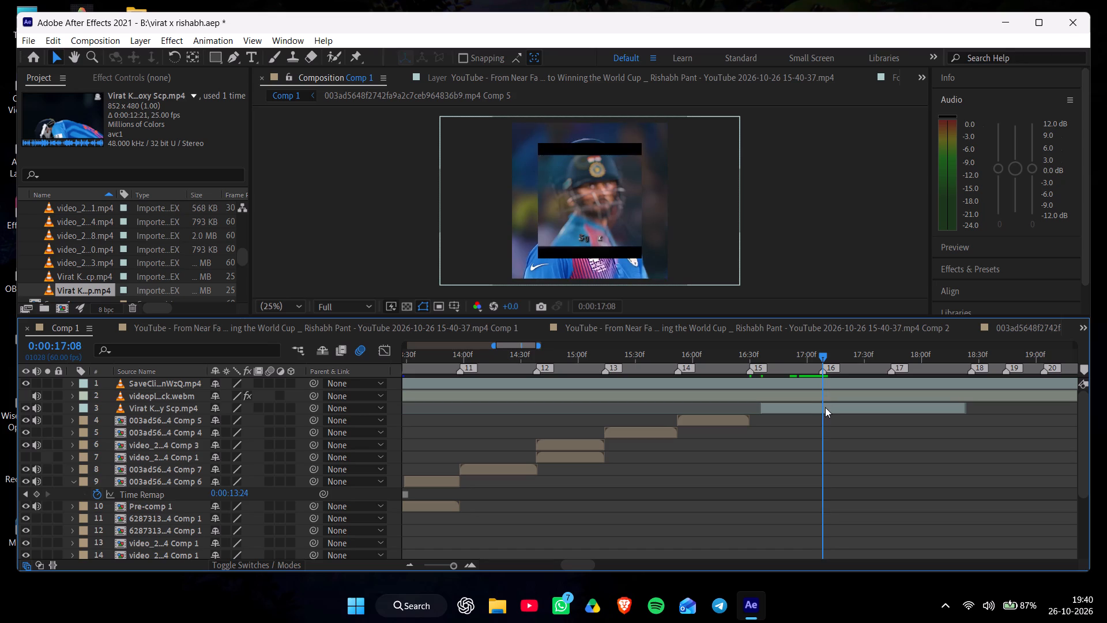
click(825, 407)
key(ctrl+shift+d)
drag(801, 419, 793, 422)
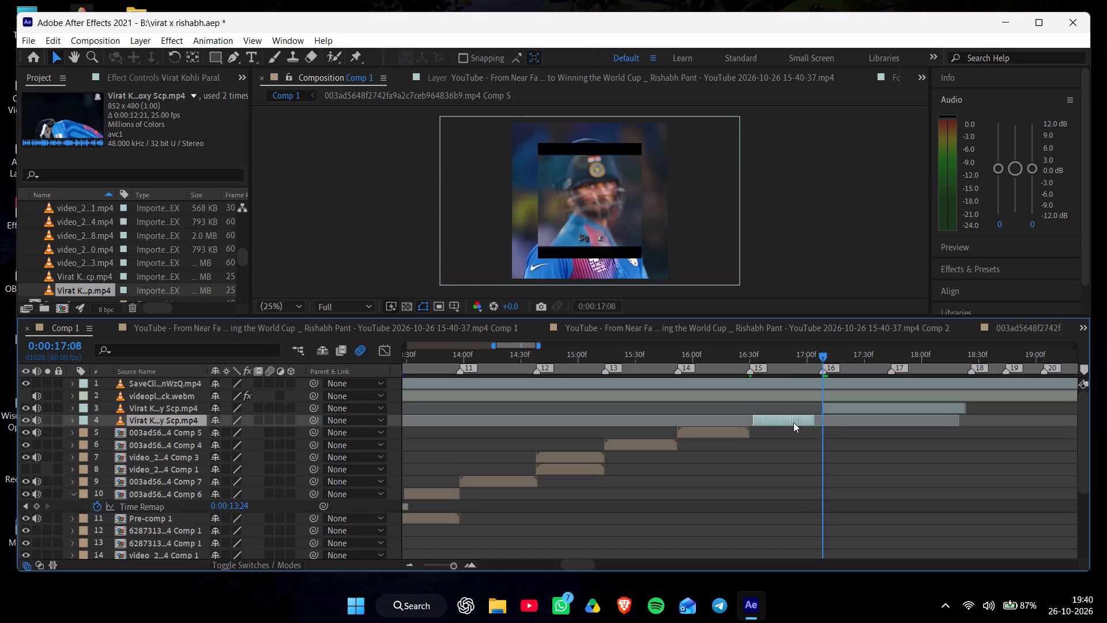
drag(793, 422, 790, 424)
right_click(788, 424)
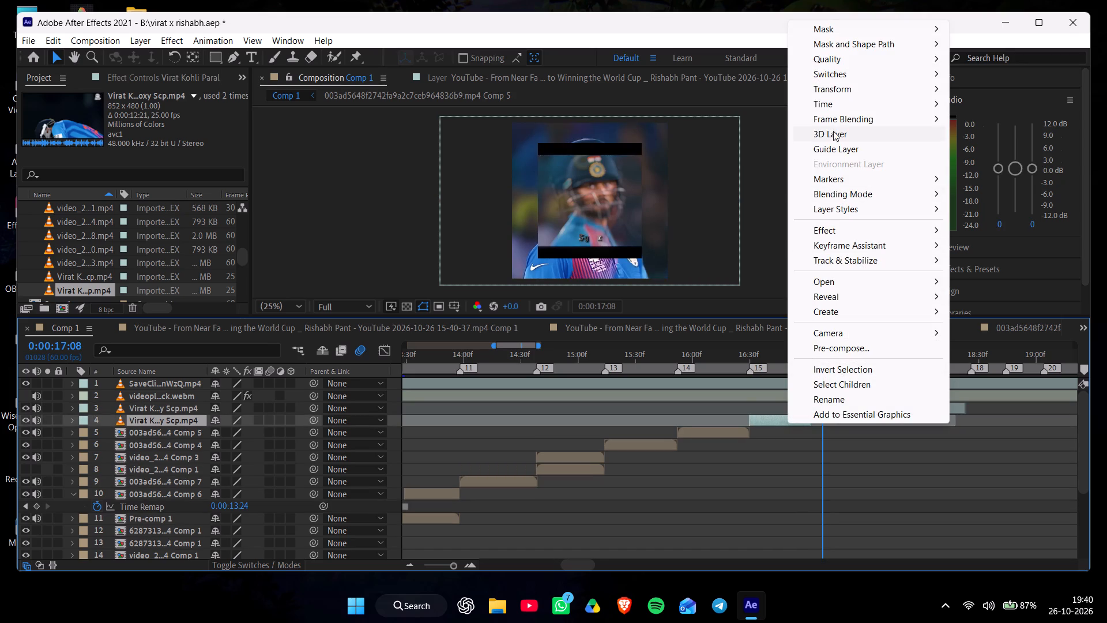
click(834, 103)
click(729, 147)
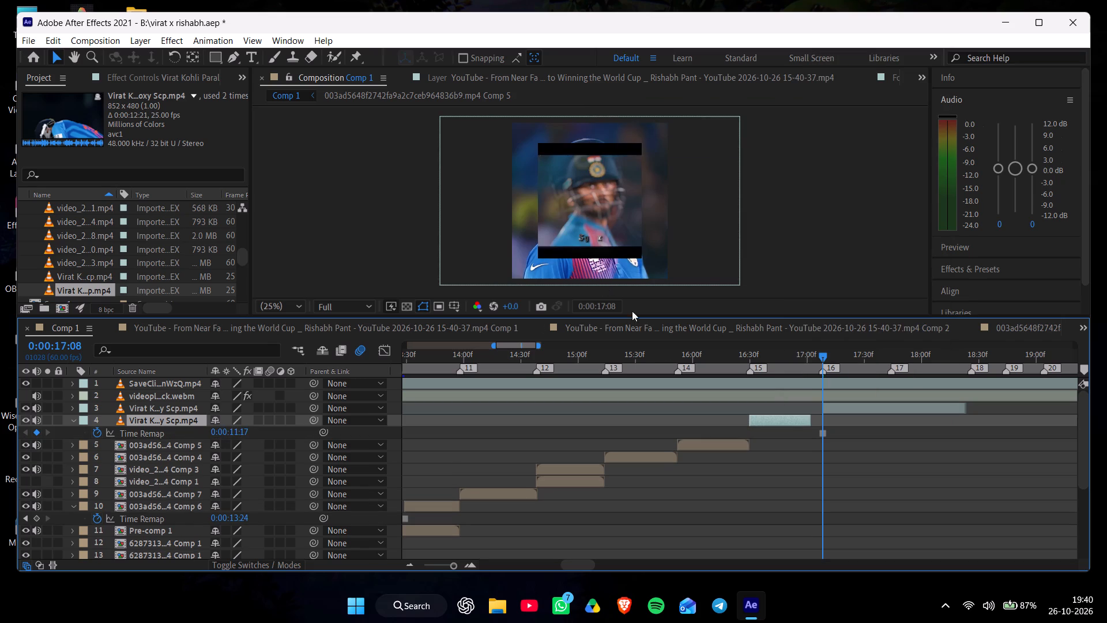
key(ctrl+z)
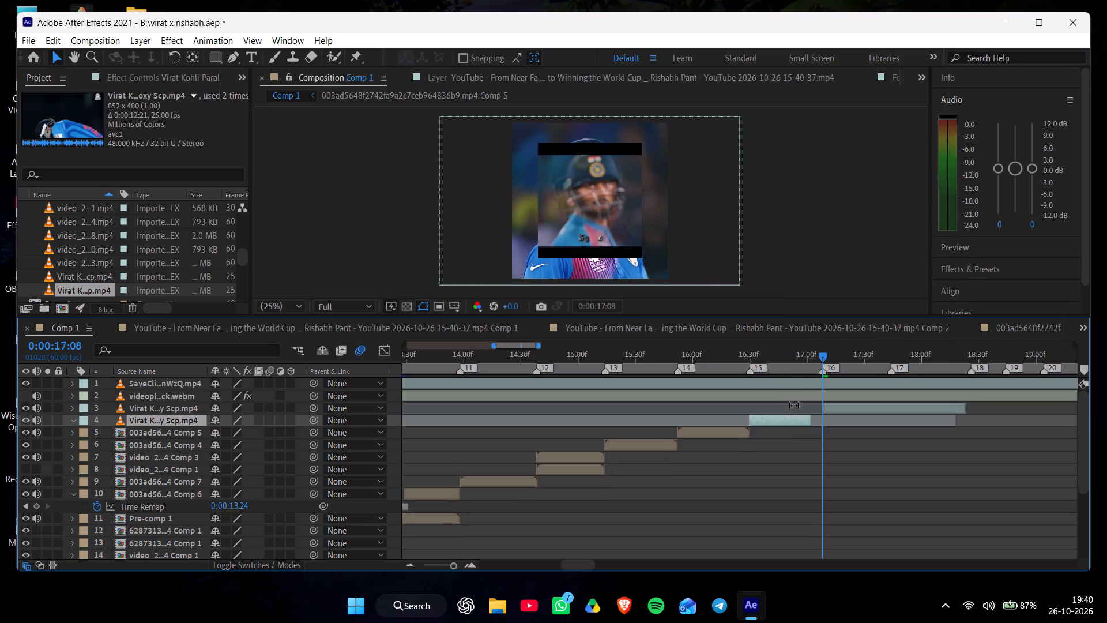
Time-stretch the Virat Kohli section starting at marker 15 to 120%.
right_click(794, 423)
click(837, 100)
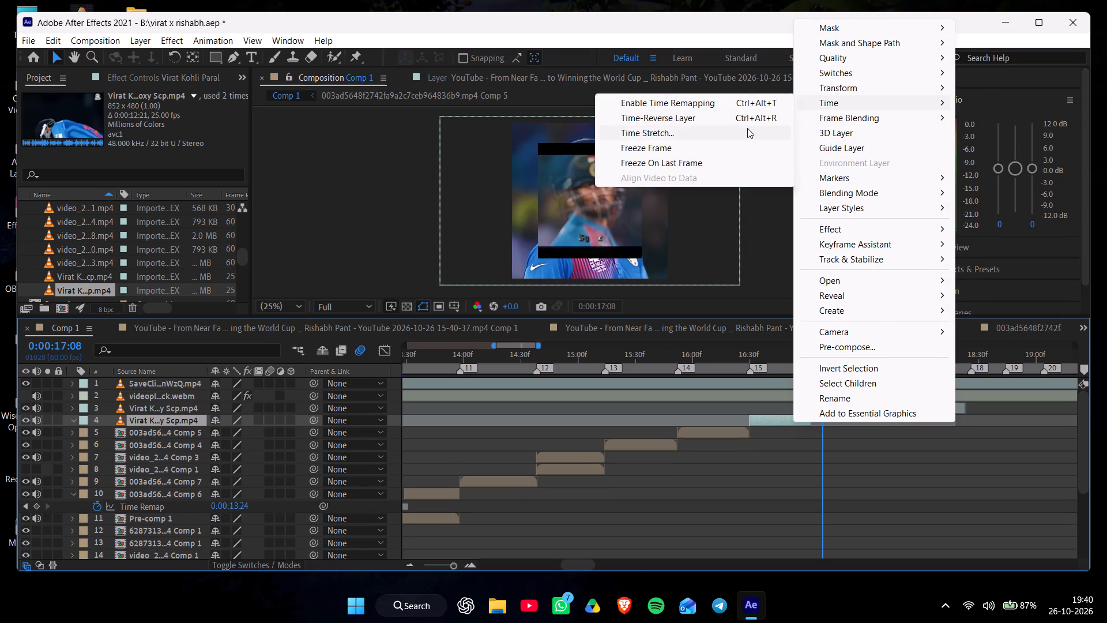
click(740, 130)
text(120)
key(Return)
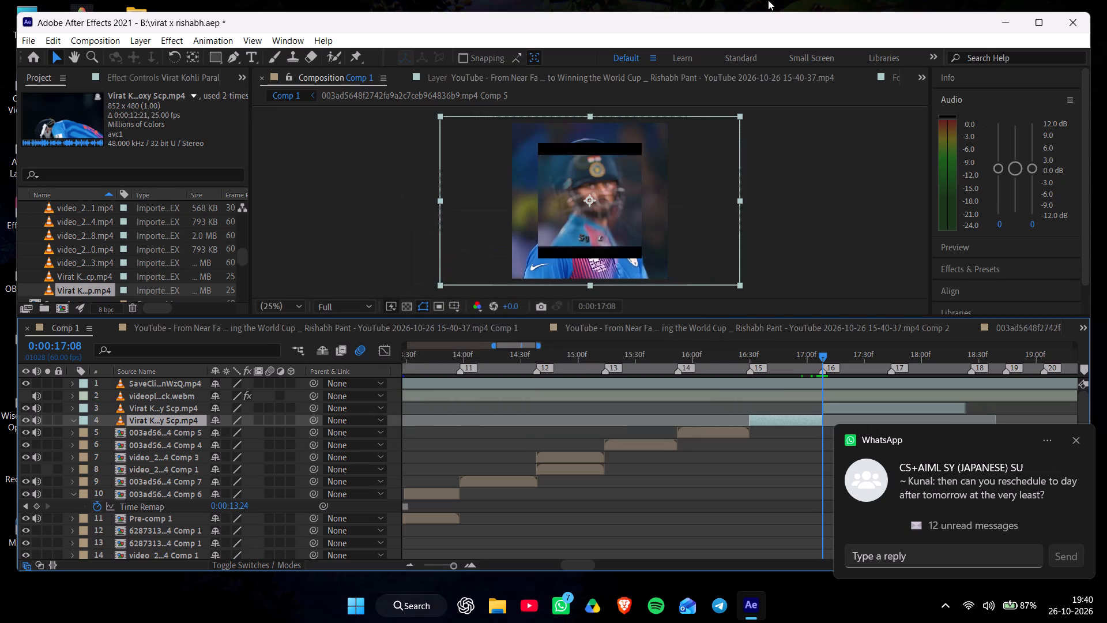
Pre-compose the stretched Virat Kohli section between markers 15 and 16, moving all attributes into the new composition.
click(1073, 440)
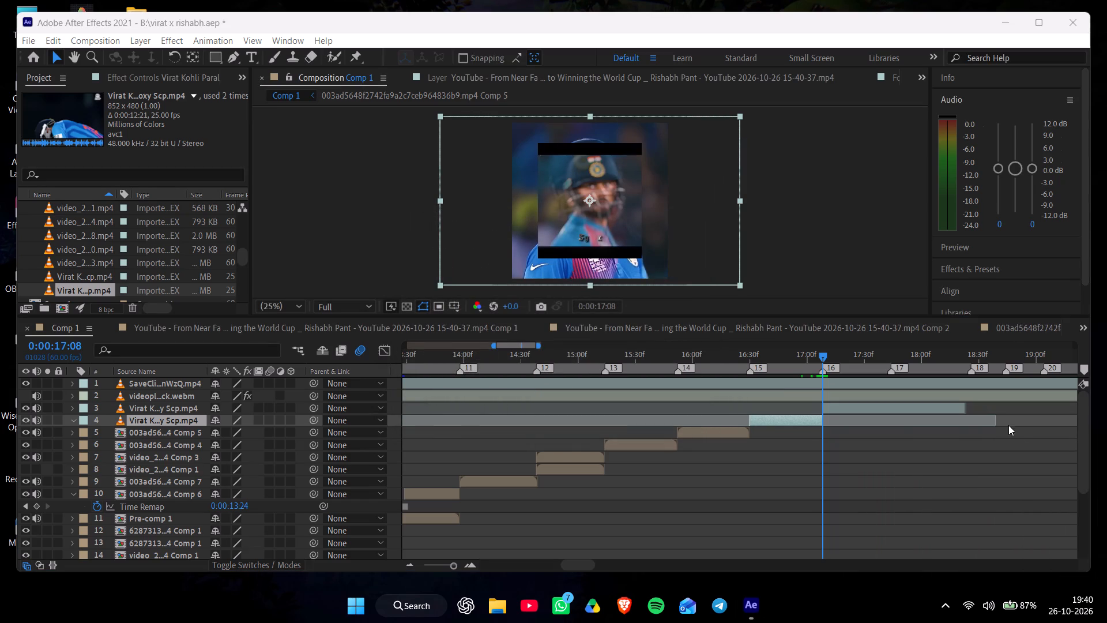
key(ctrl+shift+c)
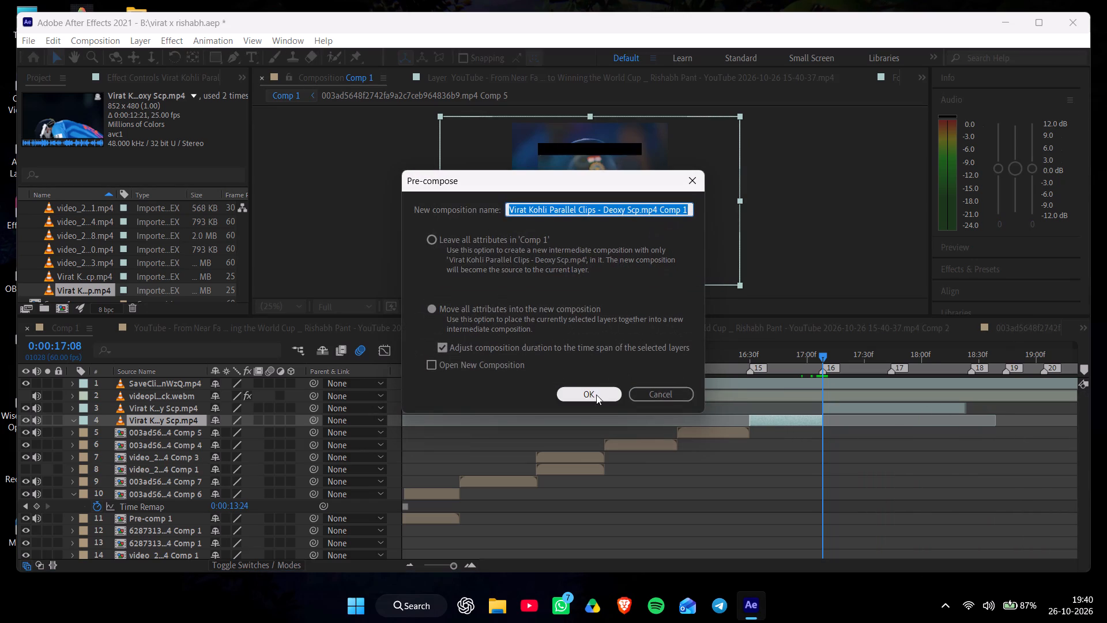
click(596, 395)
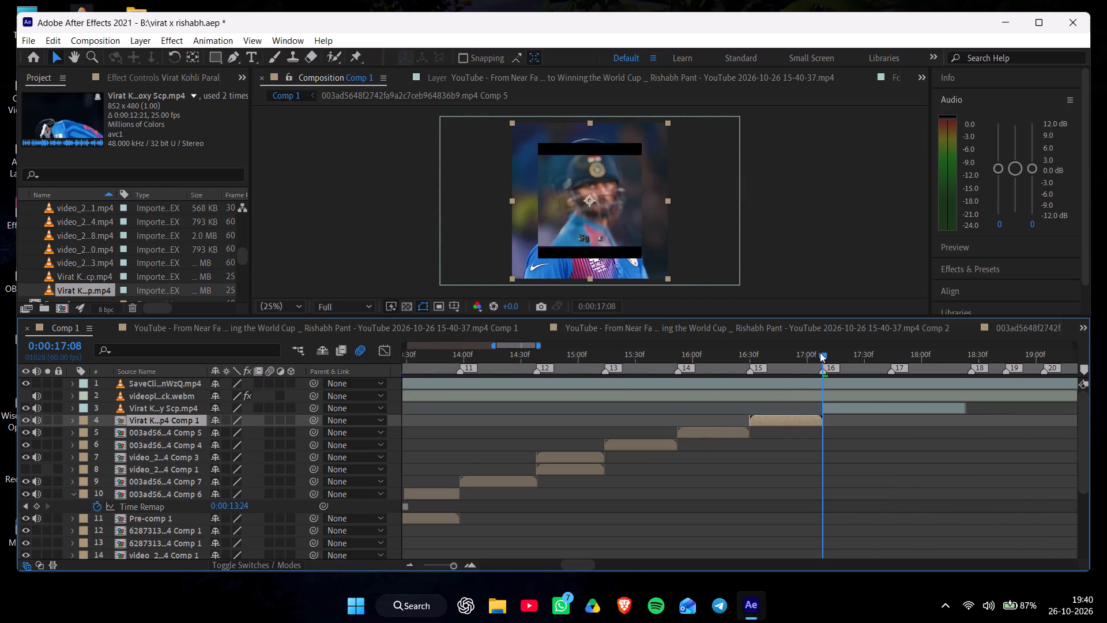
Split the remaining Virat Kohli footage at 0:00:17:09, where its next shot begins, and delete the sliver before the cut.
drag(823, 352, 826, 356)
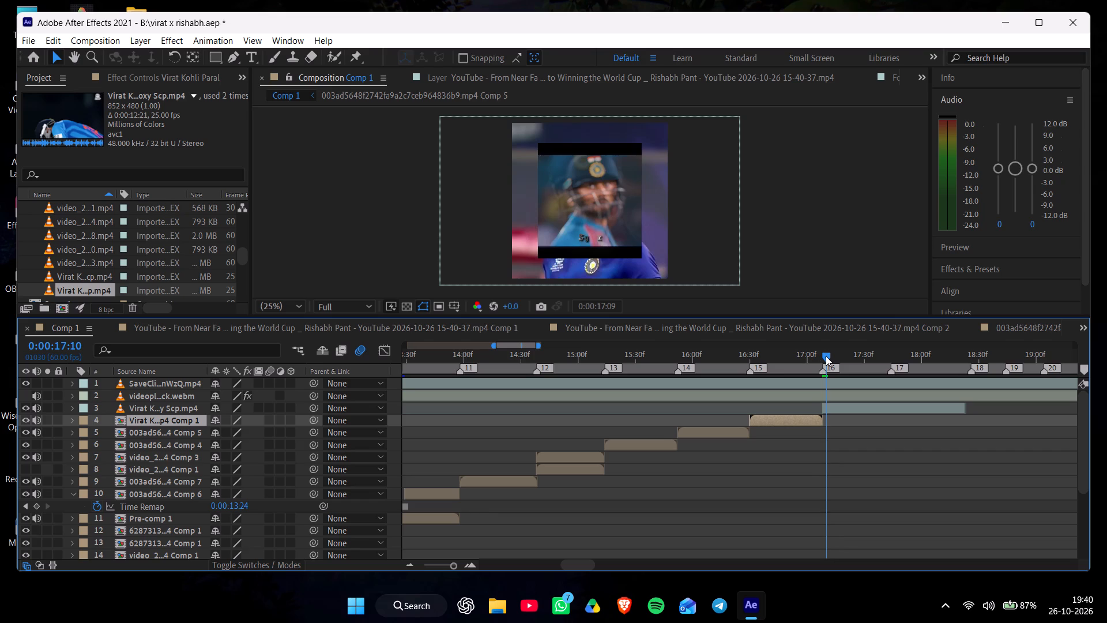
drag(826, 356, 824, 359)
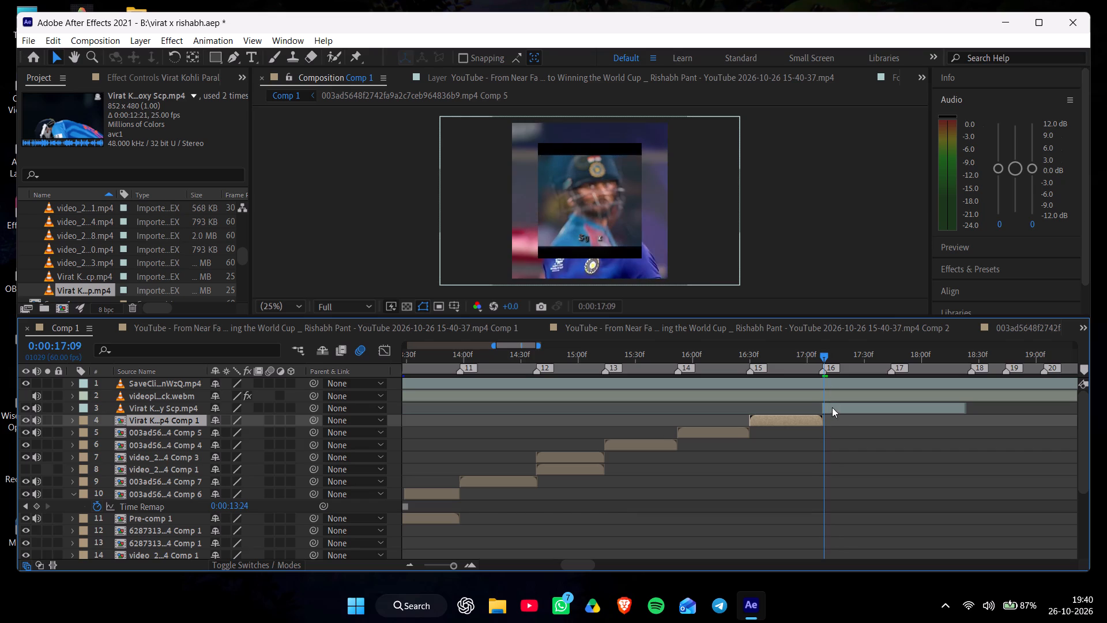
click(833, 410)
key(ctrl+shift+d)
click(827, 420)
key(Delete)
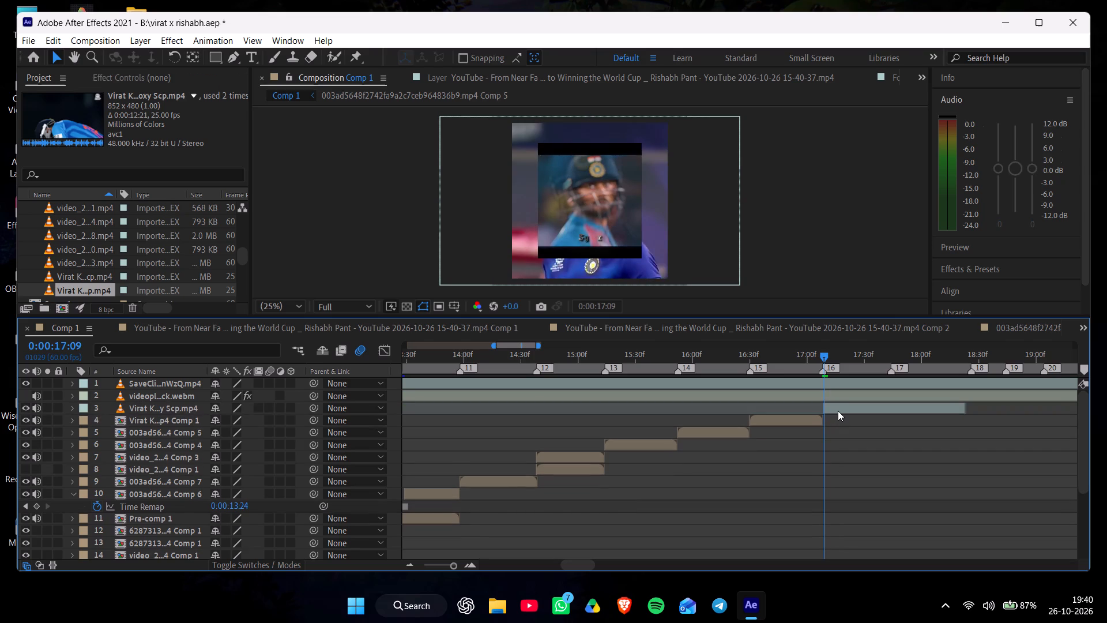
Align the remaining Virat Kohli clip with marker 16, directly after the pre-comp, and split it at 0:00:17:44, marker 17.
click(838, 410)
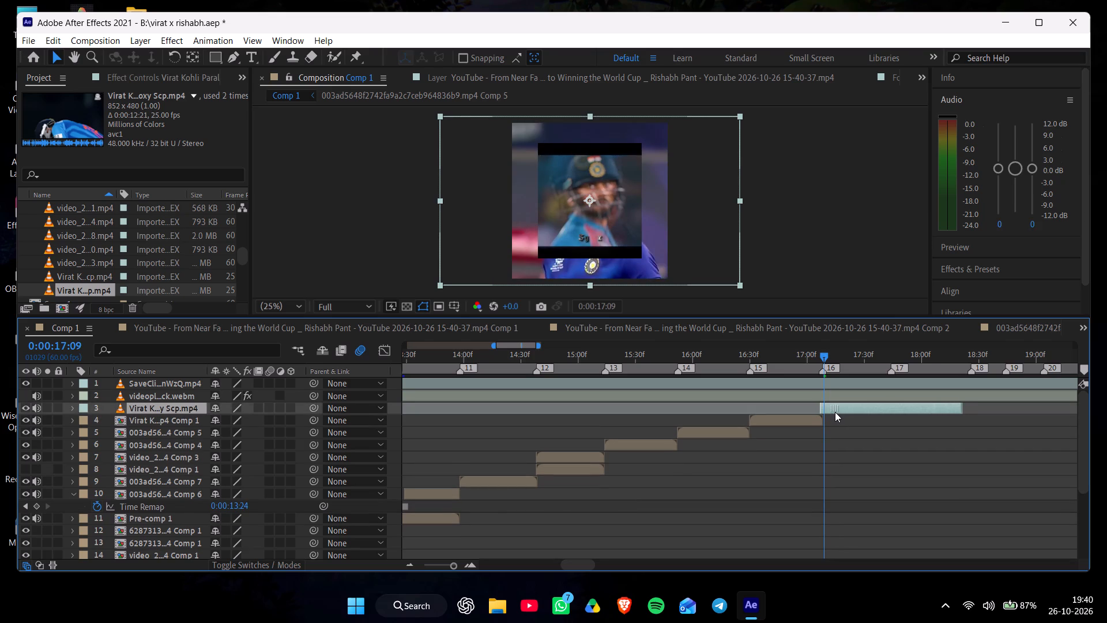
drag(823, 357, 863, 384)
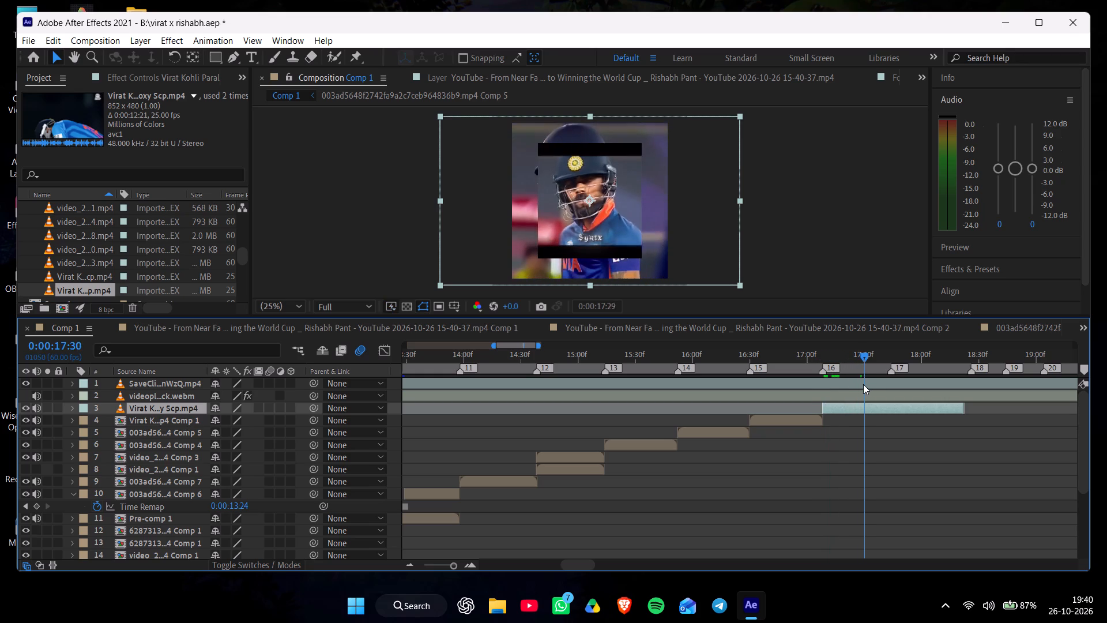
drag(863, 384, 887, 391)
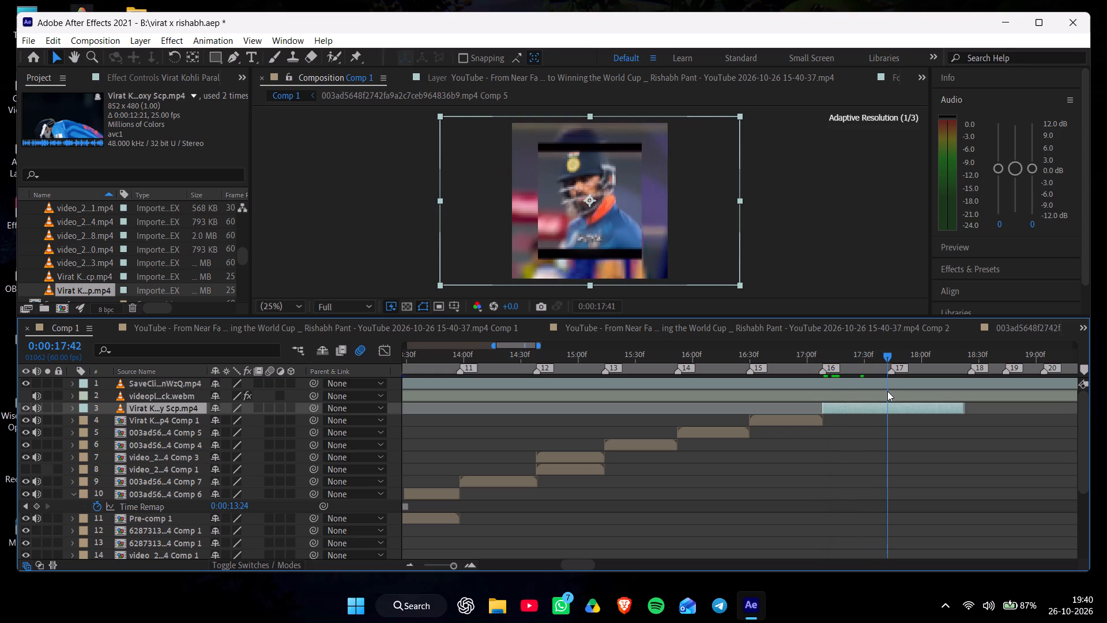
drag(887, 391, 902, 399)
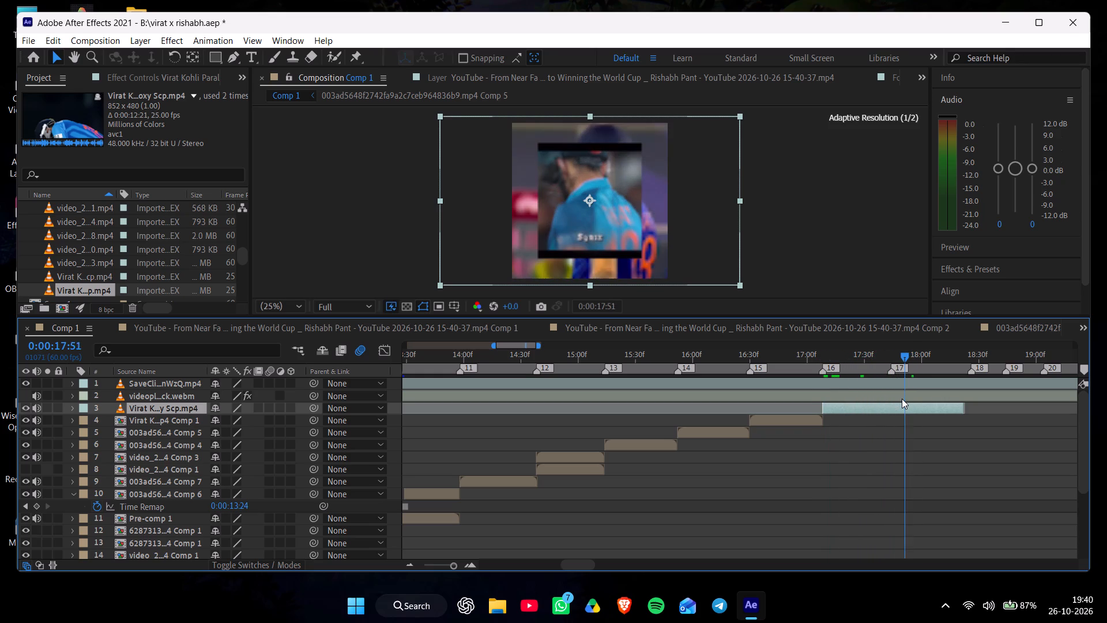
drag(902, 399, 898, 400)
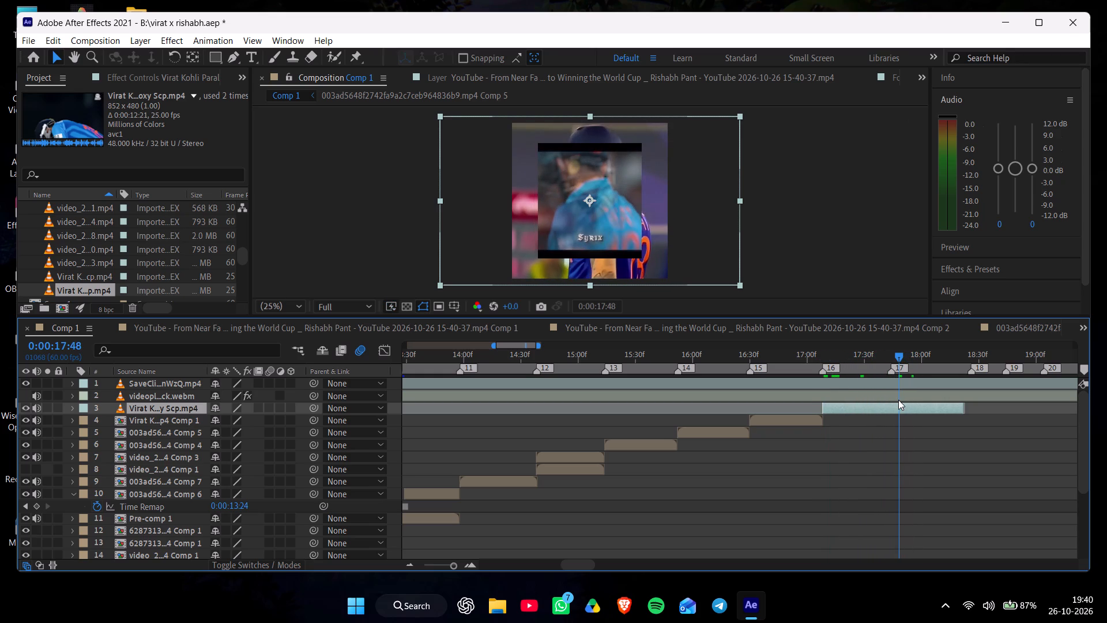
drag(898, 400, 890, 401)
click(890, 409)
key(ctrl+shift+d)
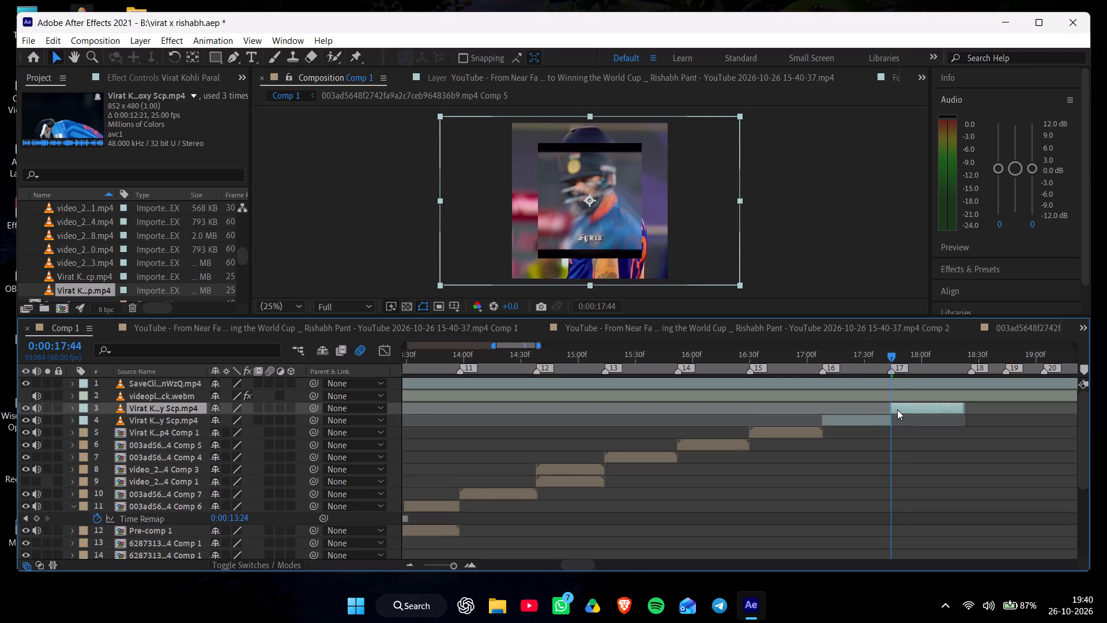
Shift the Virat Kohli clip at marker 17 about eight frames earlier, split it at 0:00:17:44 and delete the part before the marker.
drag(904, 411, 888, 421)
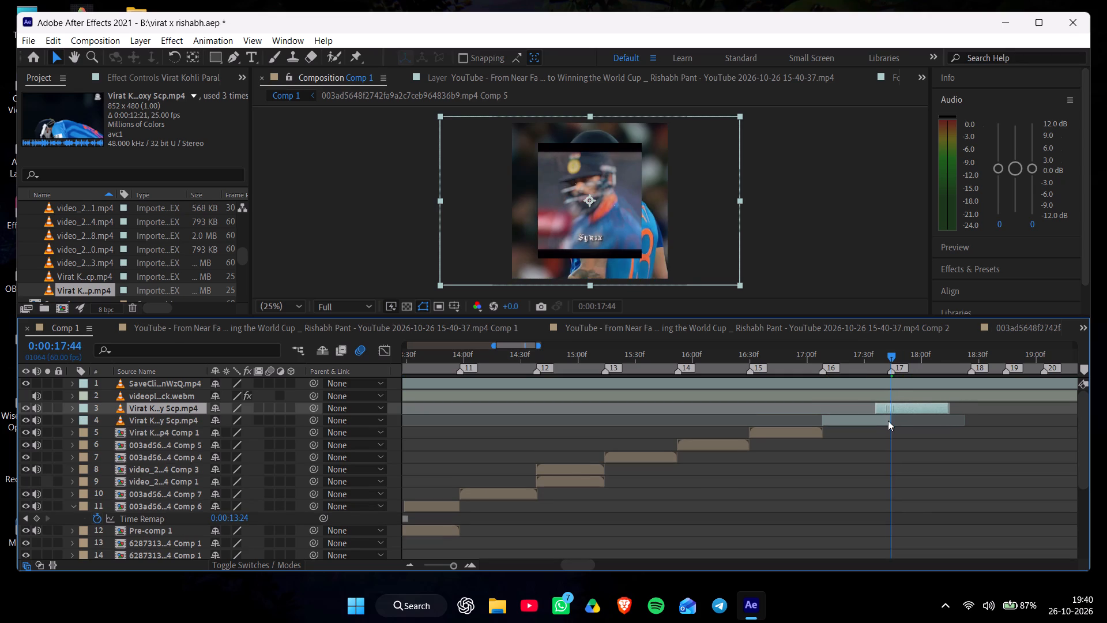
drag(888, 421, 891, 423)
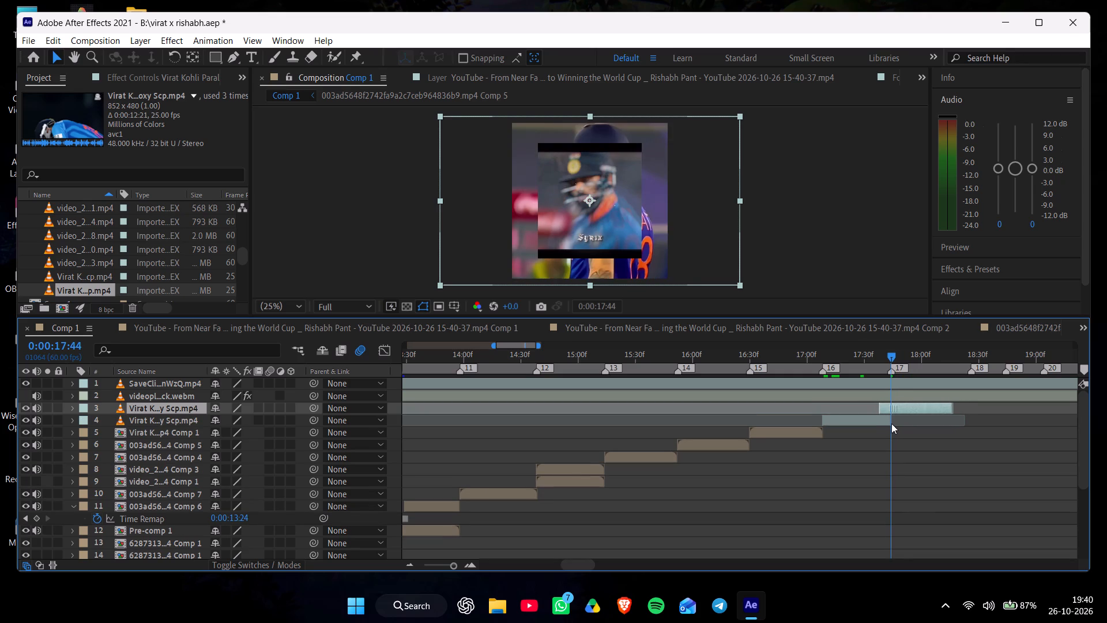
drag(891, 423, 890, 425)
key(ctrl+shift+d)
click(892, 422)
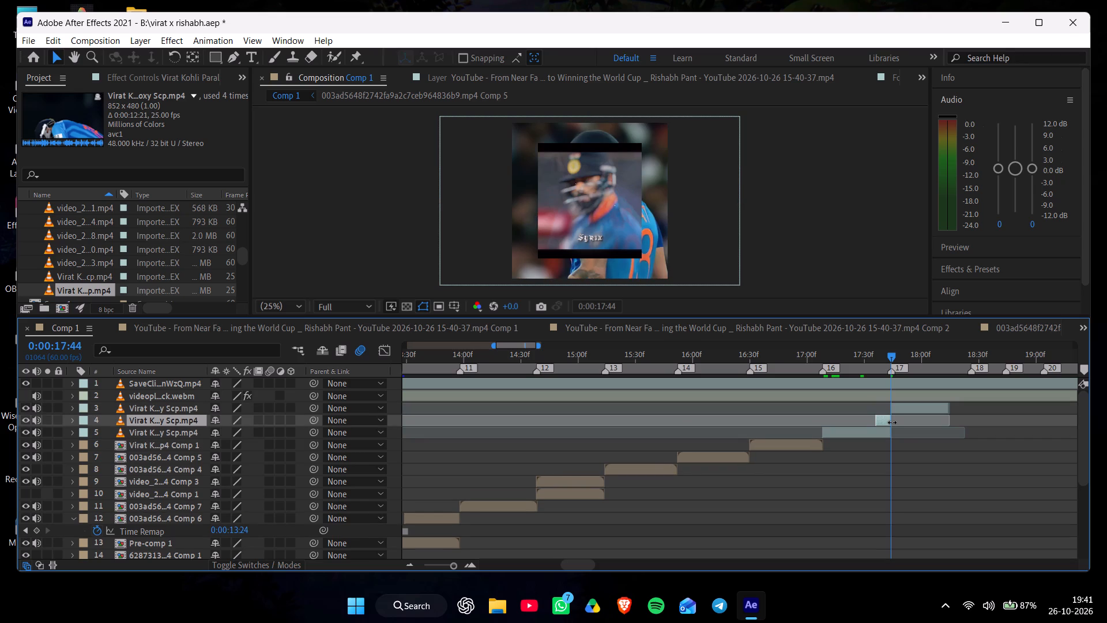
key(Delete)
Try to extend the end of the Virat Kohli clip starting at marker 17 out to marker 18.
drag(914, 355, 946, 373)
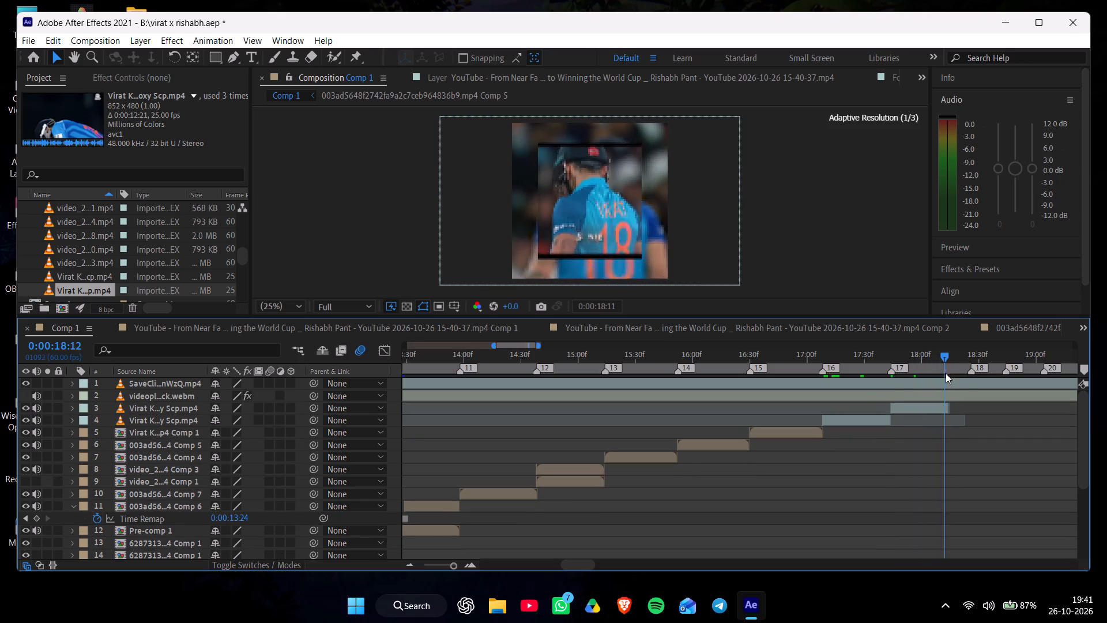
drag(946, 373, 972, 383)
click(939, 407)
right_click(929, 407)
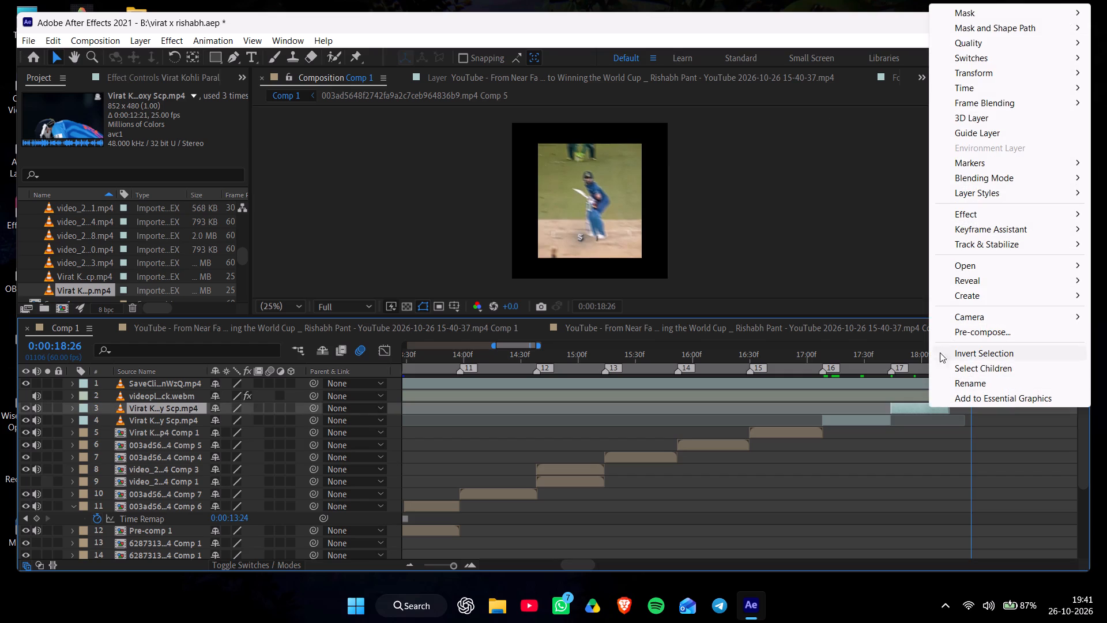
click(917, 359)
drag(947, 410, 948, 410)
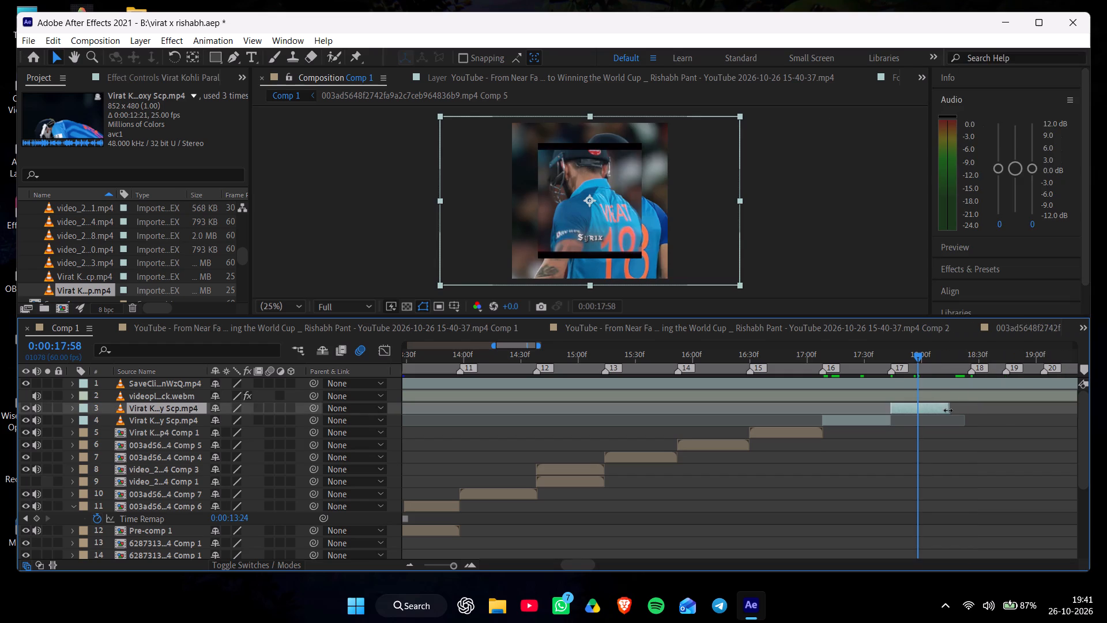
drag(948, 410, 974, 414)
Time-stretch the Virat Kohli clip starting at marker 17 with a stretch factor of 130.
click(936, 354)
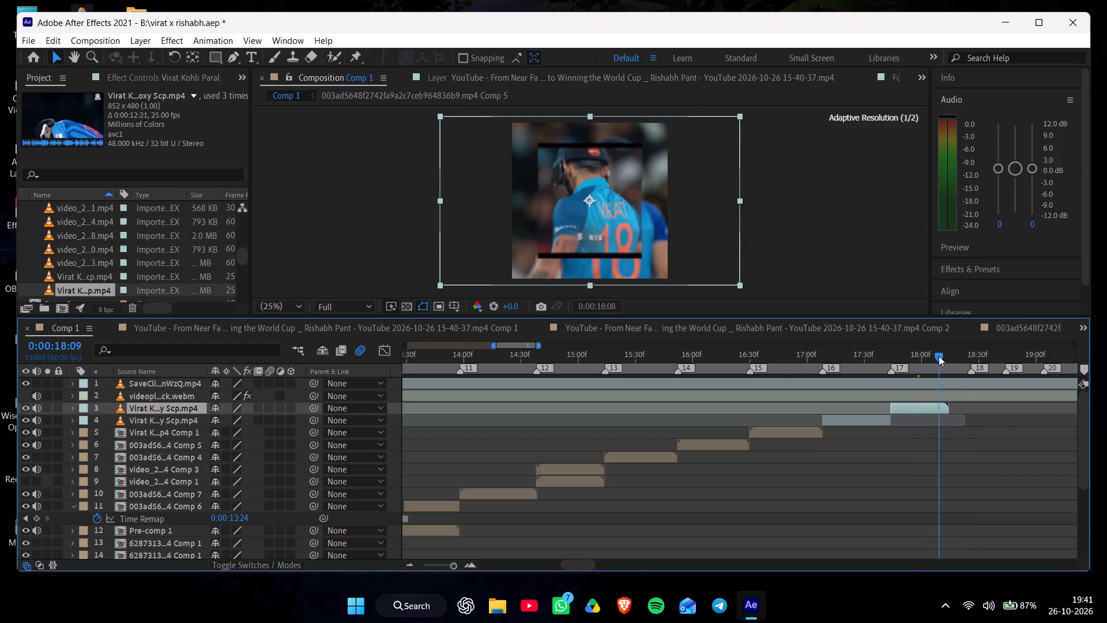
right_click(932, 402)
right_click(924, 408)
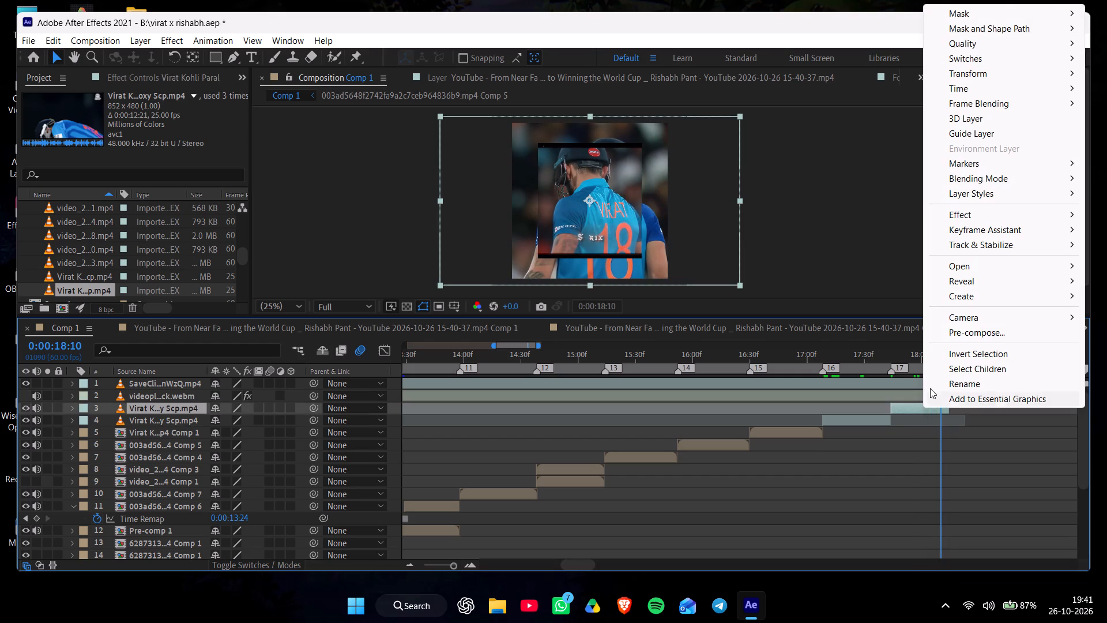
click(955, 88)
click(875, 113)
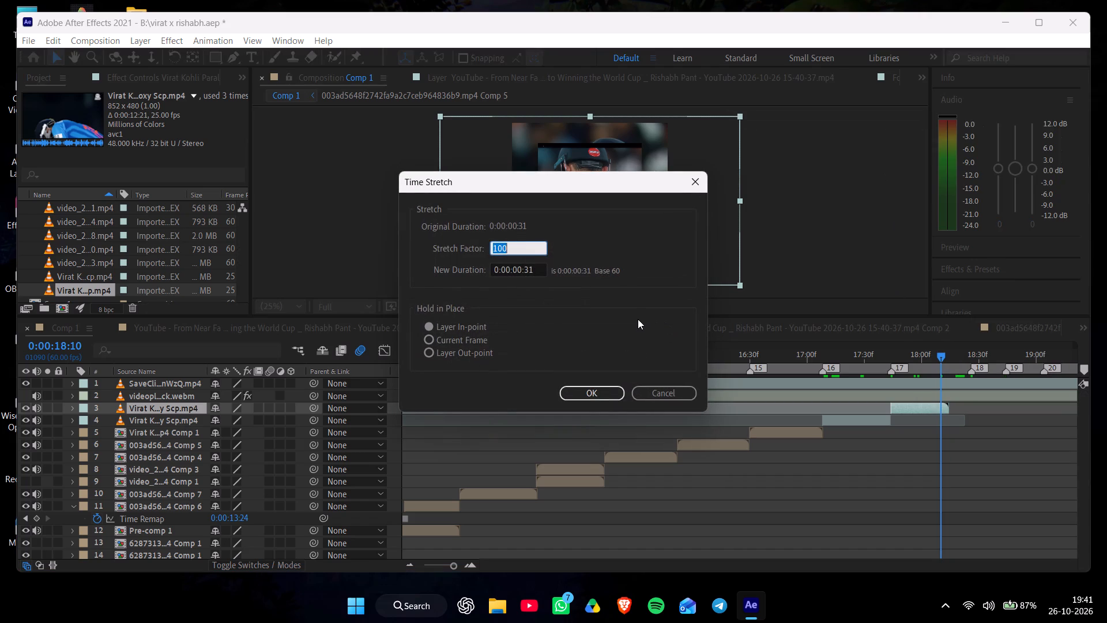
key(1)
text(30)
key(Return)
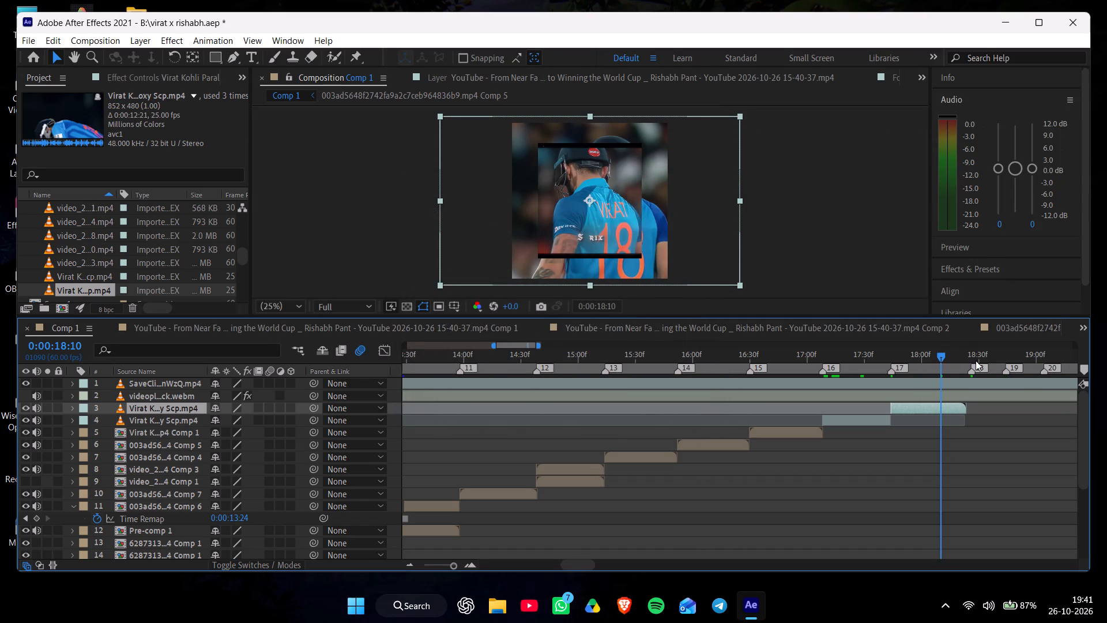
Set the time stretch factor of the Virat Kohli clip to 140 so it fills the span from marker 17 to marker 18.
click(972, 359)
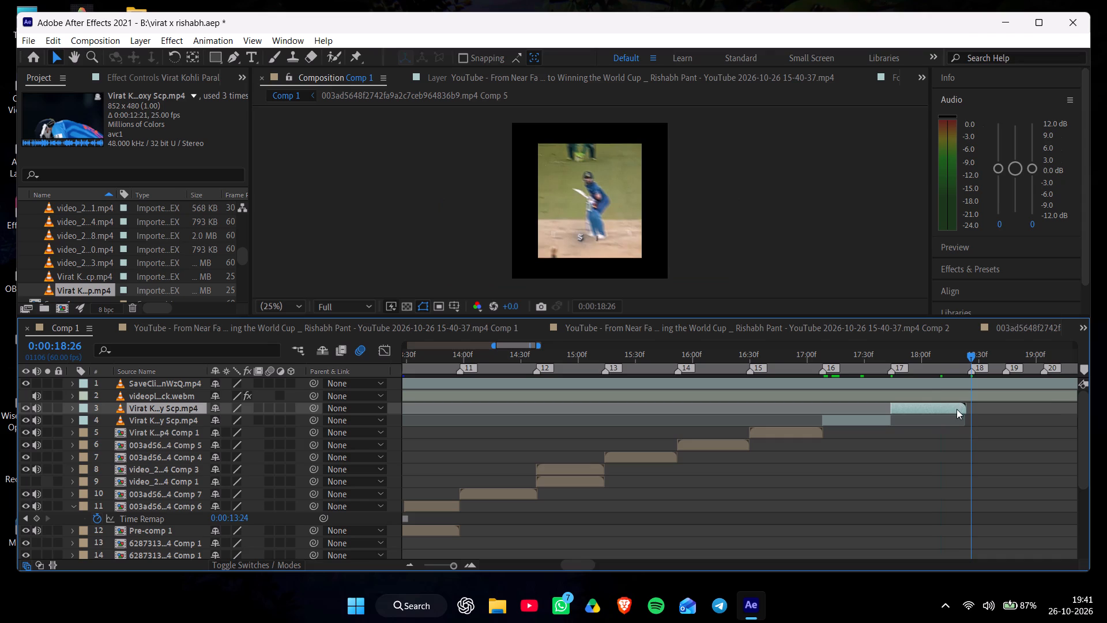
right_click(957, 409)
click(977, 93)
click(901, 112)
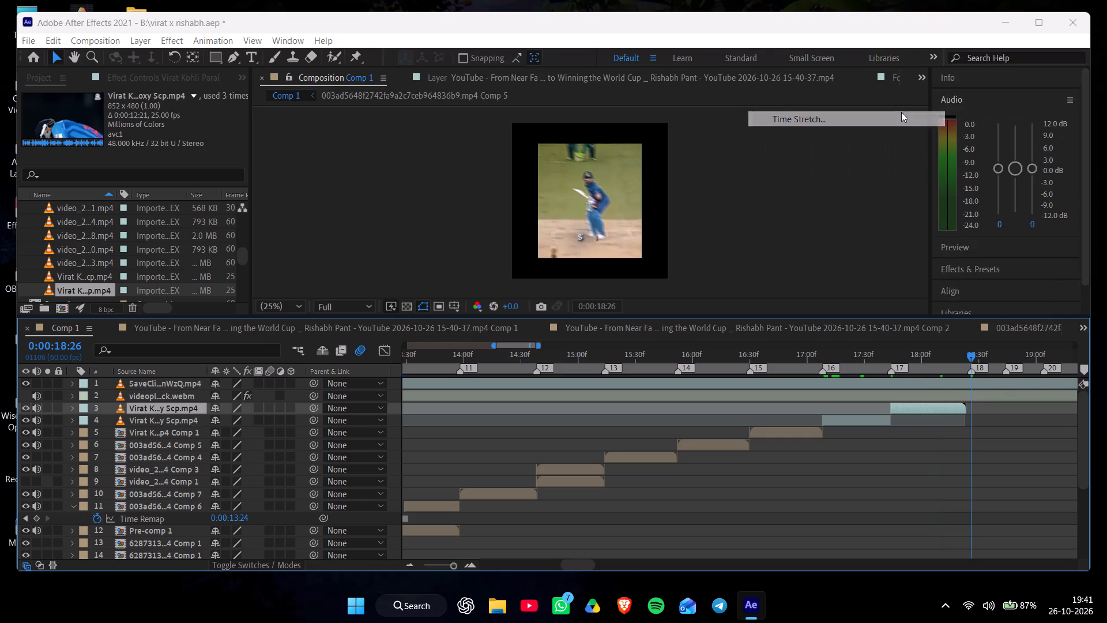
text(140)
click(603, 395)
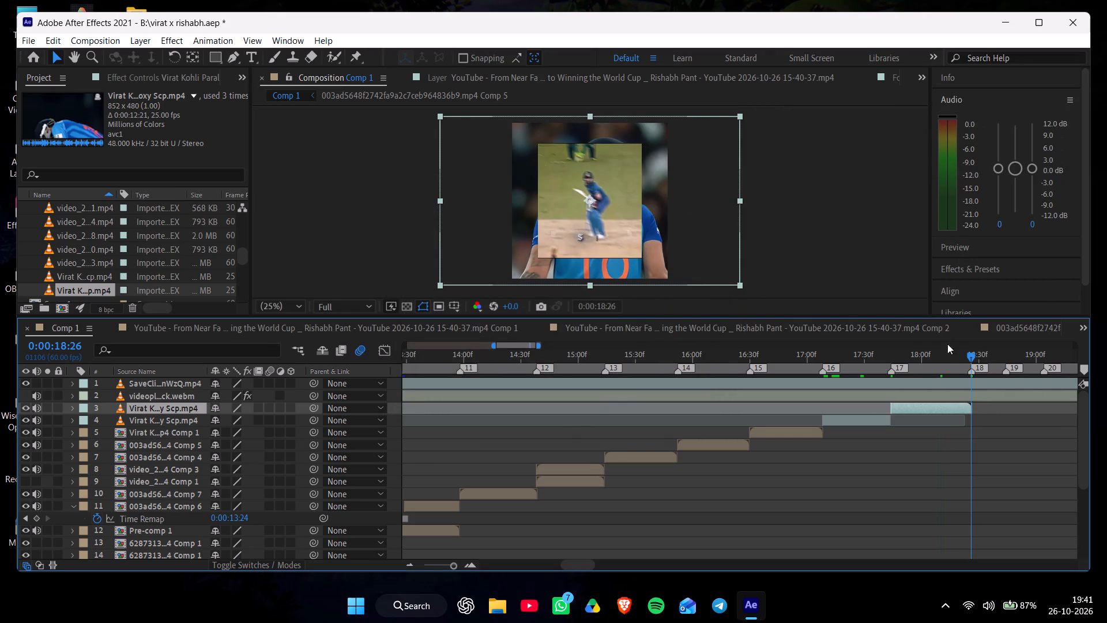
Pre-compose the stretched Virat Kohli clip between markers 17 and 18.
key(ctrl+shift+c)
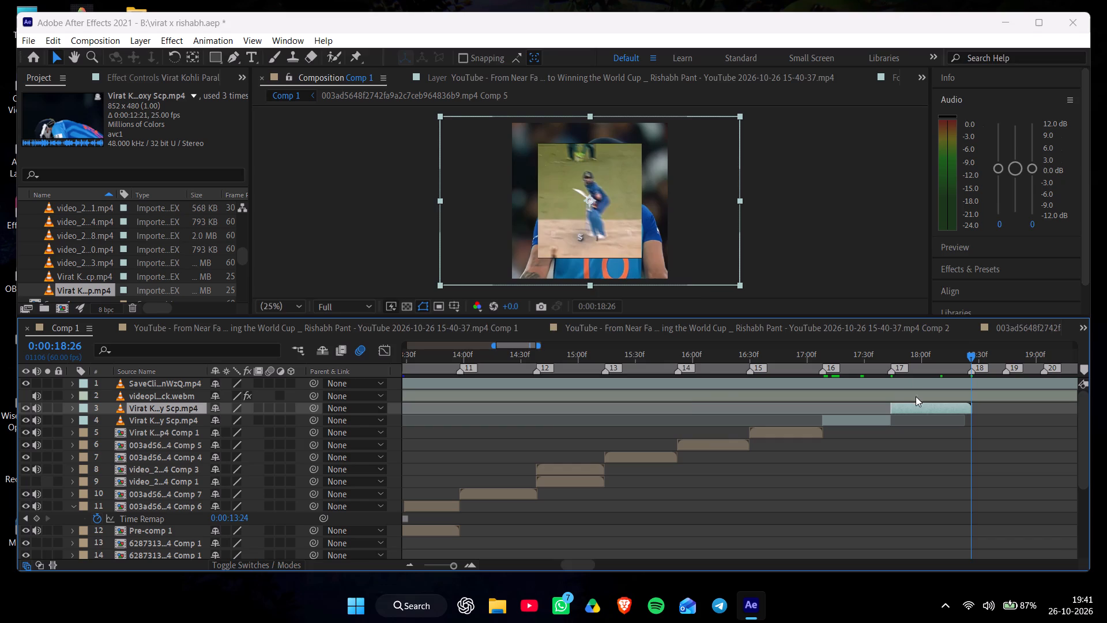
click(608, 395)
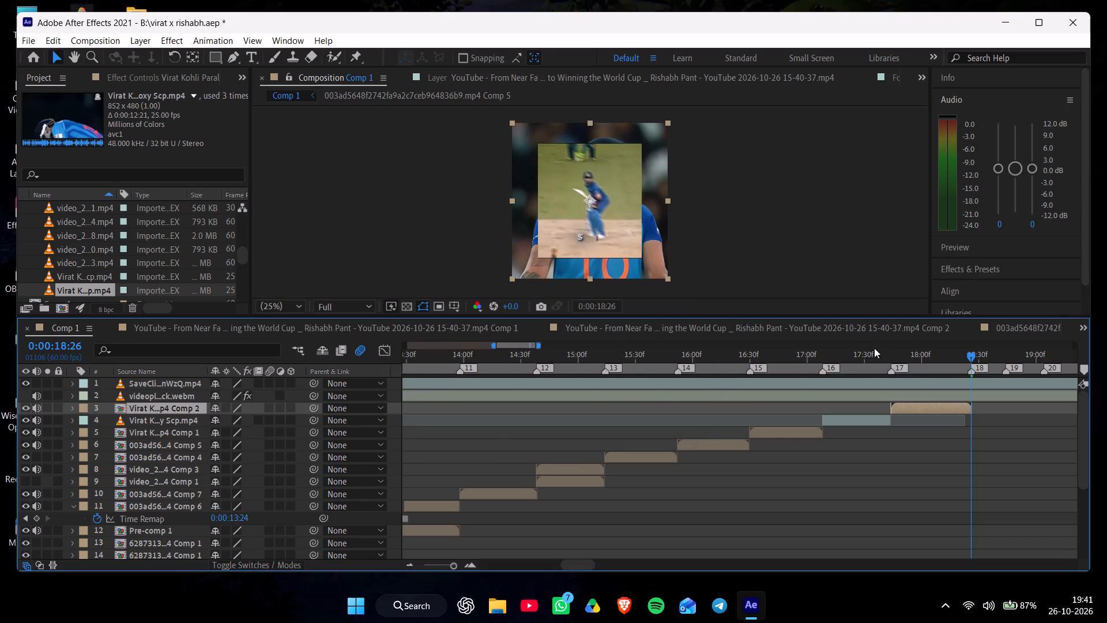
Hide the SaveCli reference video layer so only the edit shows around marker 16.
drag(873, 354, 829, 368)
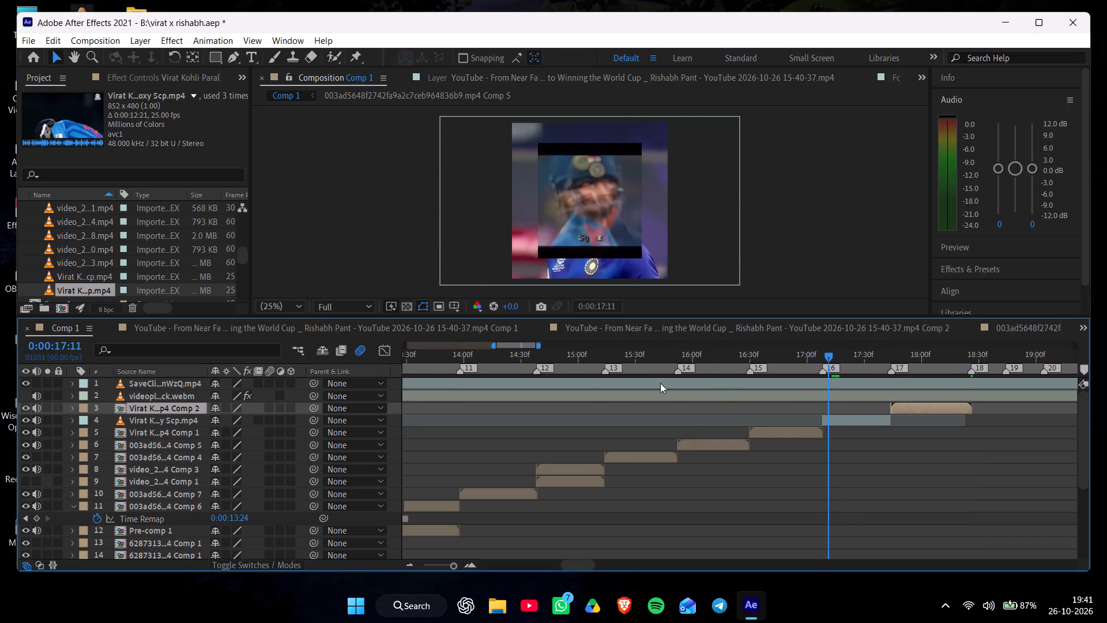
click(22, 384)
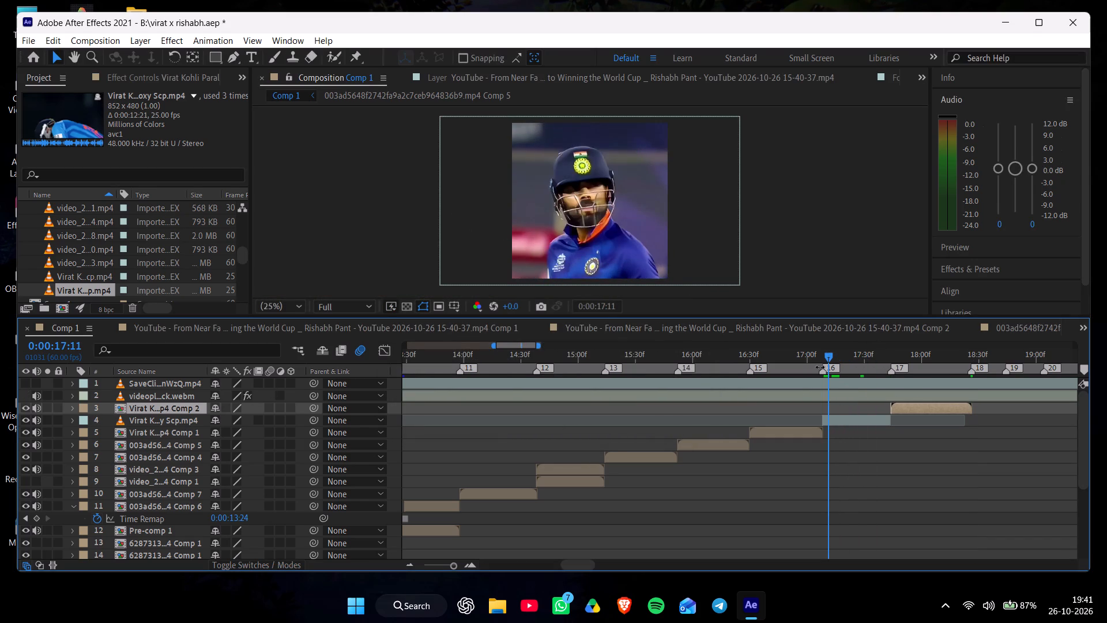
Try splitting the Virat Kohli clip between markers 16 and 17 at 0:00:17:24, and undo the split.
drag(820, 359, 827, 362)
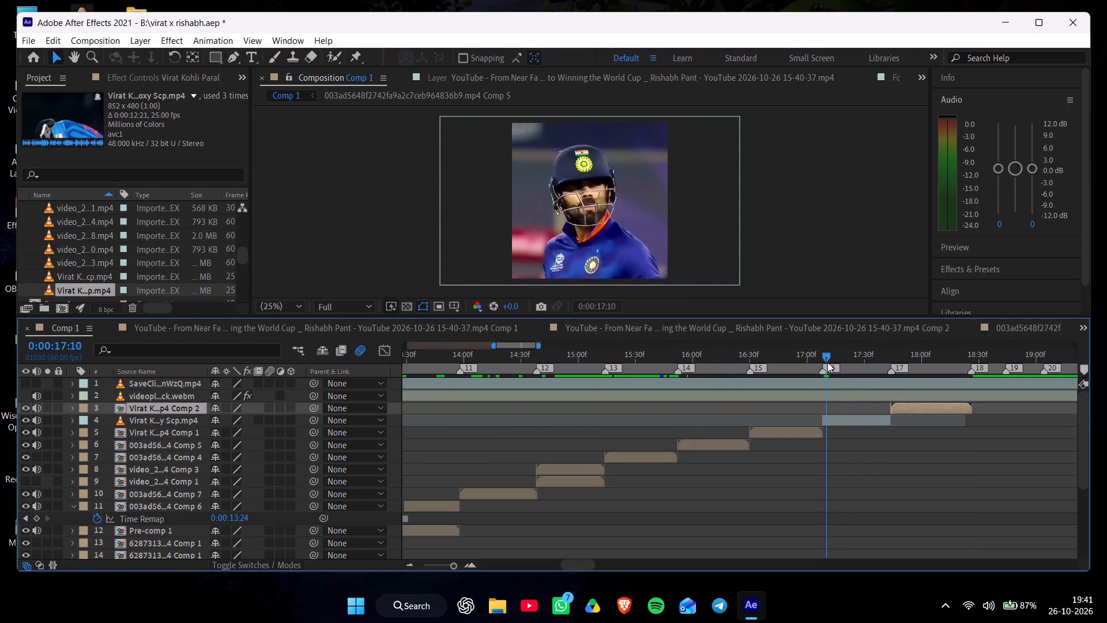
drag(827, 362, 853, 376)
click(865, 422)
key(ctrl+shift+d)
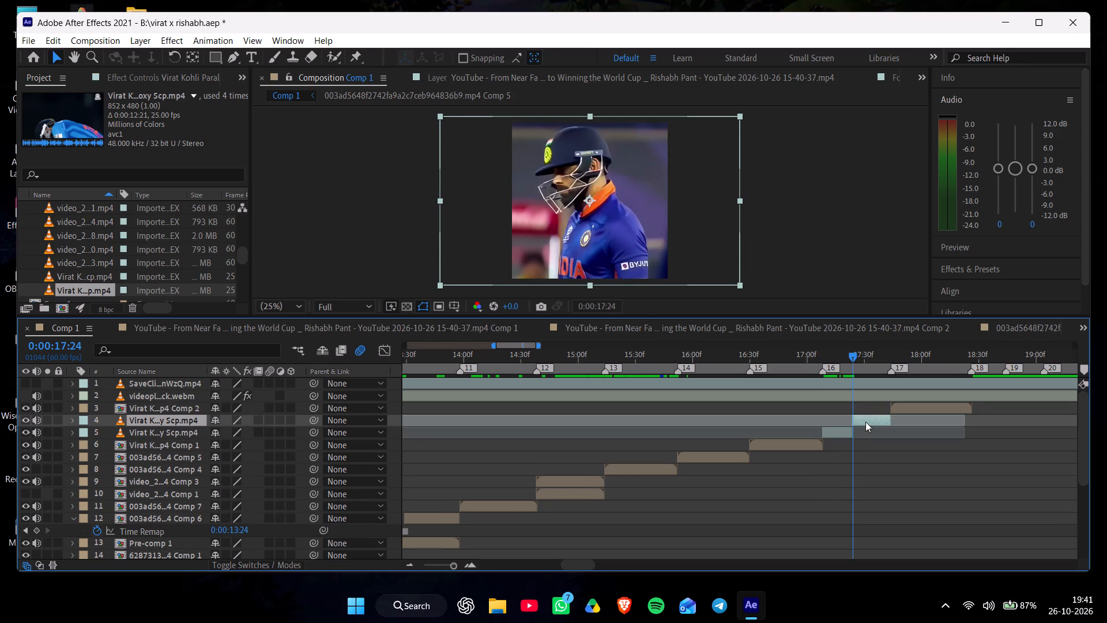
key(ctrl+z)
Split the Virat Kohli clip after marker 16 at 0:00:17:31 and delete the remaining piece before marker 17.
click(852, 356)
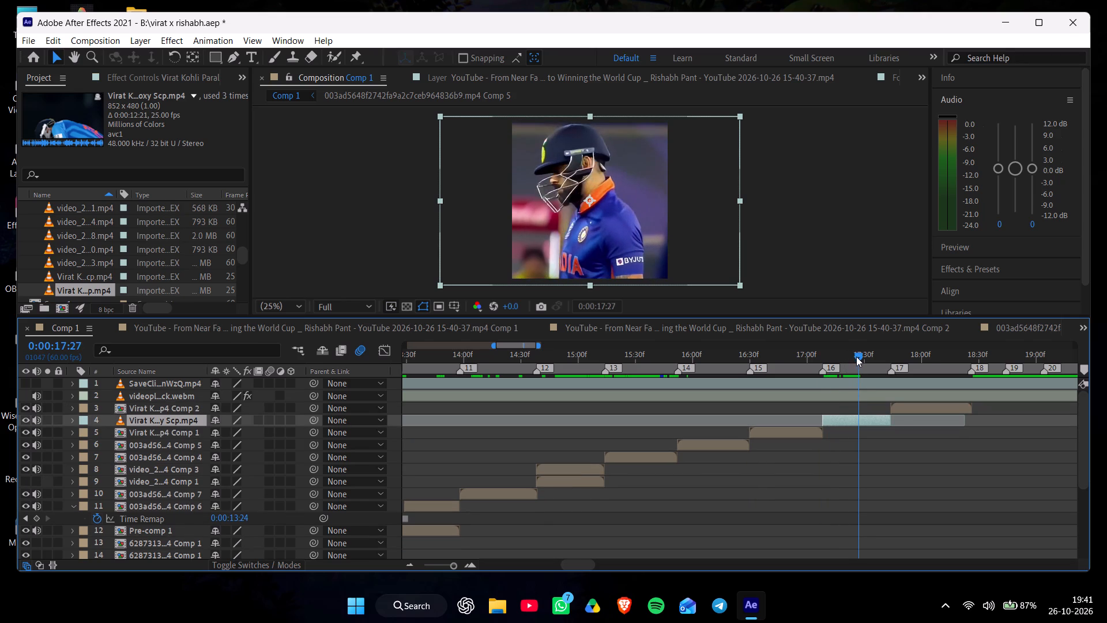
drag(889, 360, 893, 362)
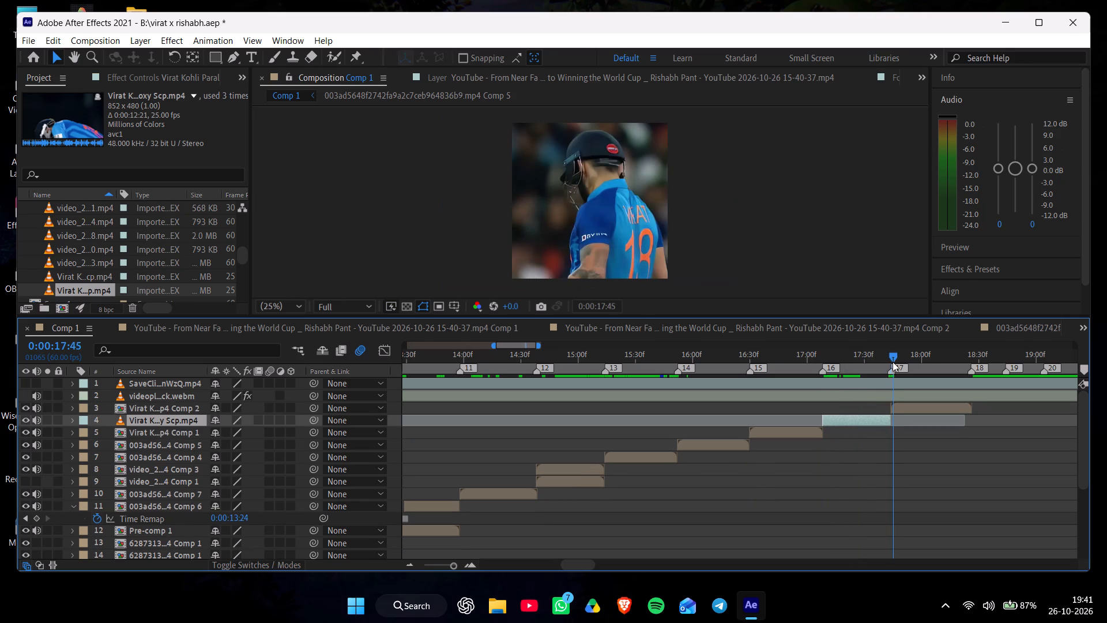
drag(893, 362, 866, 368)
key(ctrl+shift+d)
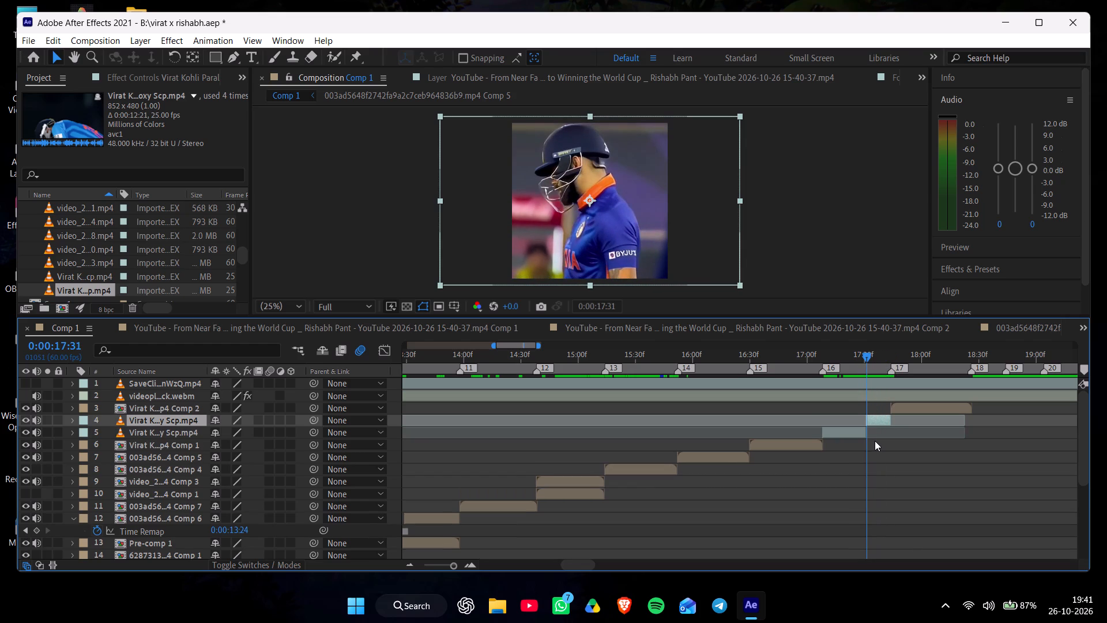
key(Delete)
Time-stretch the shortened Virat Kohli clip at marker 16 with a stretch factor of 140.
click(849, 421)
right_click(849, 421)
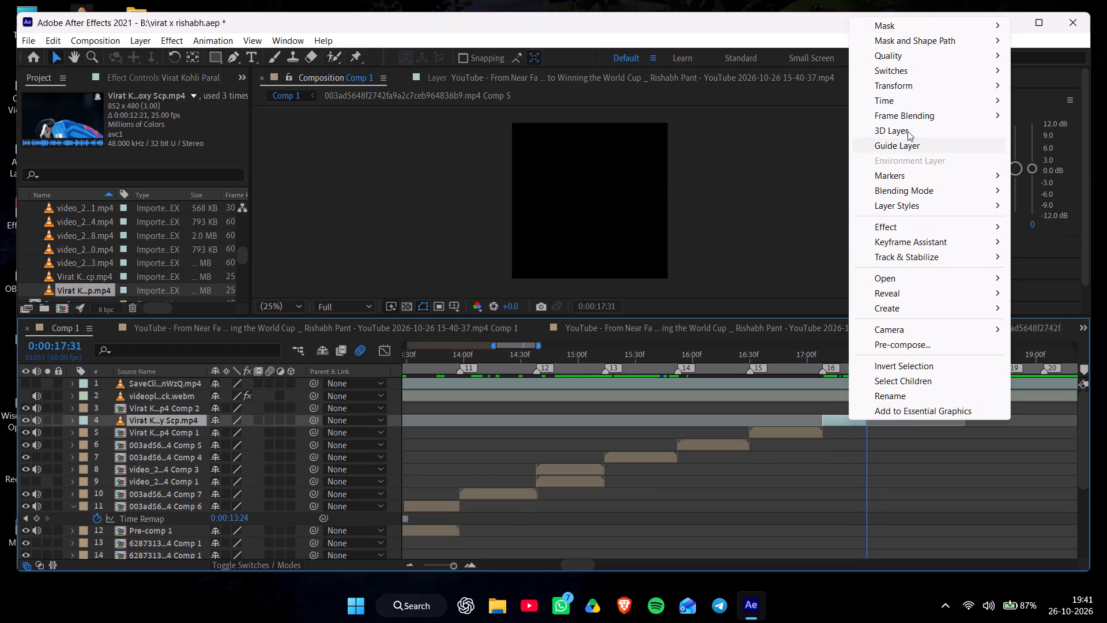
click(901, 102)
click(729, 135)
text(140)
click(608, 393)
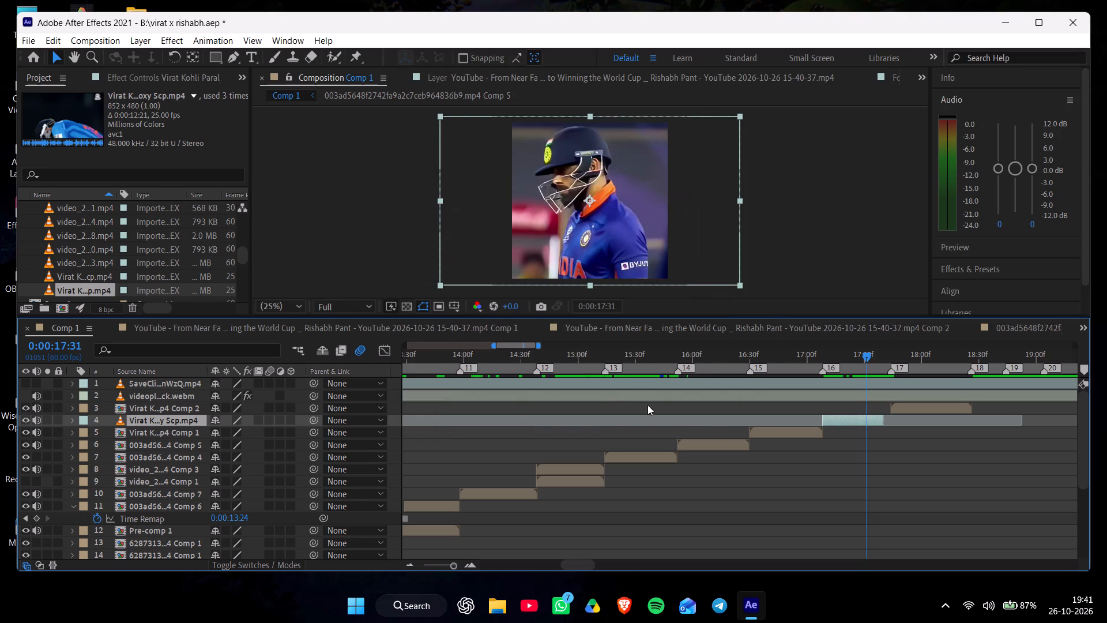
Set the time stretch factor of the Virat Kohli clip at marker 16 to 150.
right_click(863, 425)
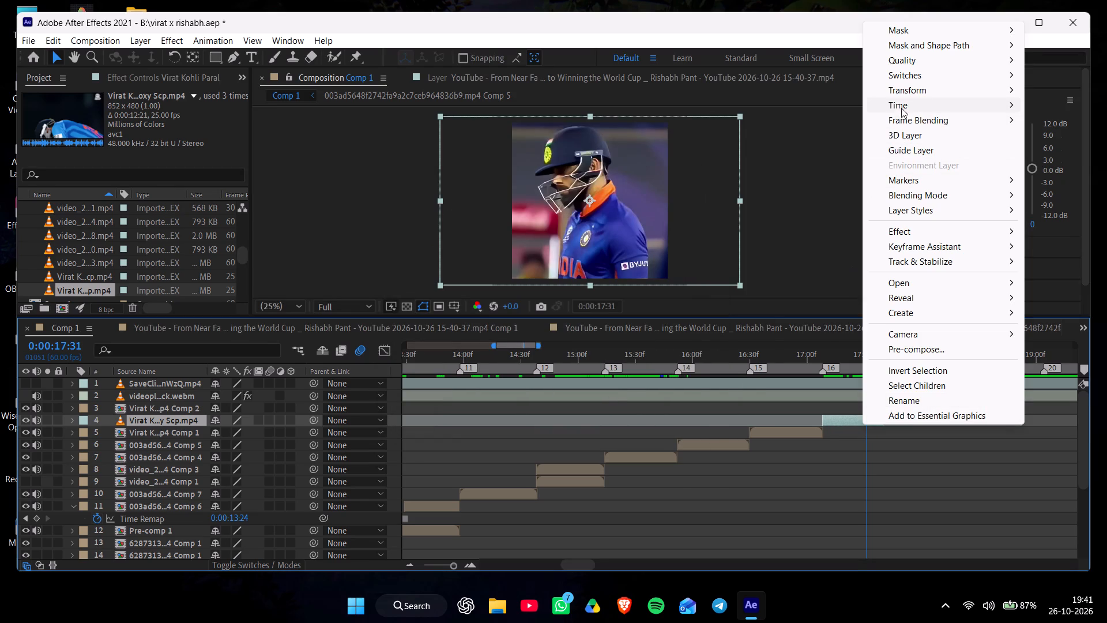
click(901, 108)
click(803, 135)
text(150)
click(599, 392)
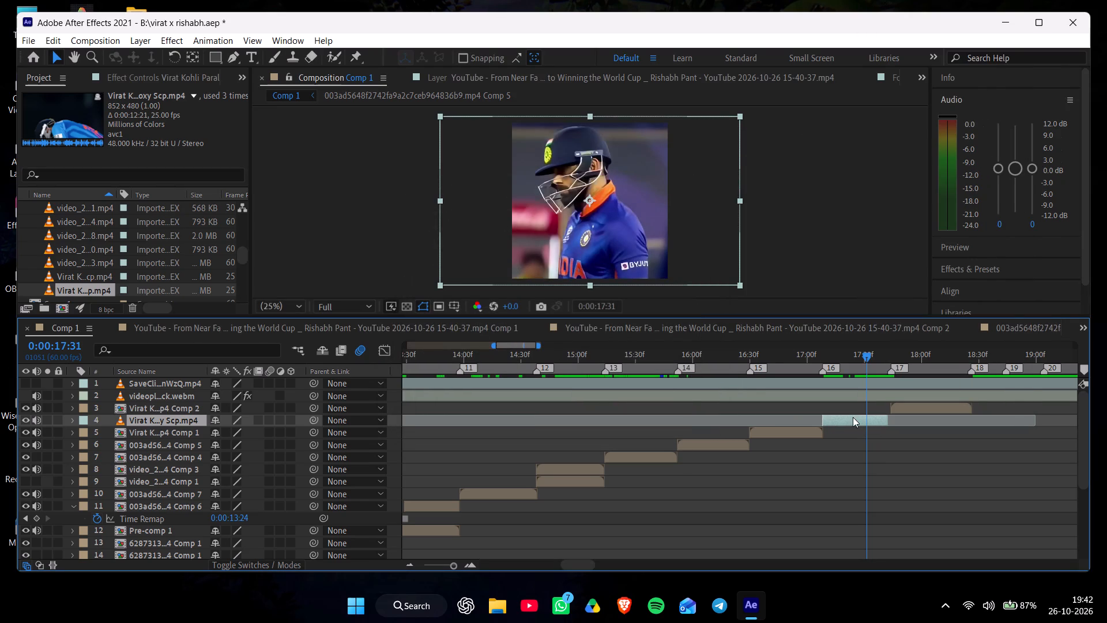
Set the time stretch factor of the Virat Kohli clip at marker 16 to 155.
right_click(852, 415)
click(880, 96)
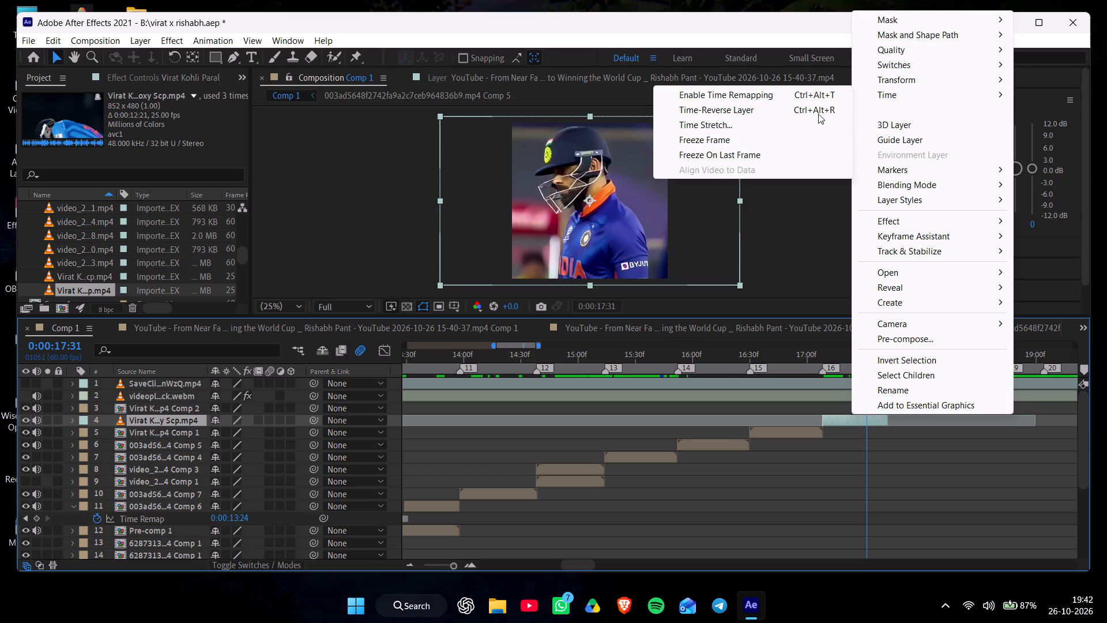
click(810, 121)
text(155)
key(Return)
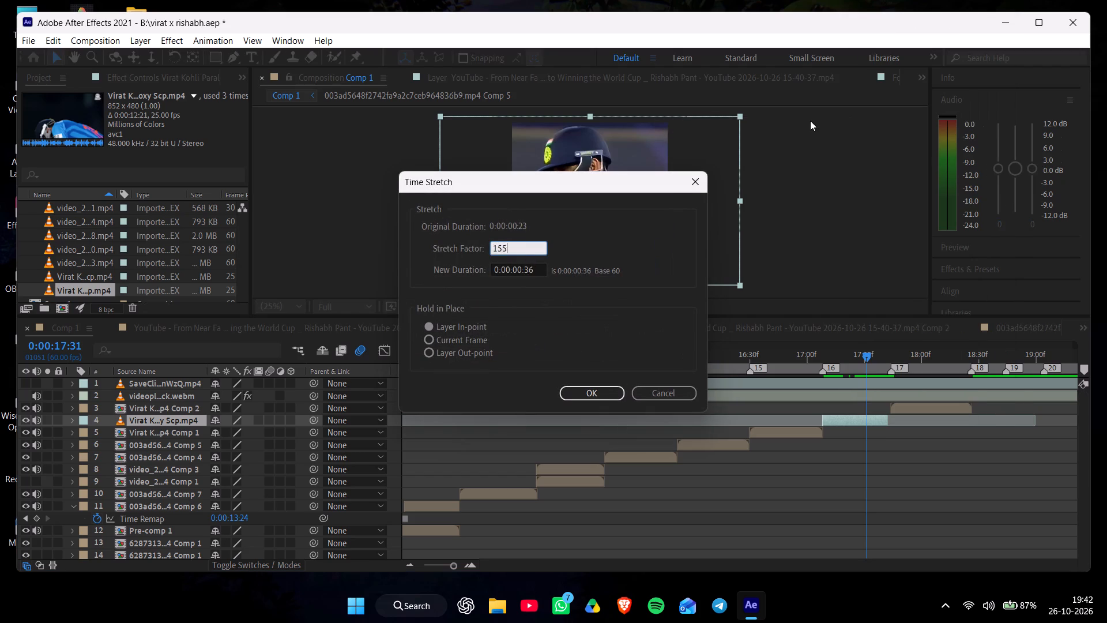
Set the marker 16 clip's time stretch factor to 160 so it fills the span up to marker 17.
right_click(880, 421)
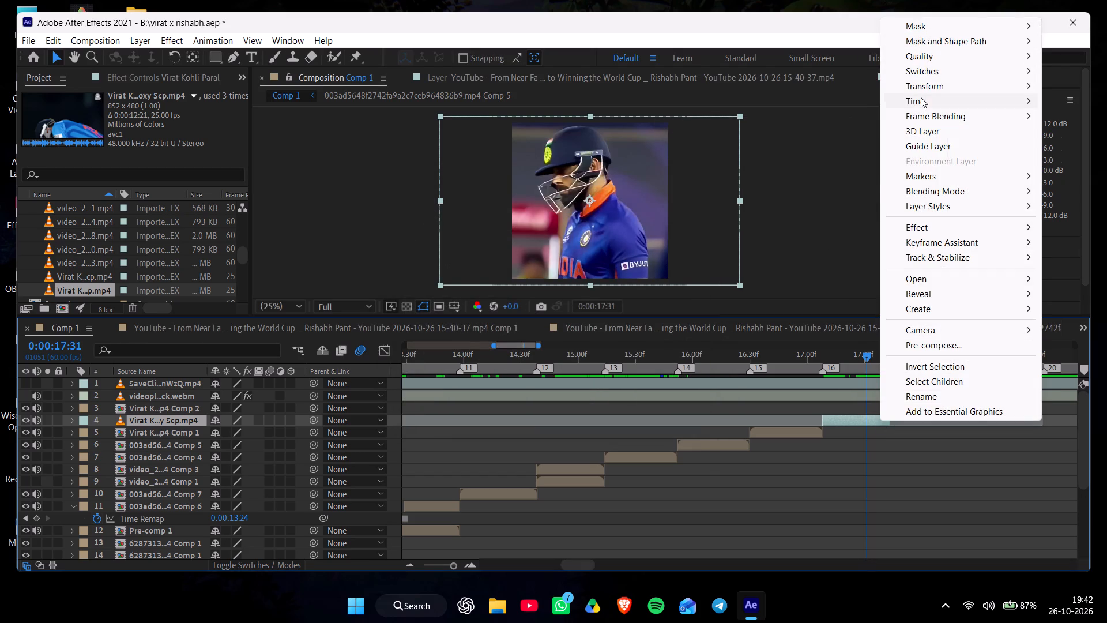
click(921, 97)
click(783, 136)
text(16)
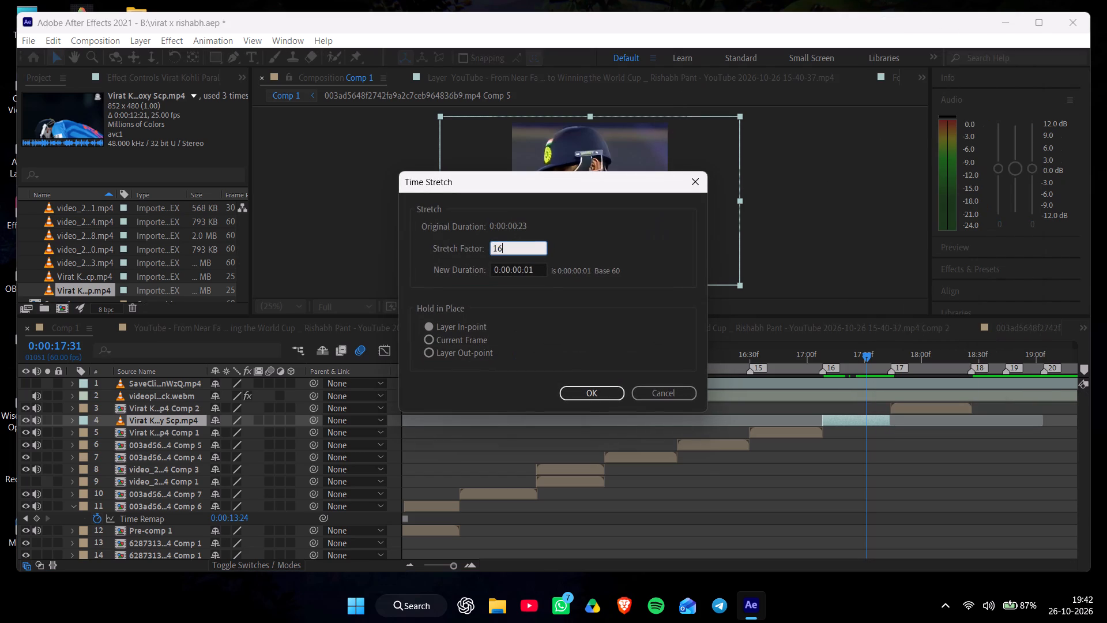
key(0)
click(610, 395)
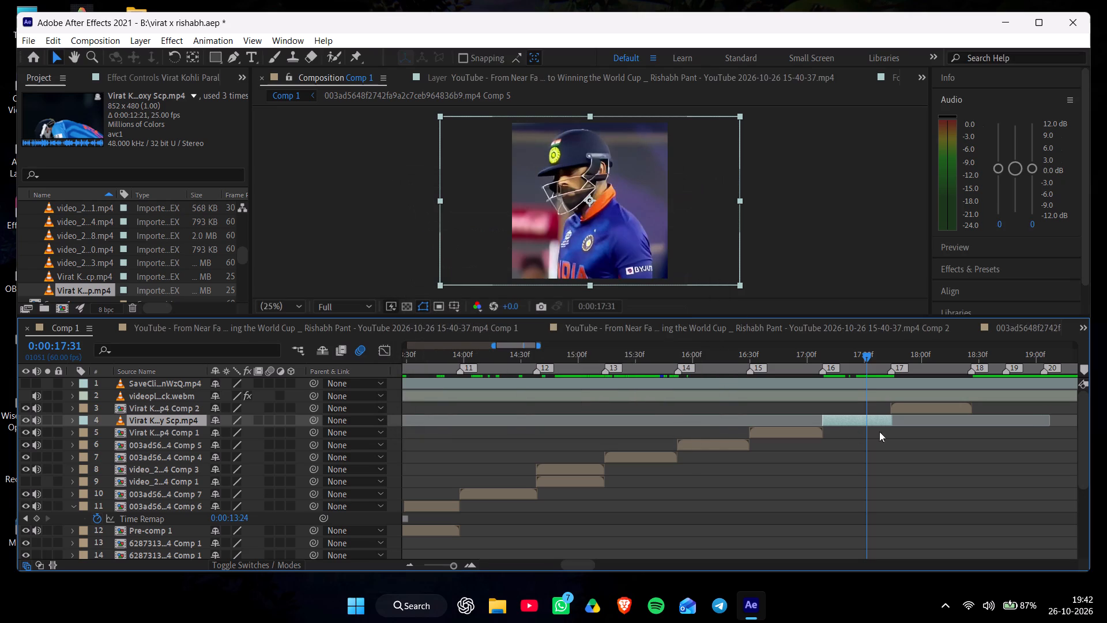
Pre-compose the stretched Virat Kohli clip between markers 16 and 17.
key(ctrl+shift+c)
click(608, 394)
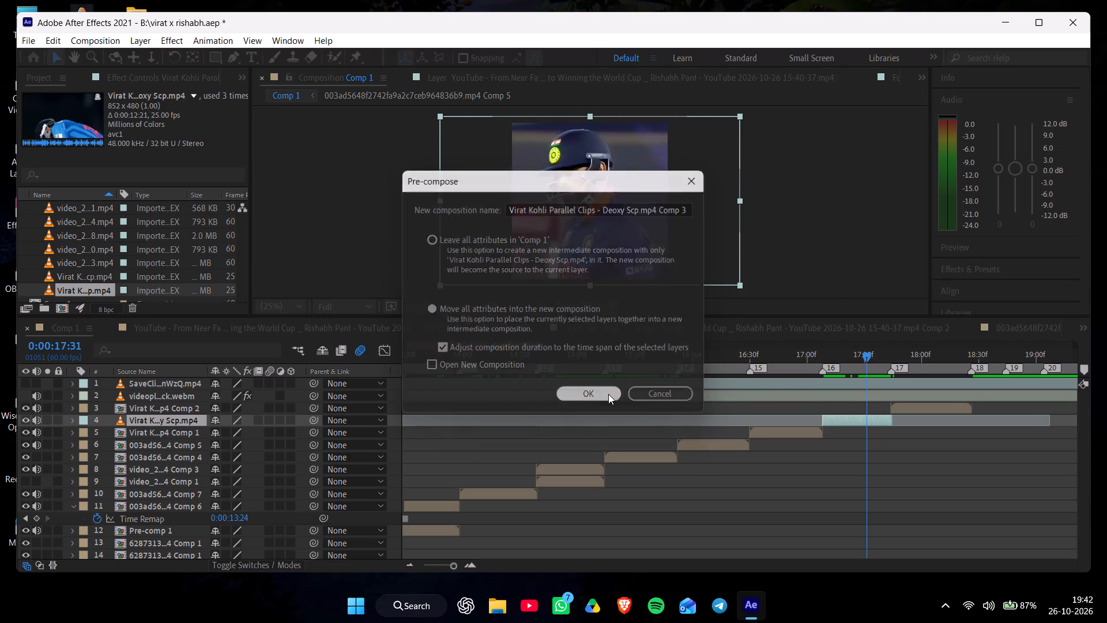
Check the new pre-composition at marker 16 against the preceding shot and undo its pre-compose.
drag(792, 359, 796, 411)
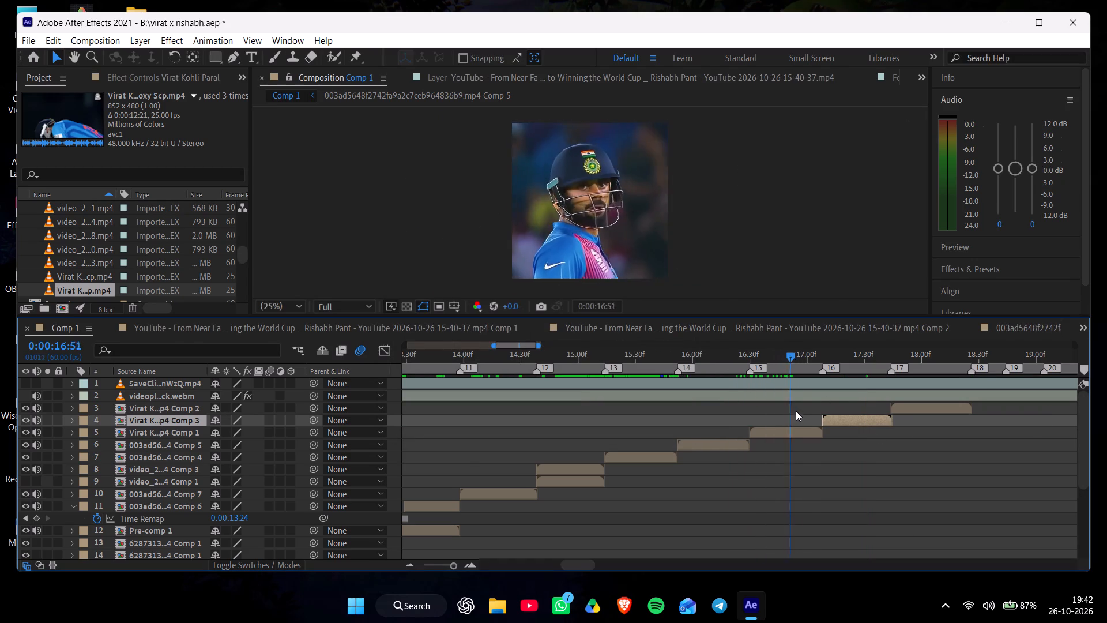
drag(796, 411, 824, 426)
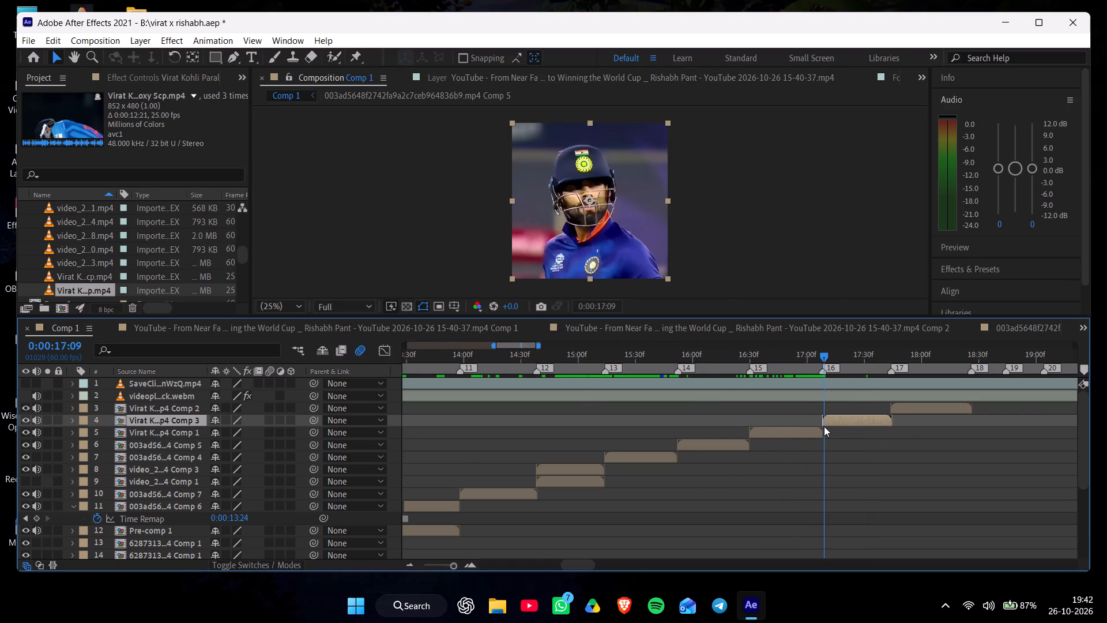
drag(824, 426, 837, 431)
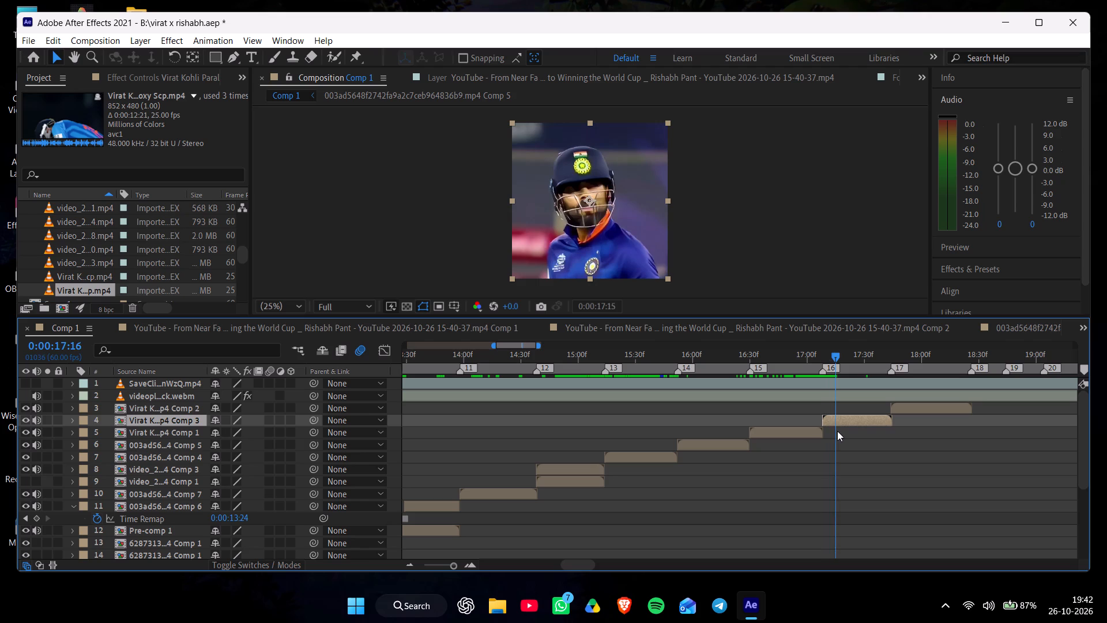
drag(837, 431, 839, 432)
key(ctrl+z)
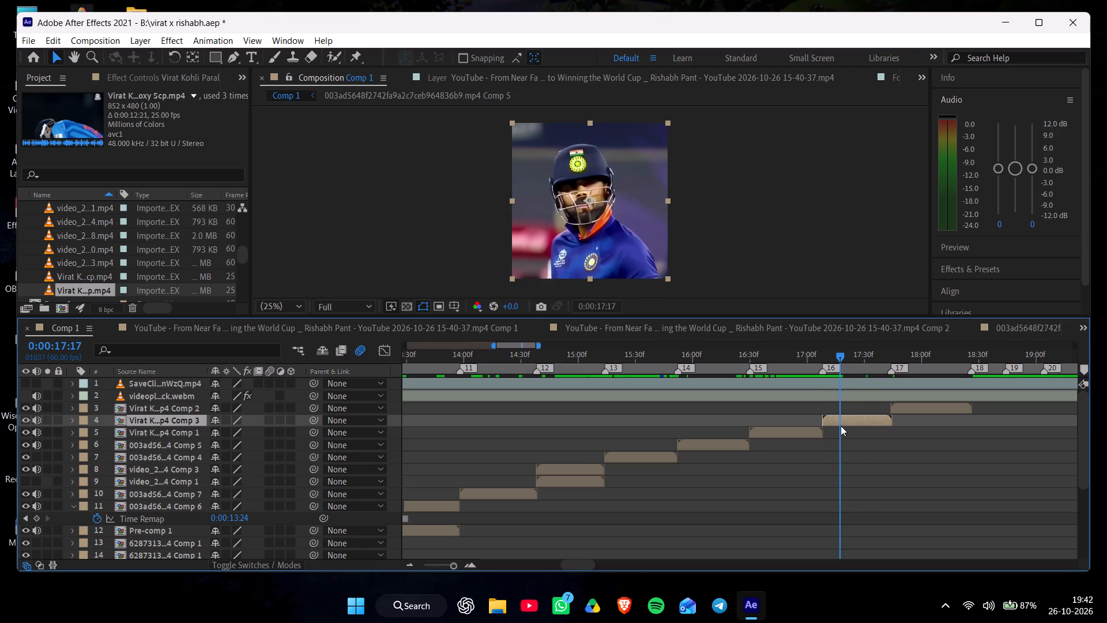
Split the marker 16 Virat Kohli clip at 0:00:17:18, delete the earlier part and move the remainder back to marker 16.
drag(826, 356, 831, 357)
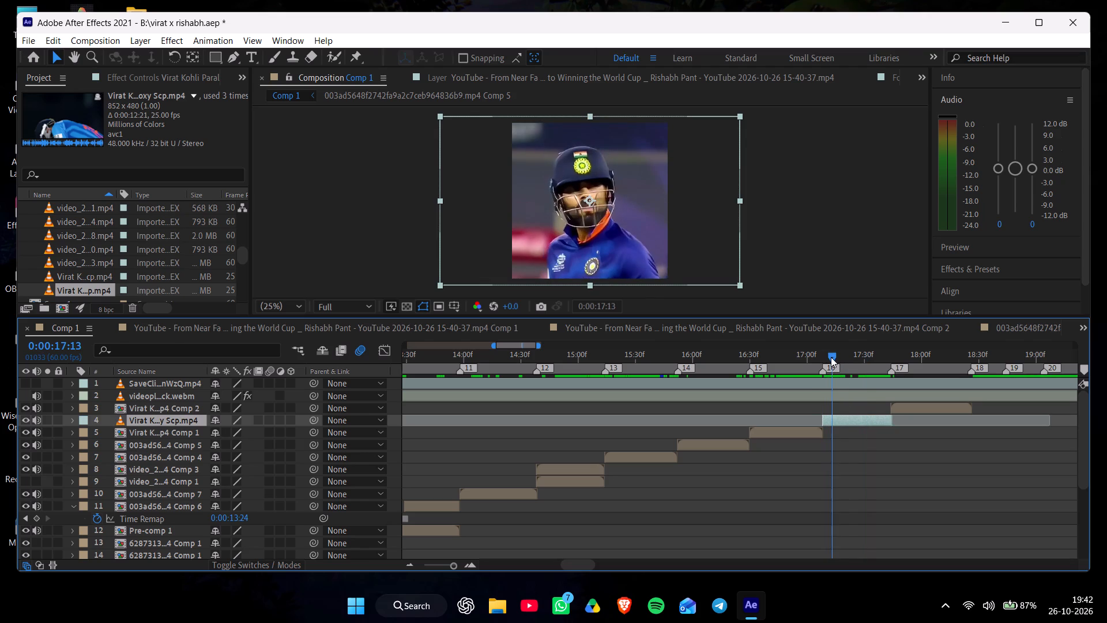
drag(831, 357, 814, 369)
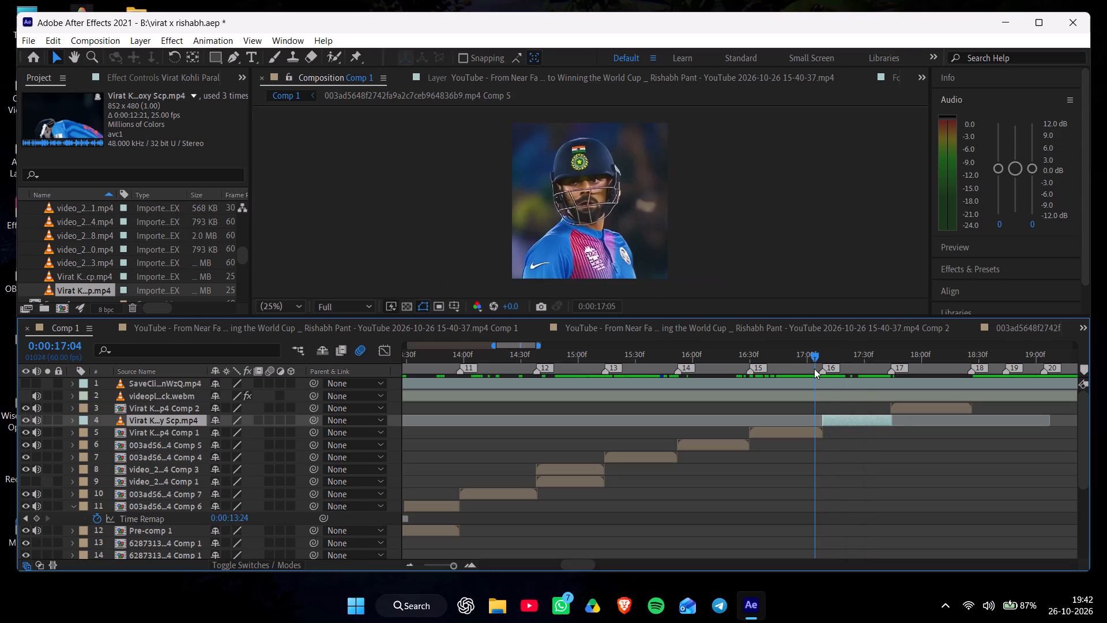
drag(814, 369, 836, 374)
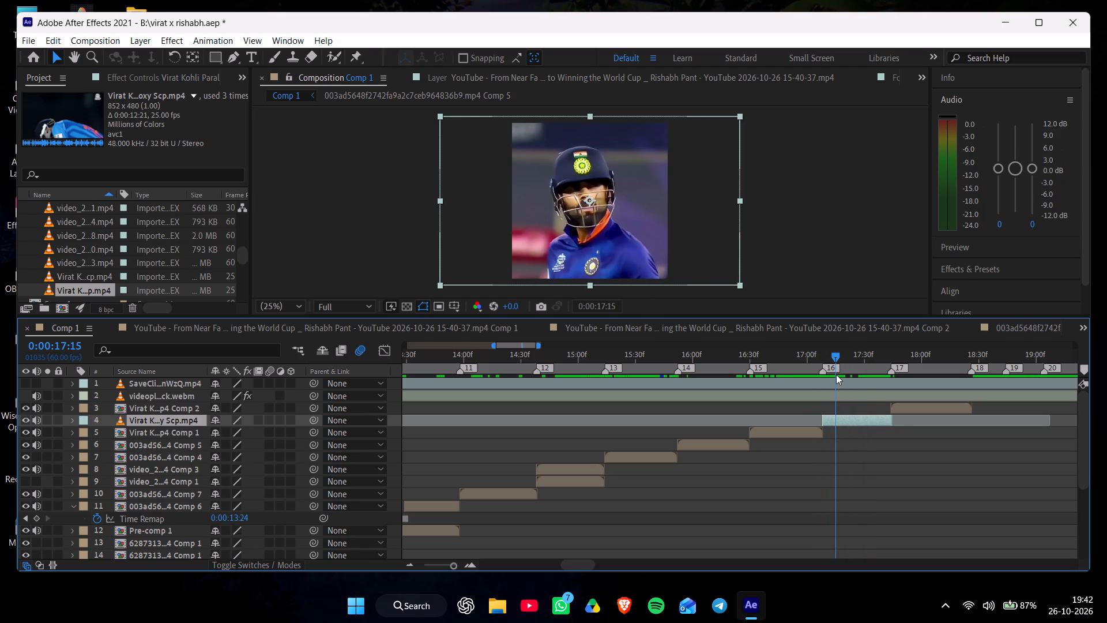
drag(836, 374, 843, 377)
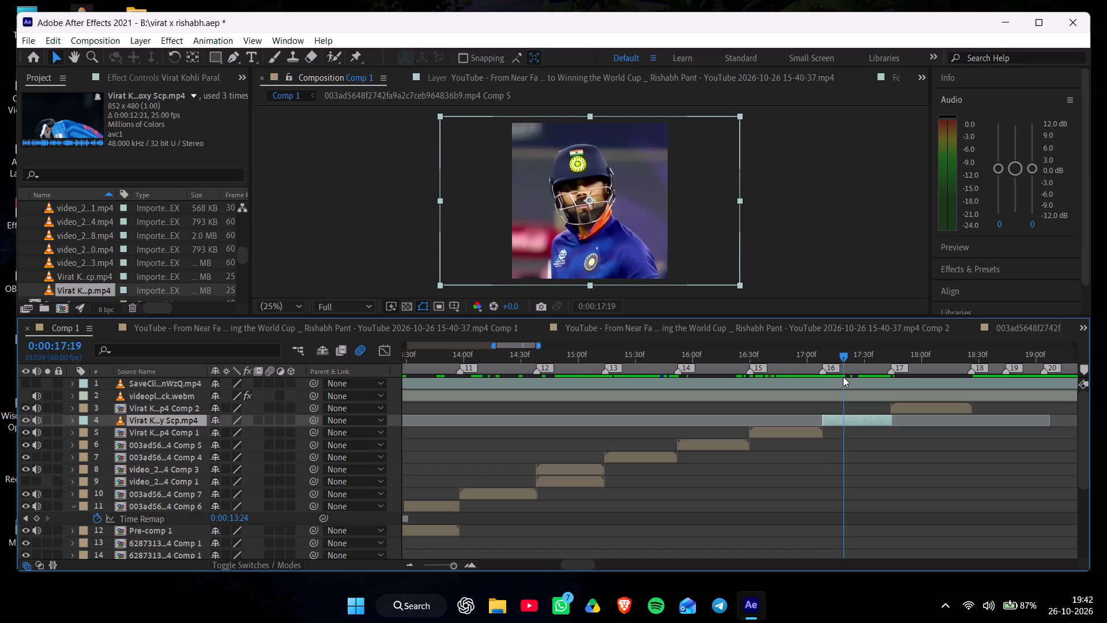
drag(843, 377, 841, 378)
key(ctrl+shift+d)
click(834, 434)
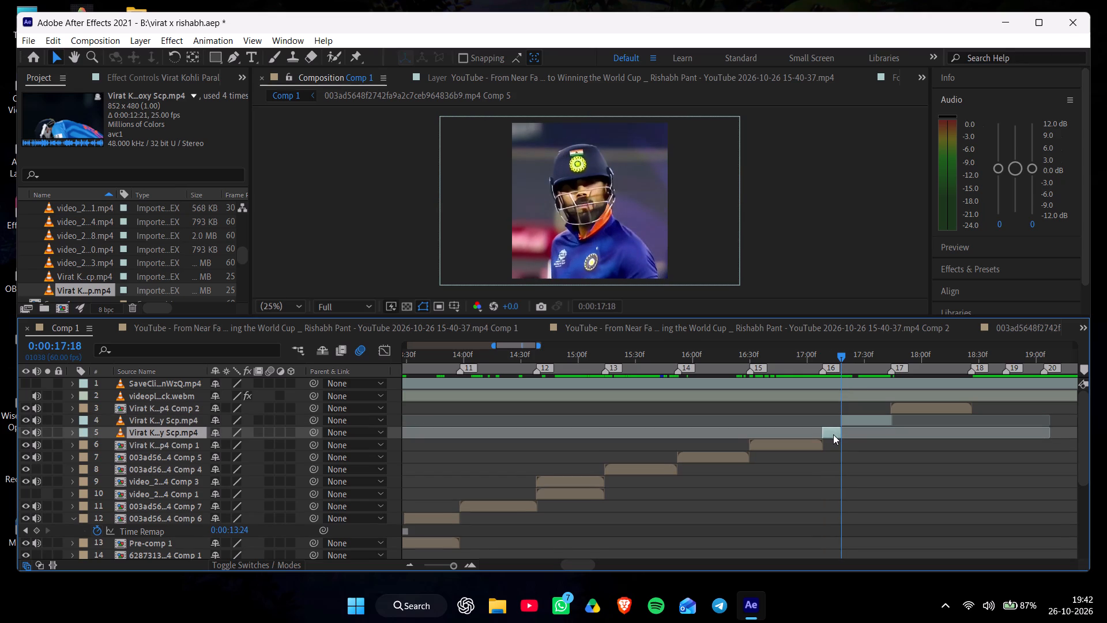
key(Delete)
drag(854, 422, 838, 429)
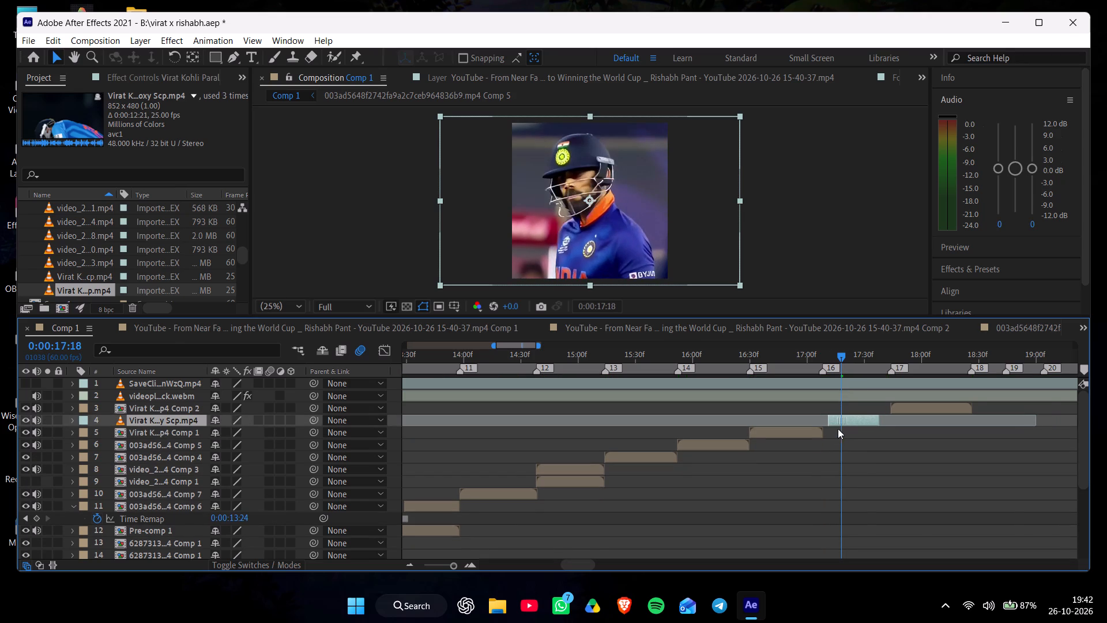
drag(838, 429, 835, 433)
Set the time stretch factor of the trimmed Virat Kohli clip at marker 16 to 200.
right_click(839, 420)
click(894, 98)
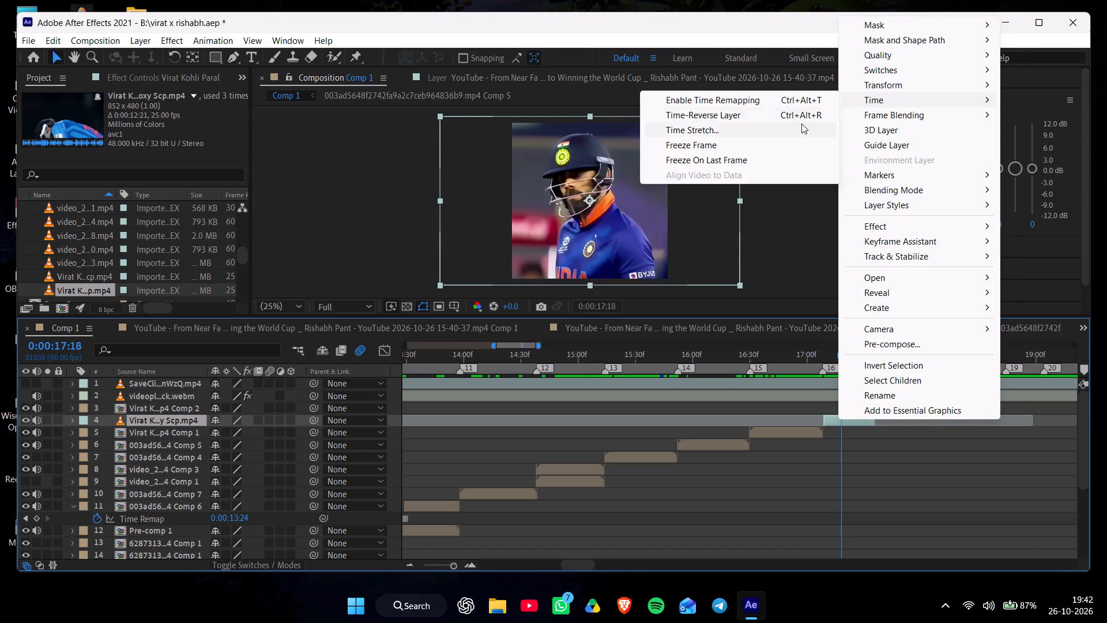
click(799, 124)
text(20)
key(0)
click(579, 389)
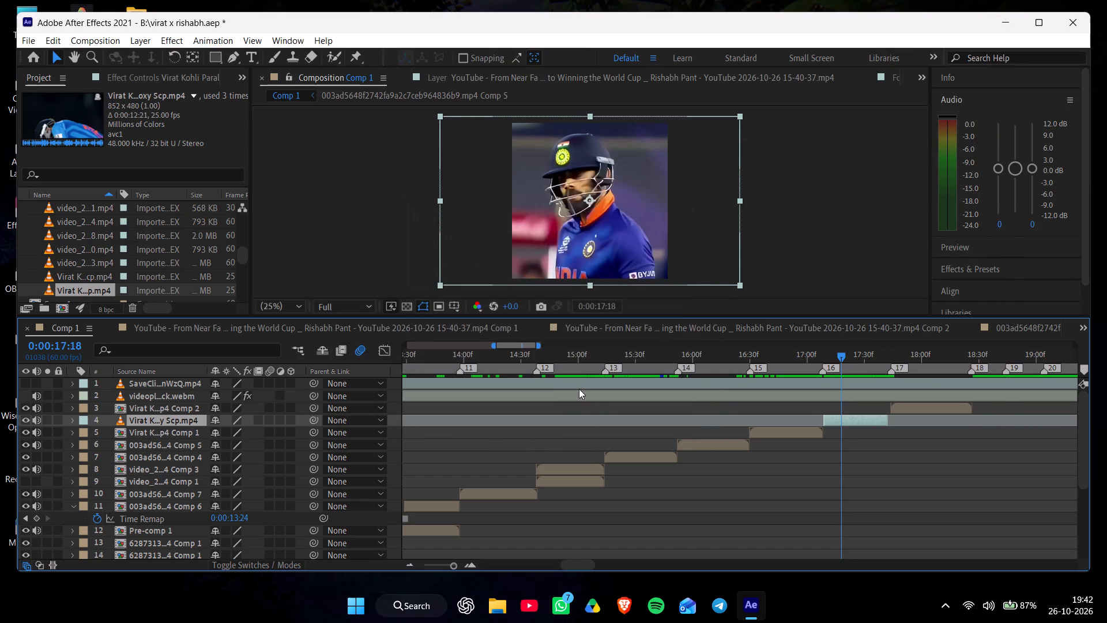
Set the marker 16 clip's time stretch factor to 210 so it reaches marker 17.
right_click(865, 419)
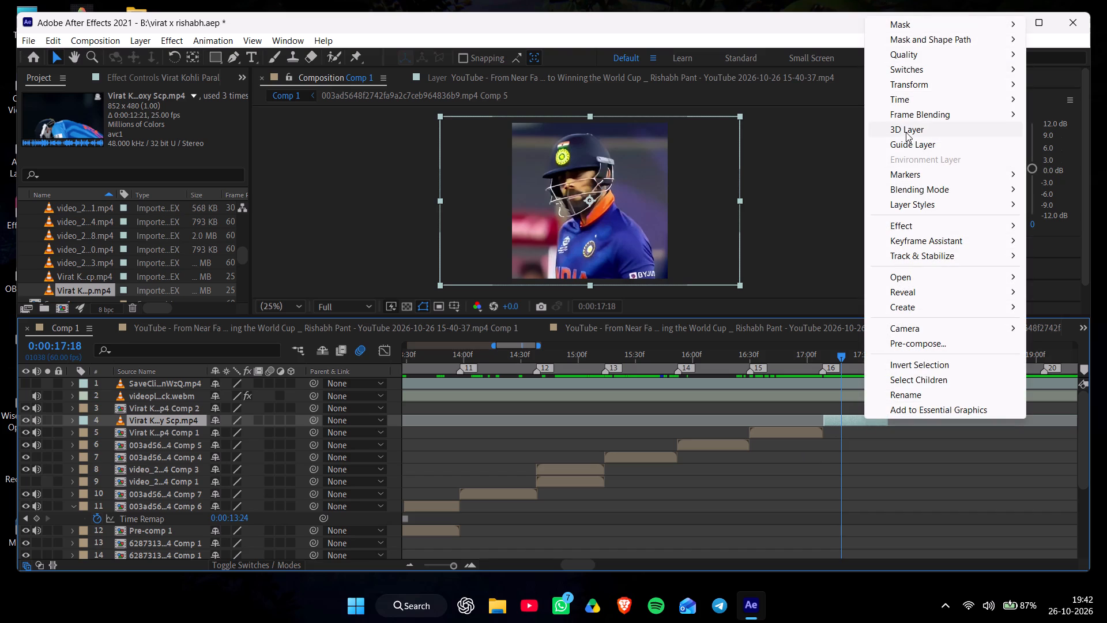
click(902, 103)
click(790, 134)
text(210)
click(600, 392)
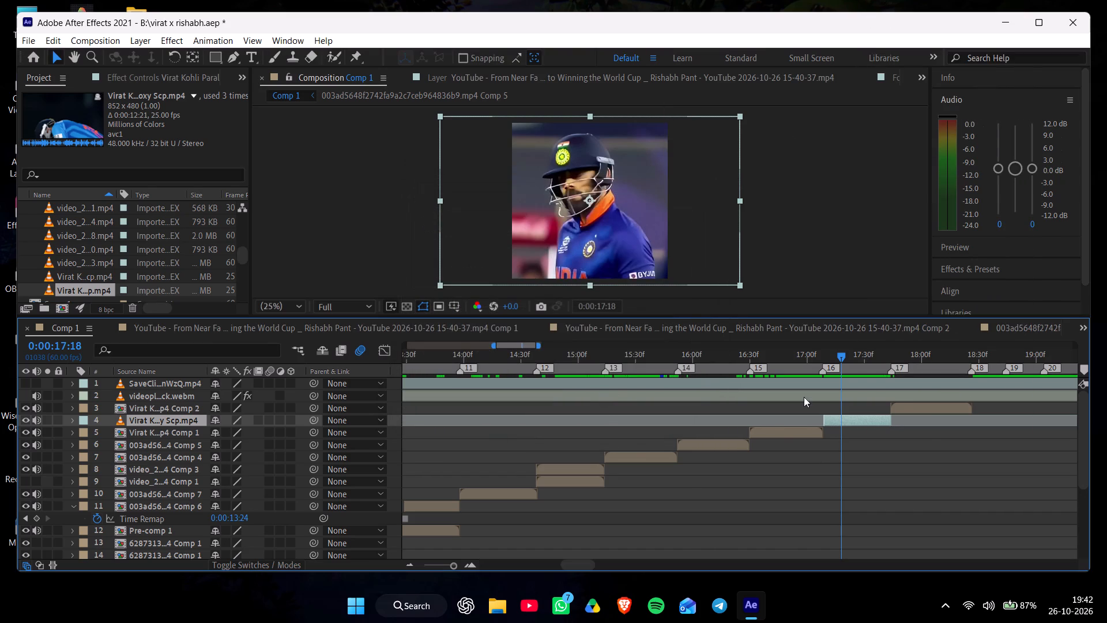
Pre-compose the stretched clip between markers 16 and 17 and play back the transition into it.
key(ctrl+shift+c)
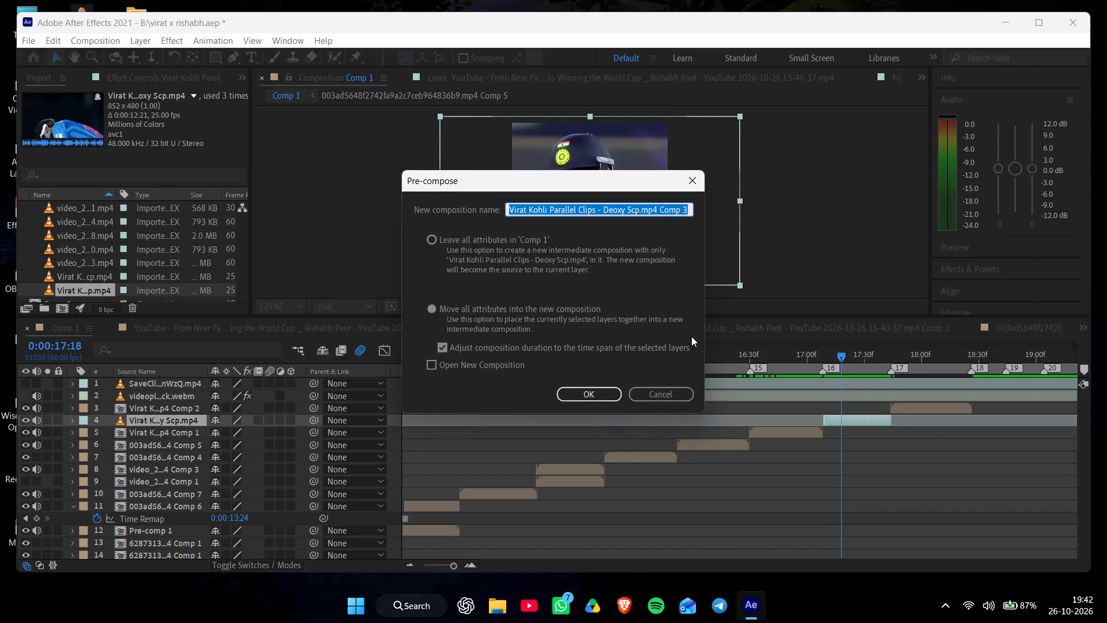
click(602, 393)
drag(763, 358, 726, 365)
key(space)
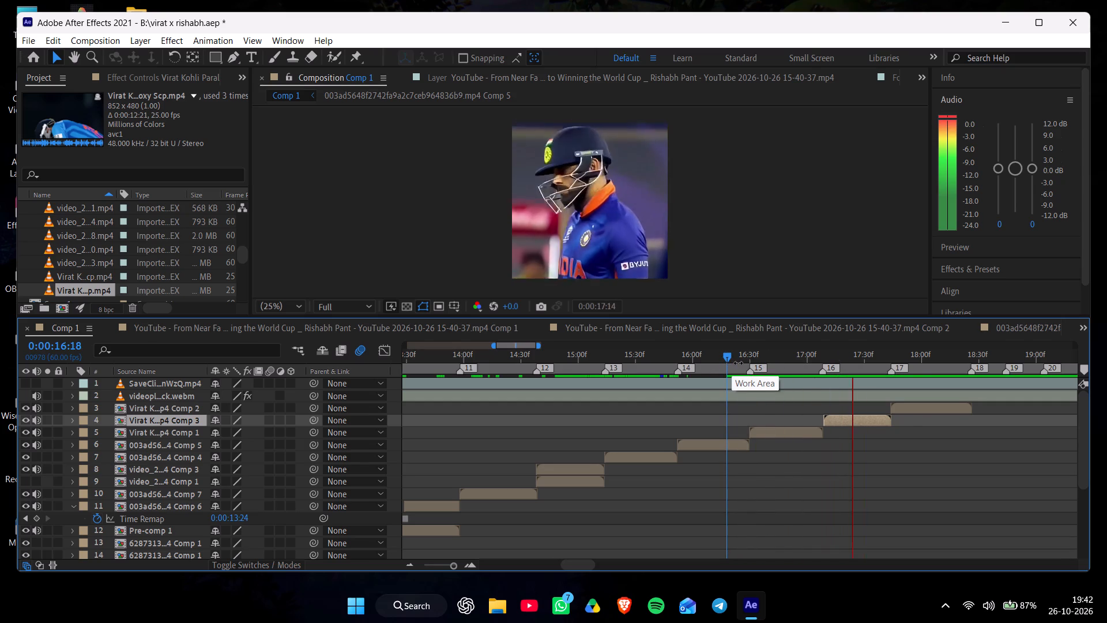
Cut the Virat Kohli clip out of the marker 15 pre-composition and put it back into Comp 1 in its place.
drag(751, 354, 765, 362)
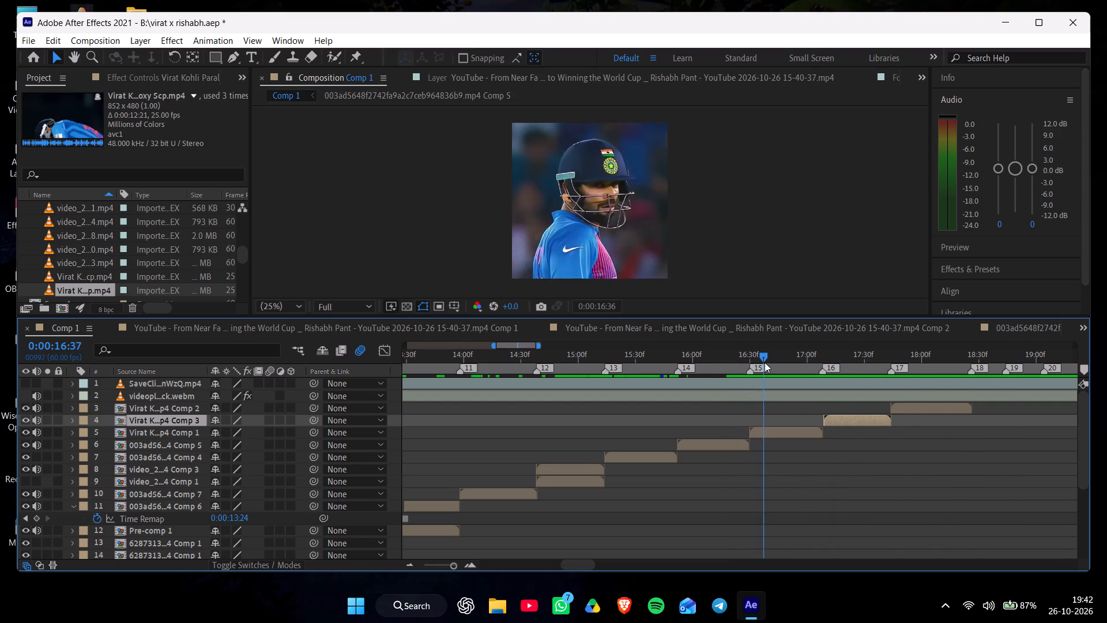
drag(765, 362, 777, 381)
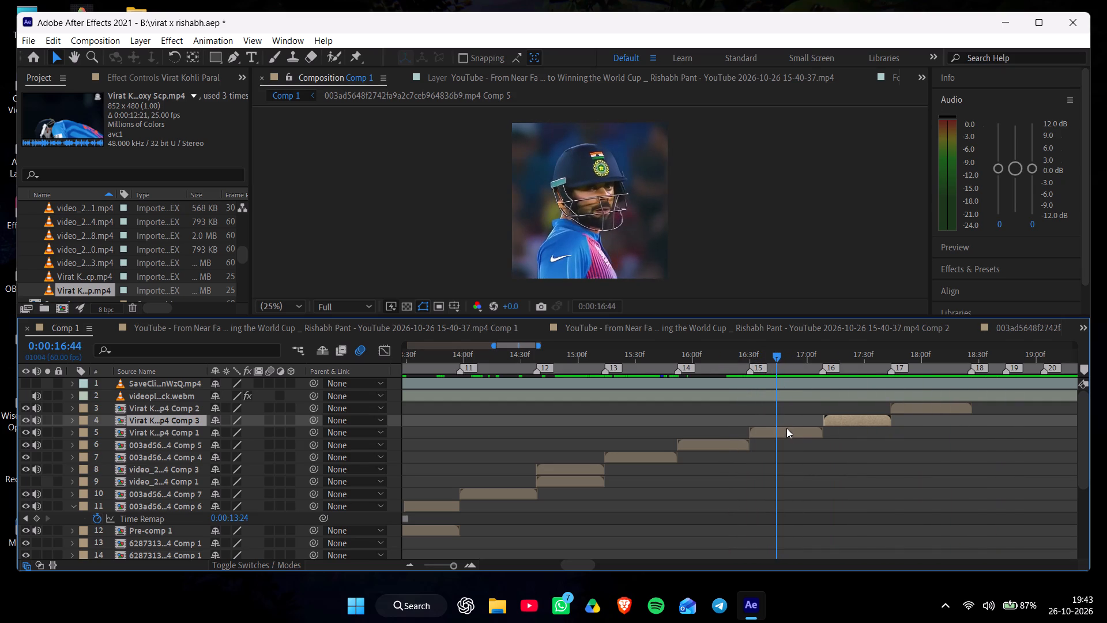
click(786, 434)
double_click(785, 434)
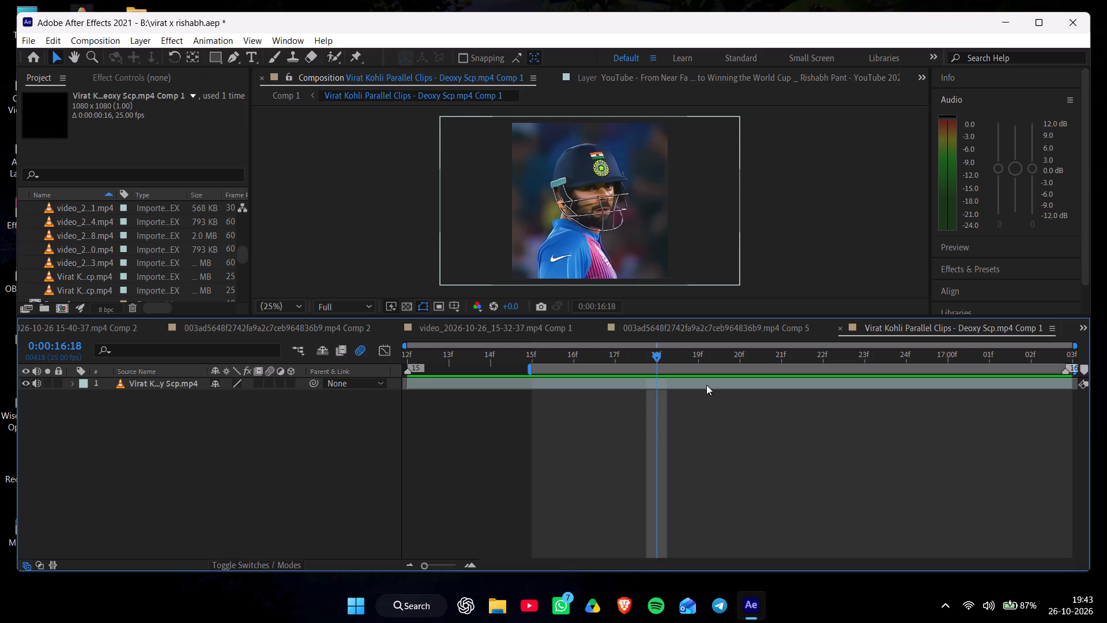
click(706, 385)
key(ctrl+x)
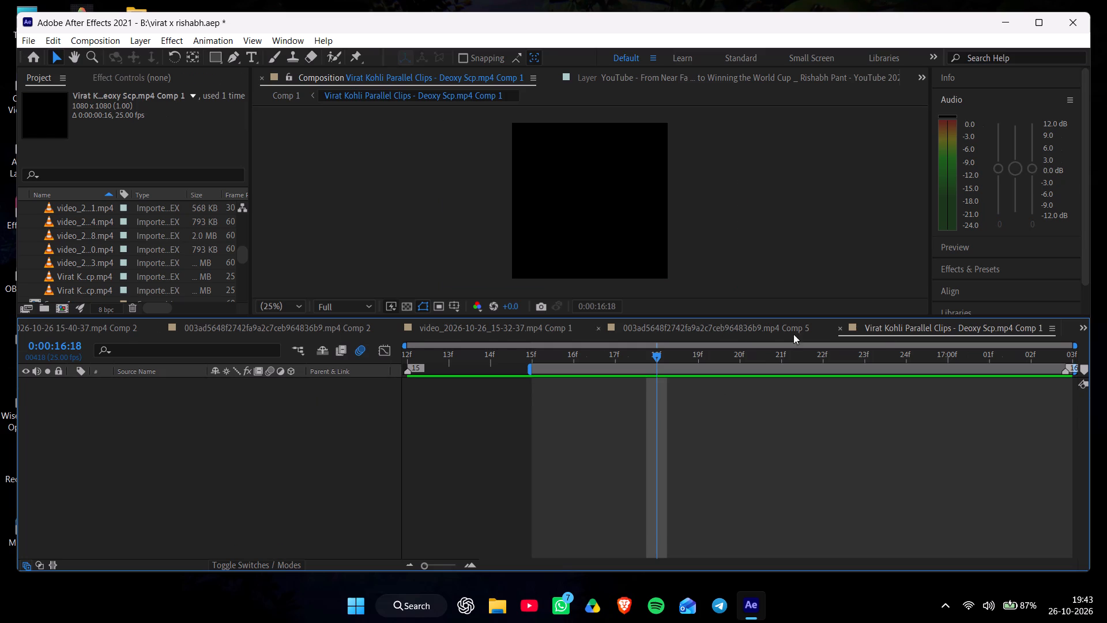
click(1082, 331)
click(1000, 340)
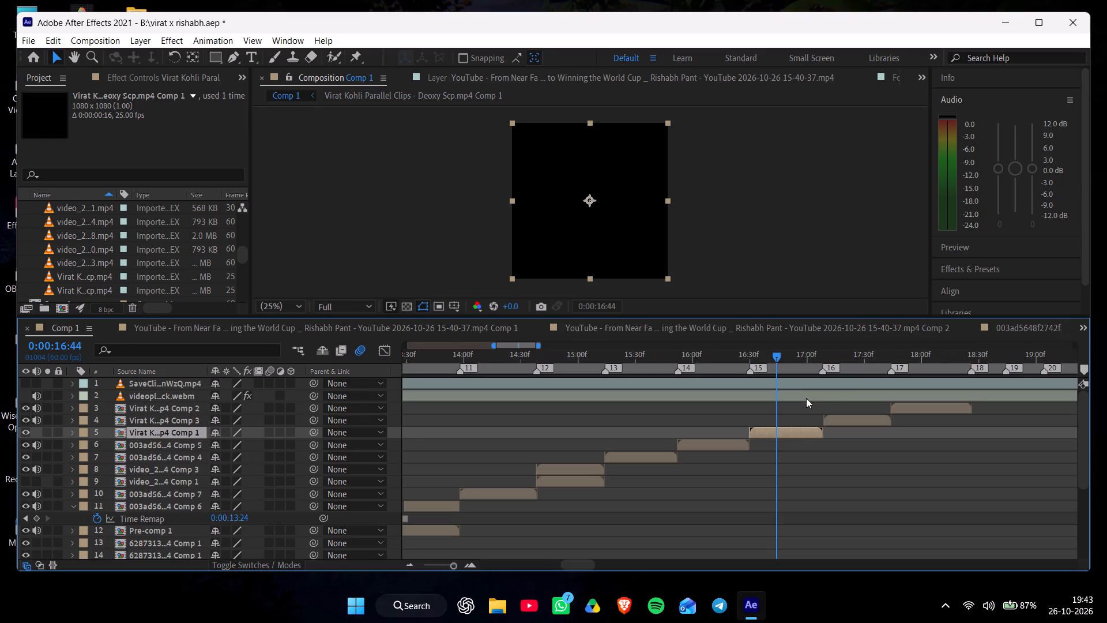
Paste the Virat Kohli clip into Comp 1 and move it so its visible part runs from marker 15 to marker 16.
key(ctrl+v)
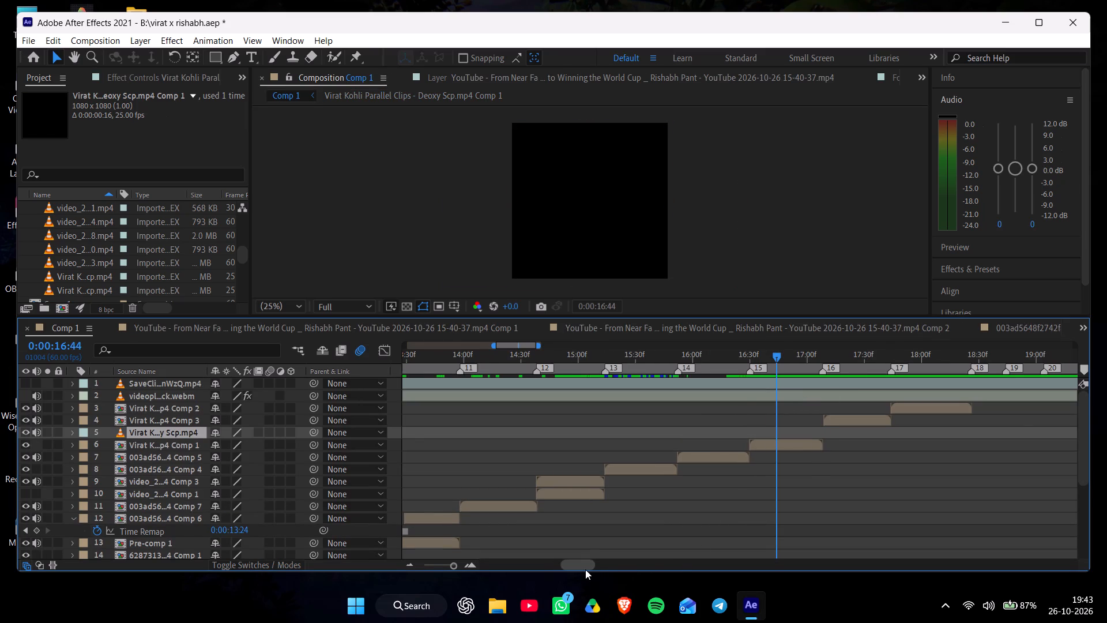
drag(584, 569, 446, 581)
drag(429, 437, 952, 447)
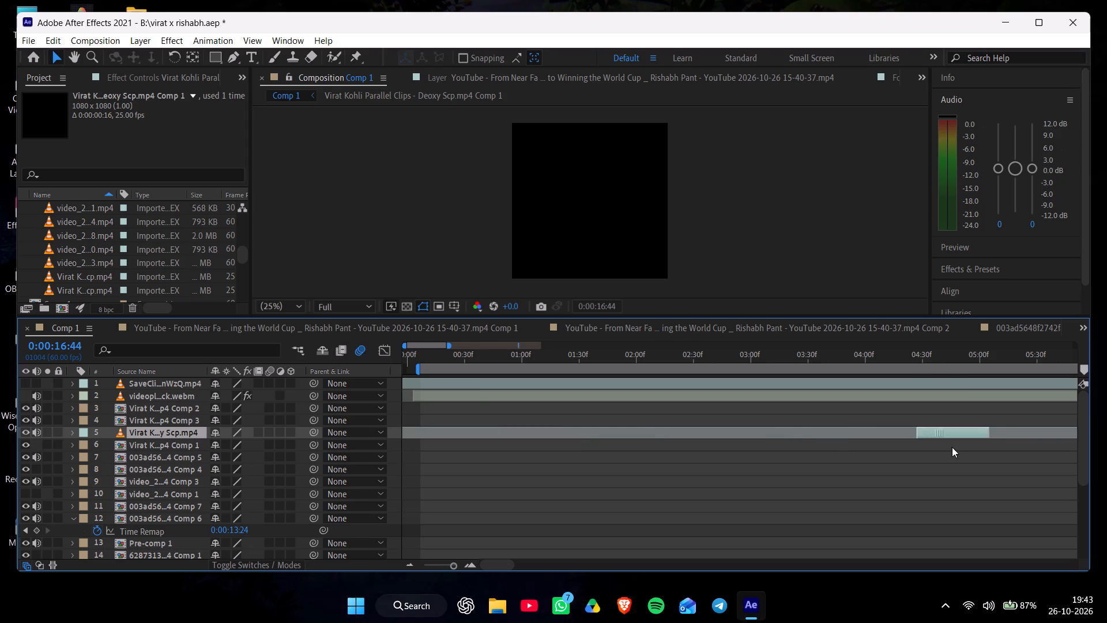
drag(952, 447, 1072, 480)
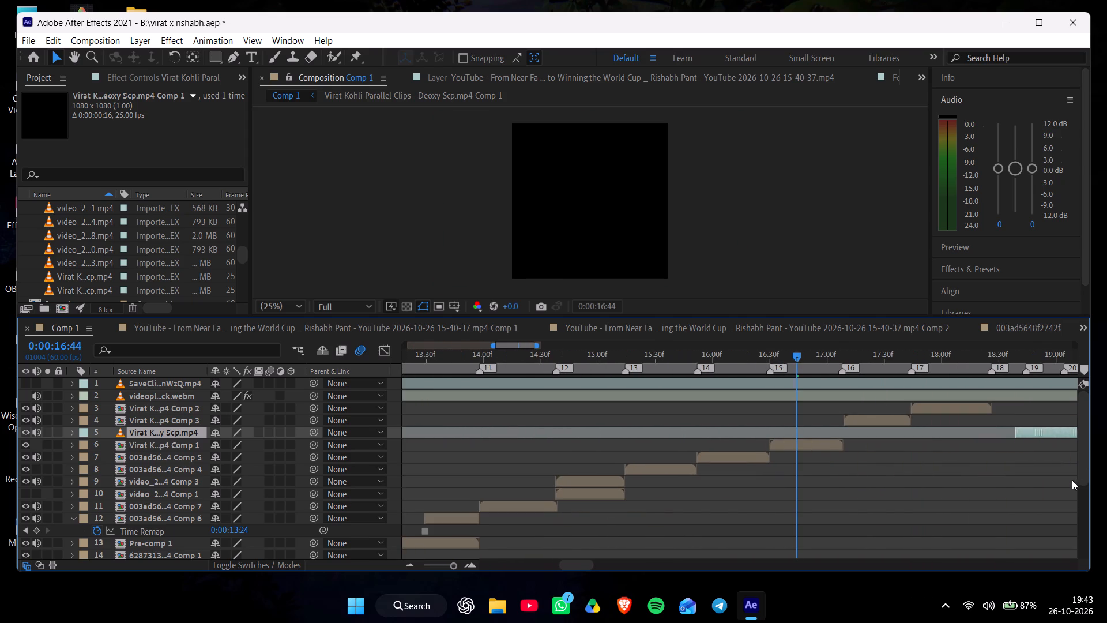
drag(1072, 480, 791, 482)
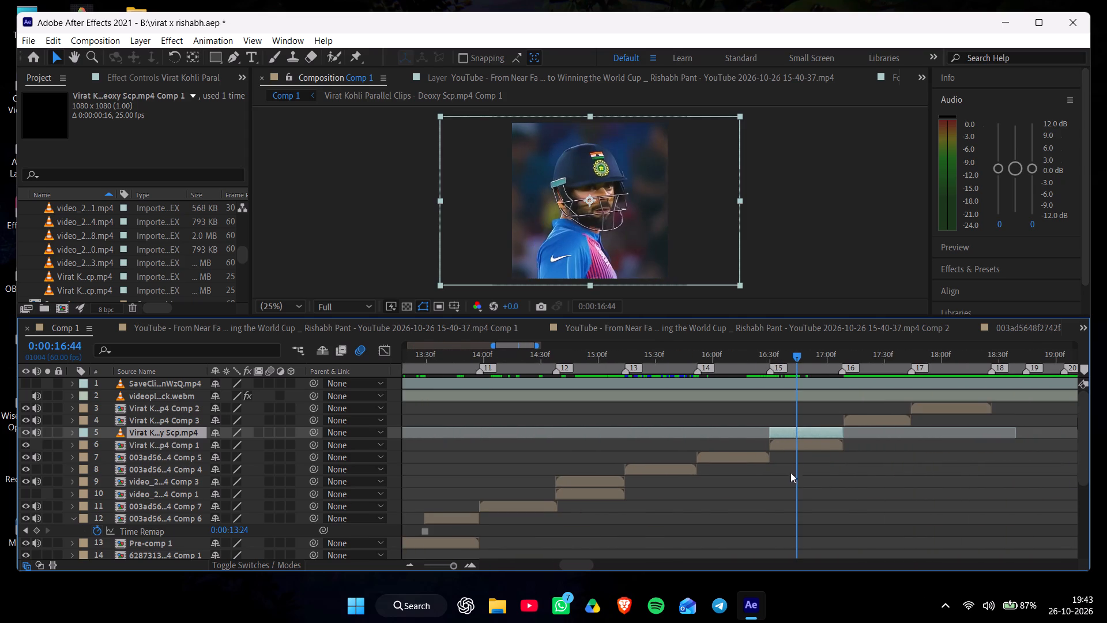
Delete the emptied Virat Kohli pre-composition layer between markers 15 and 16.
click(793, 447)
key(Delete)
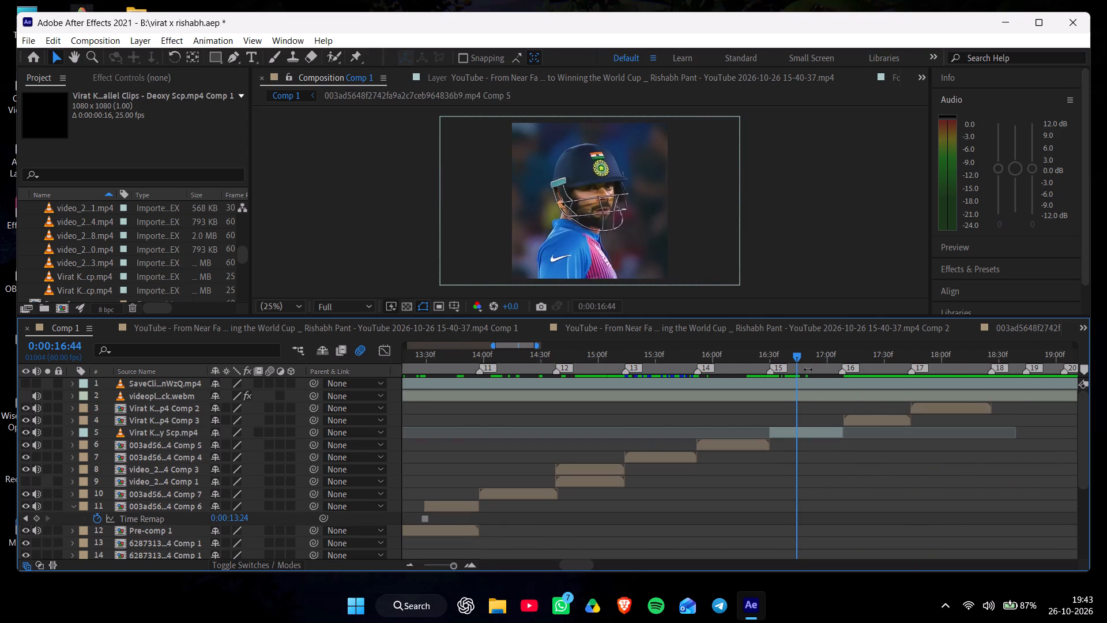
Trim away the marker 15 clip's part before 0:00:16:46 and move the remainder to start at marker 15.
click(789, 358)
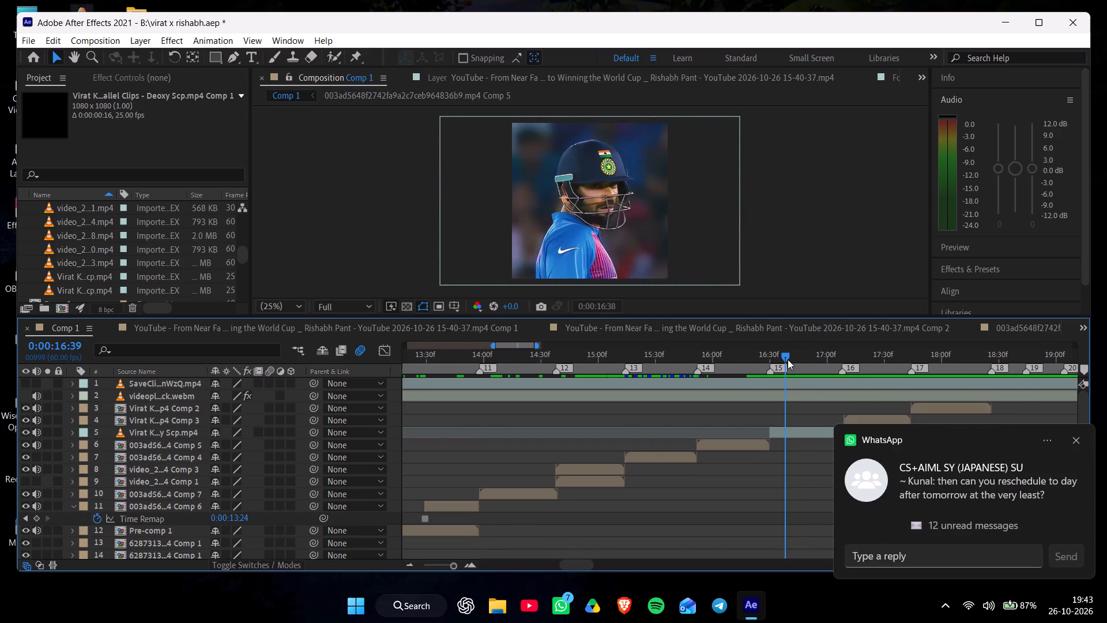
drag(788, 359, 801, 365)
click(799, 435)
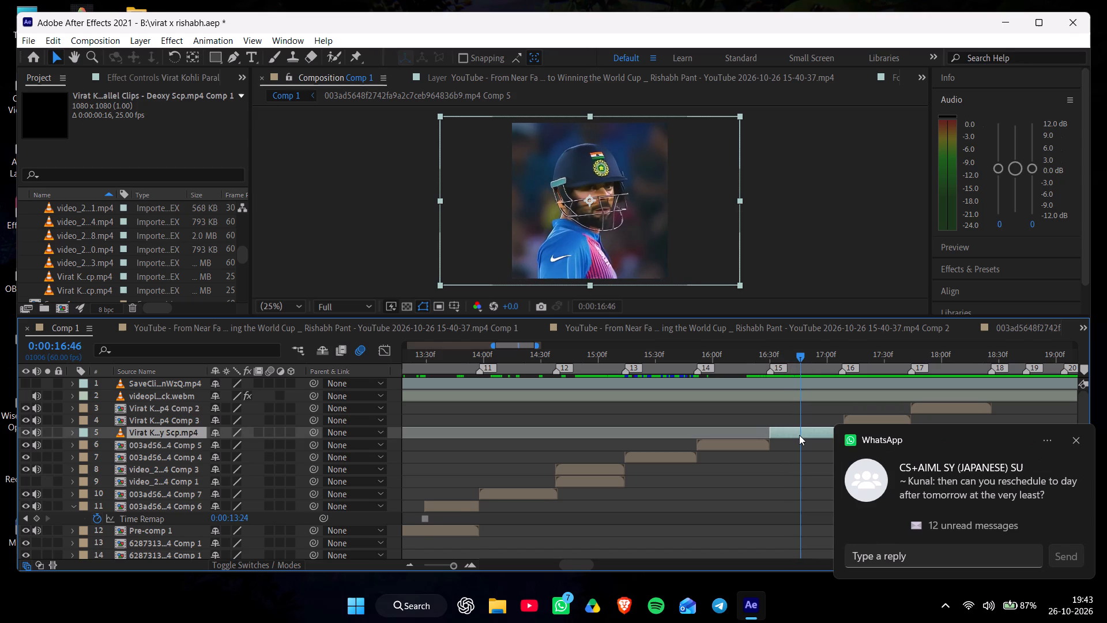
key(ctrl+shift+d)
click(789, 449)
key(Delete)
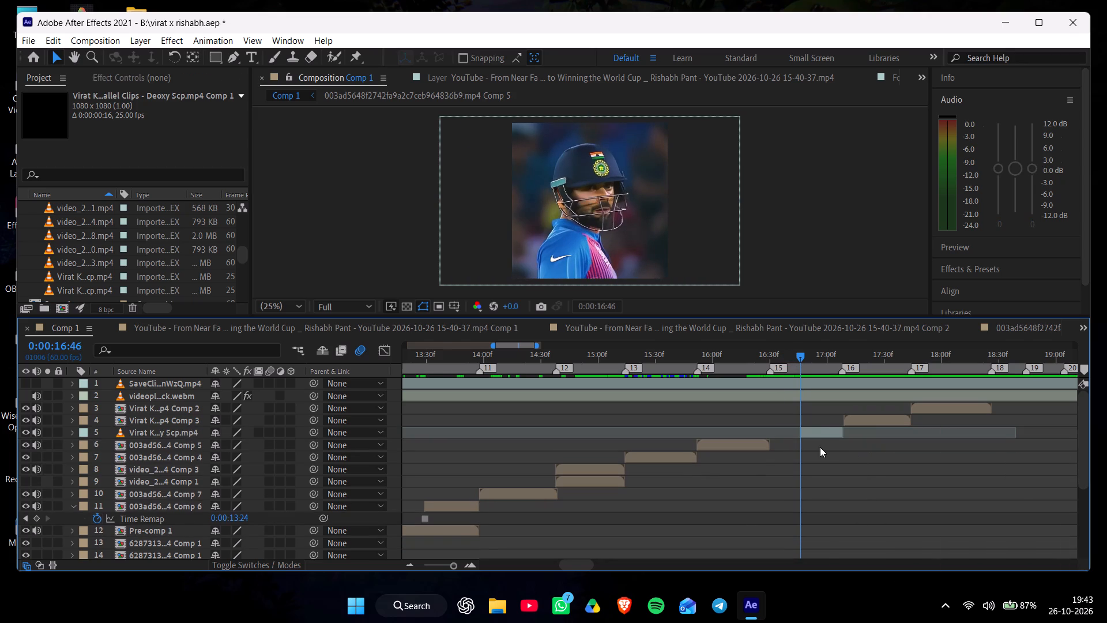
drag(815, 435, 784, 444)
Set the time stretch factor of the trimmed Virat Kohli clip at marker 15 to 200.
right_click(784, 427)
click(831, 107)
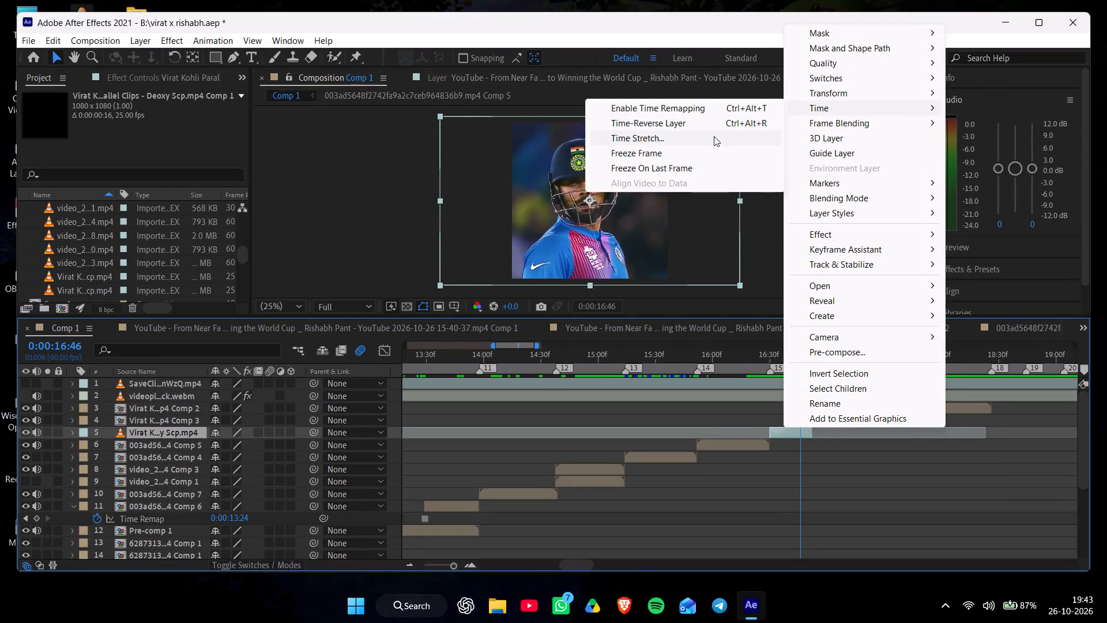
click(714, 136)
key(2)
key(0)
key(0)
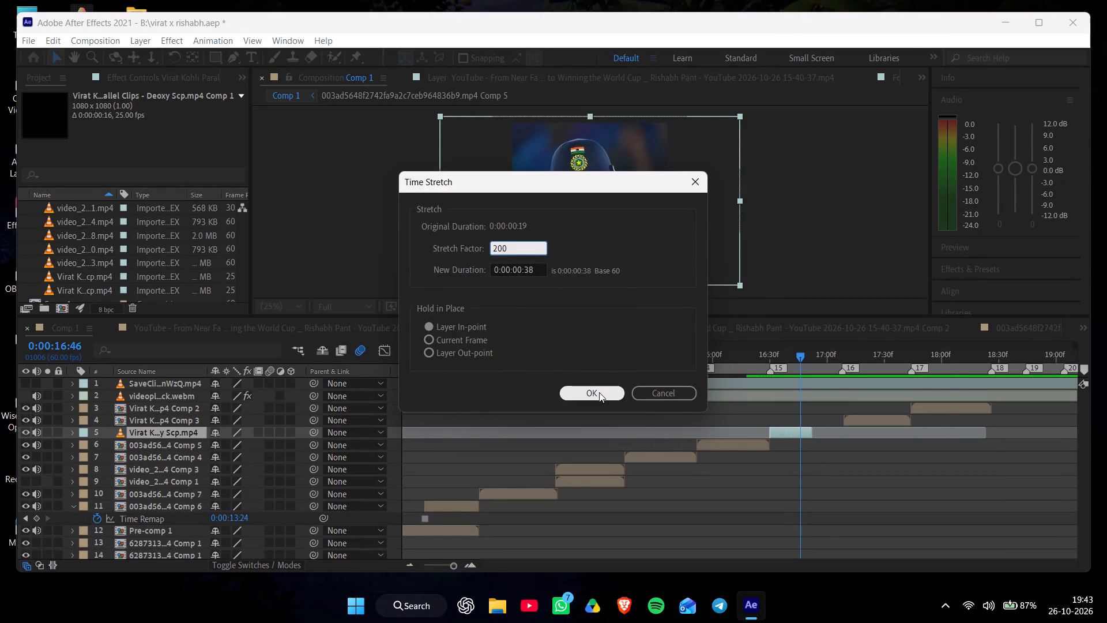
click(599, 392)
Open the layer options of the stretched clip at marker 15.
right_click(812, 429)
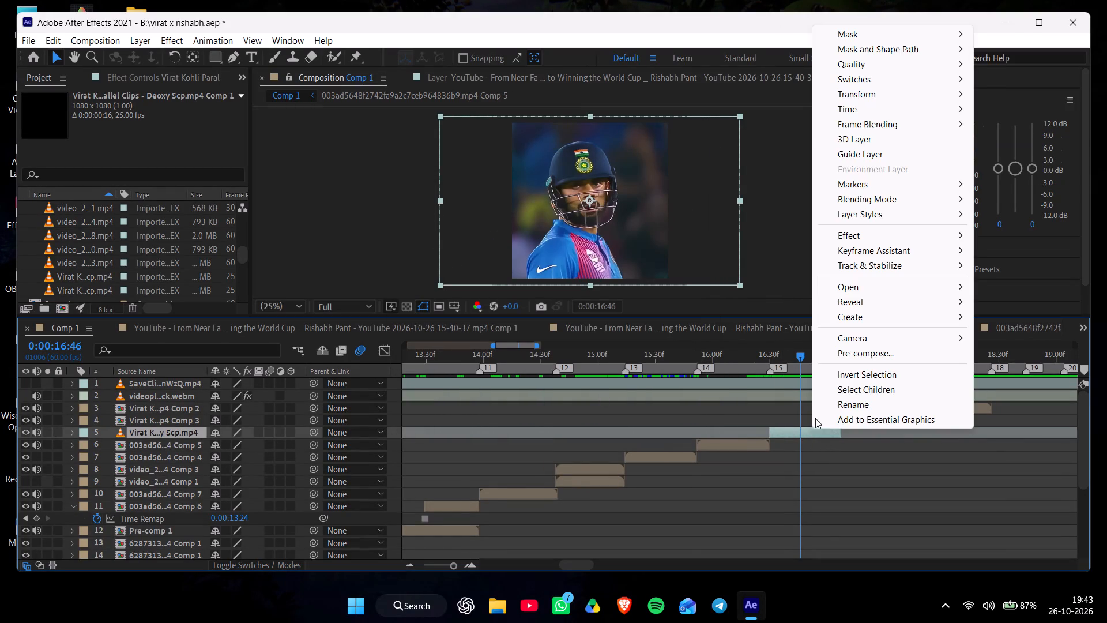
Set the marker 15 clip's time stretch factor to 210 so it fills the span up to marker 16.
click(855, 112)
click(721, 144)
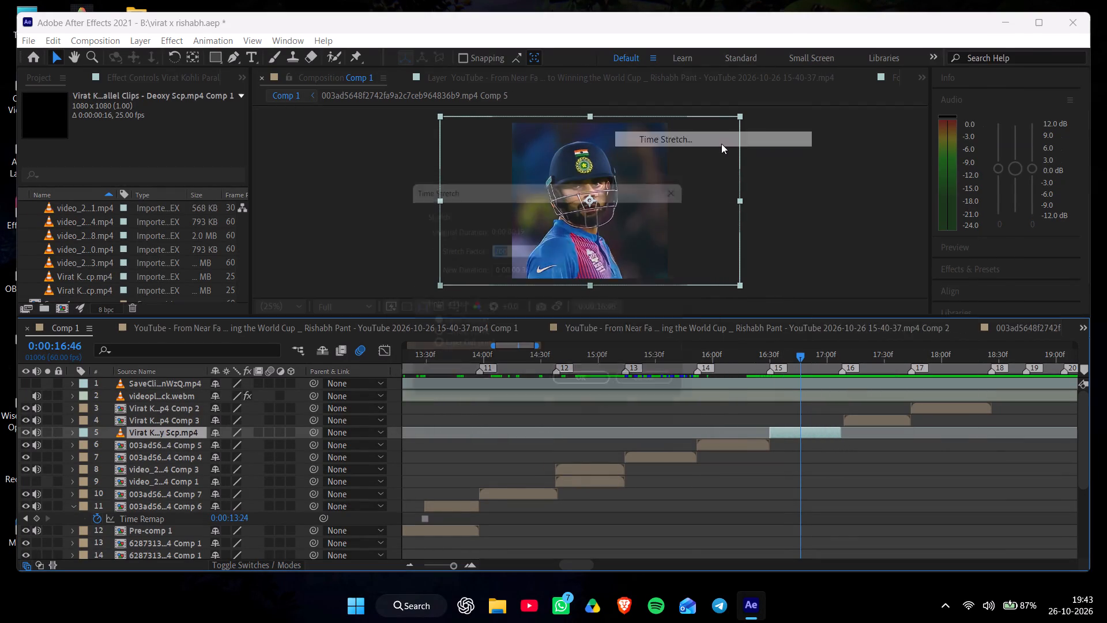
text(210)
click(609, 391)
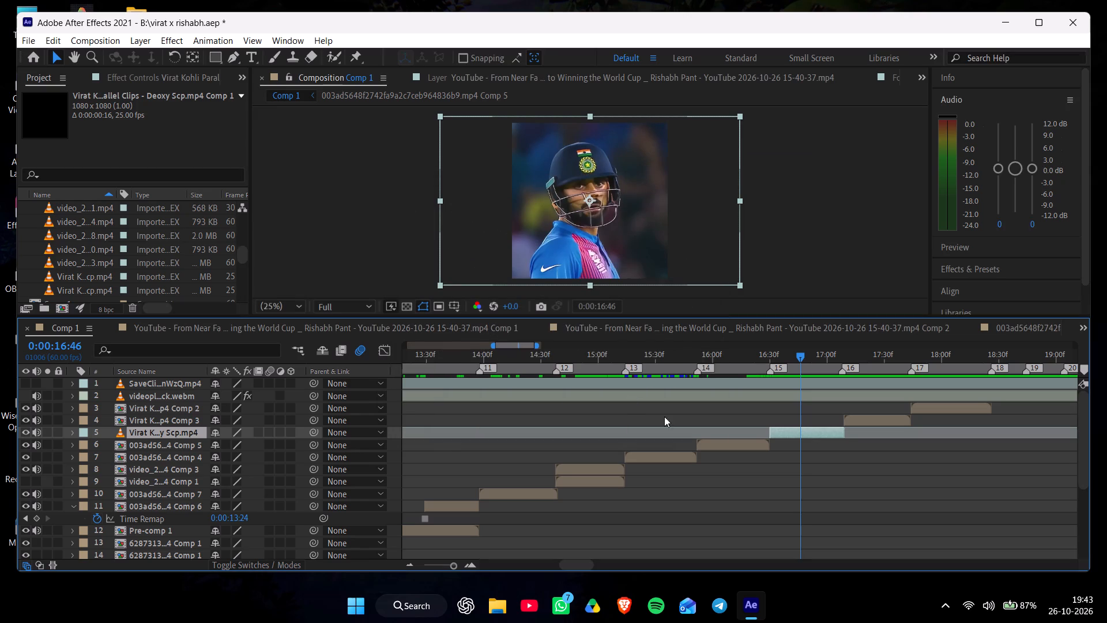
Pre-compose the stretched Virat Kohli clip between markers 15 and 16.
key(ctrl+shift+c)
click(603, 387)
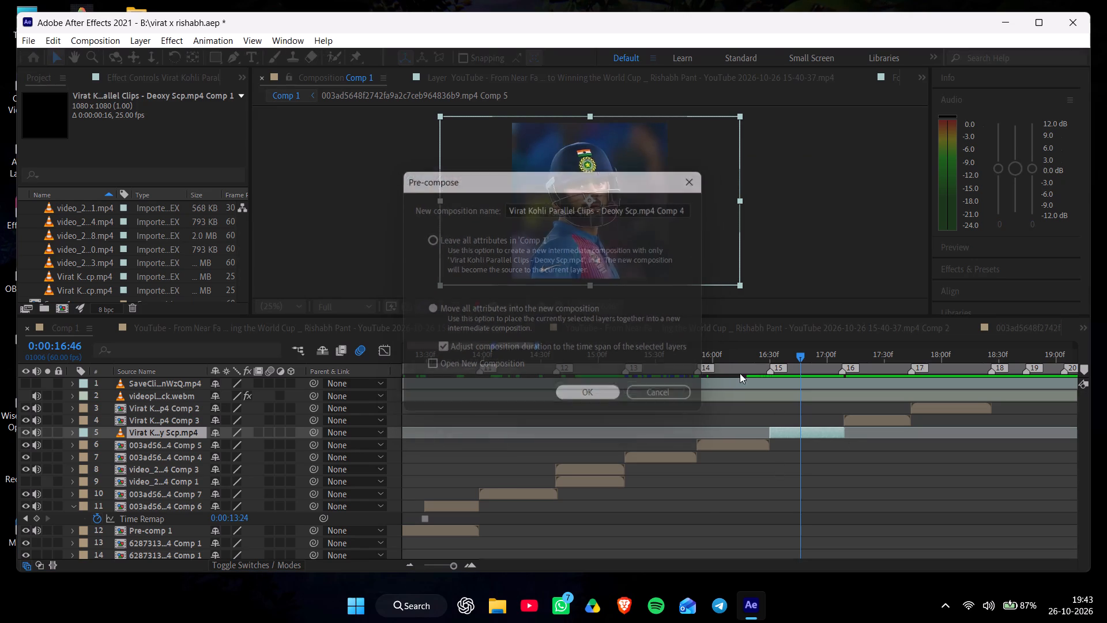
Show the SaveClip reference layer and examine its shots from marker 18 to marker 20.
drag(984, 362, 1081, 426)
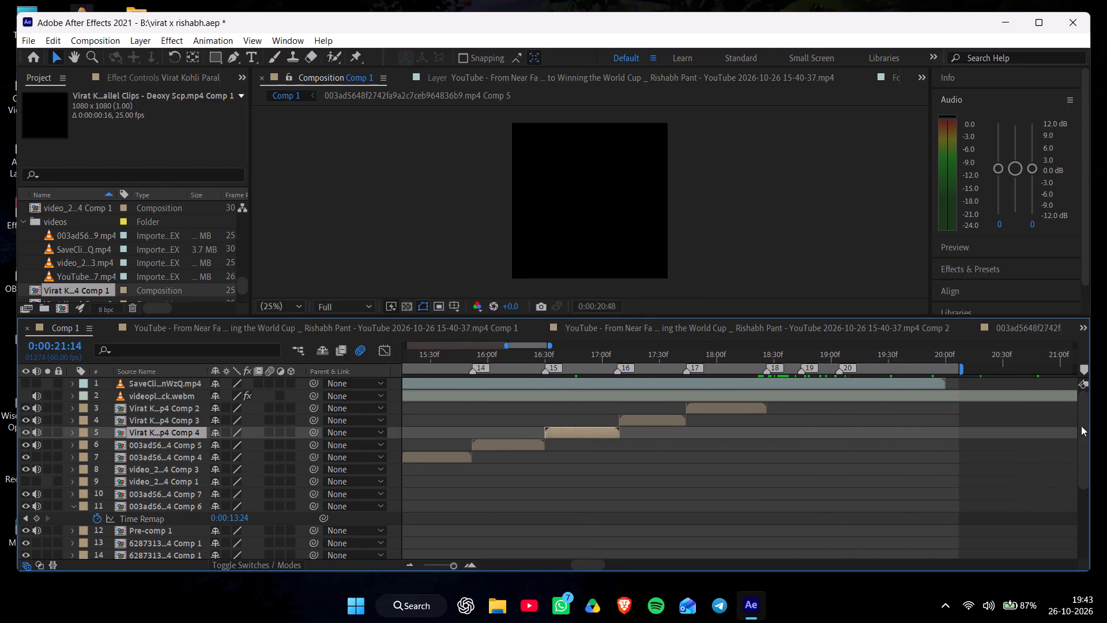
drag(1081, 426, 726, 433)
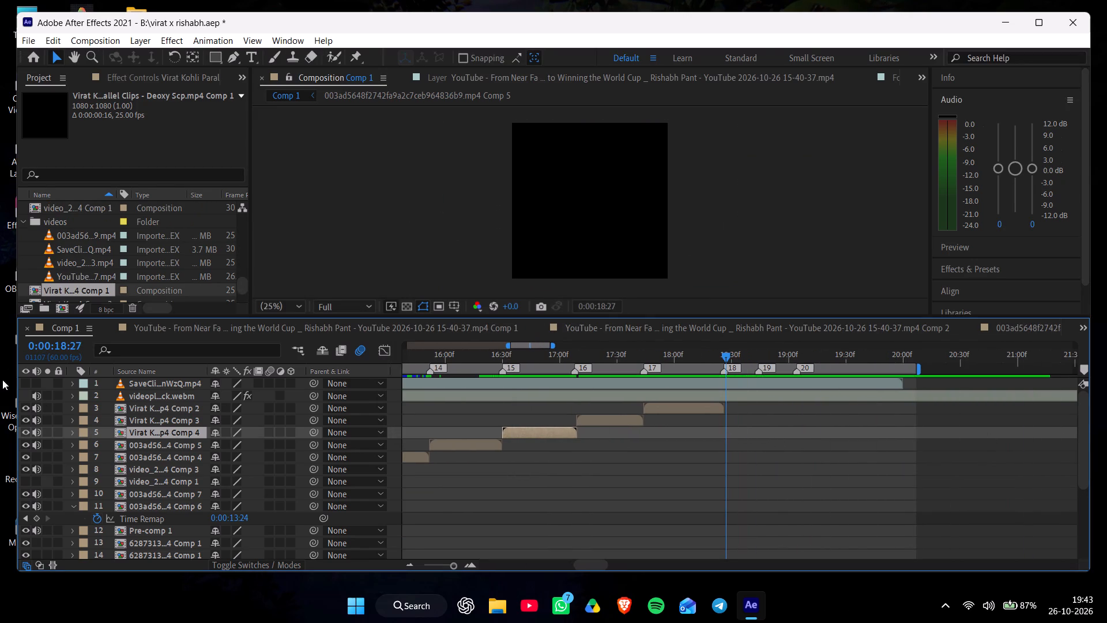
click(22, 386)
drag(725, 355, 722, 356)
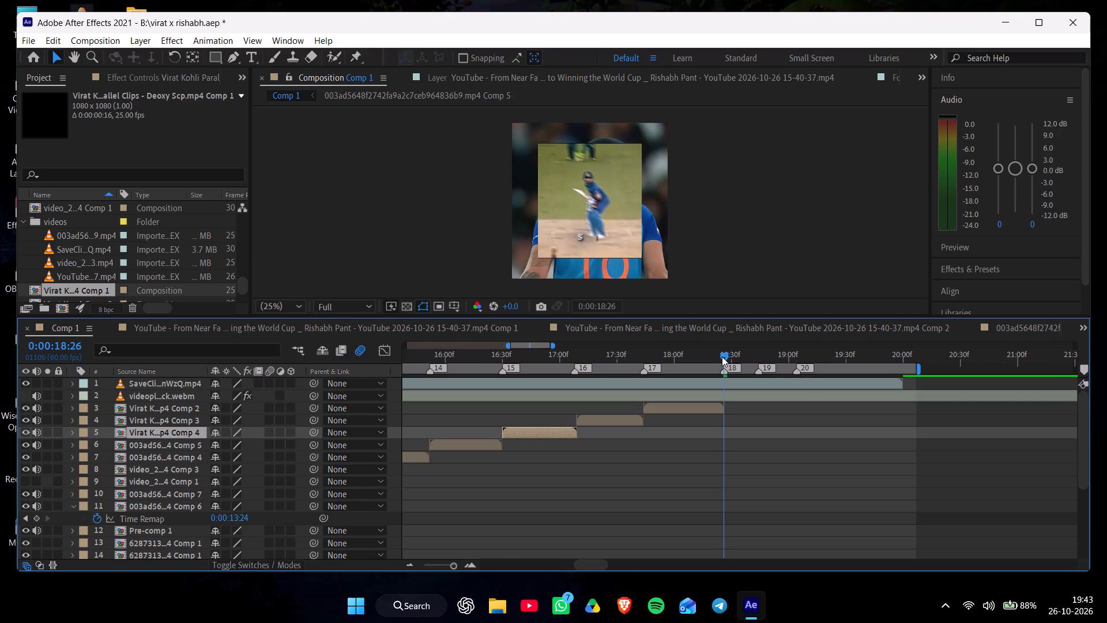
drag(722, 356, 791, 386)
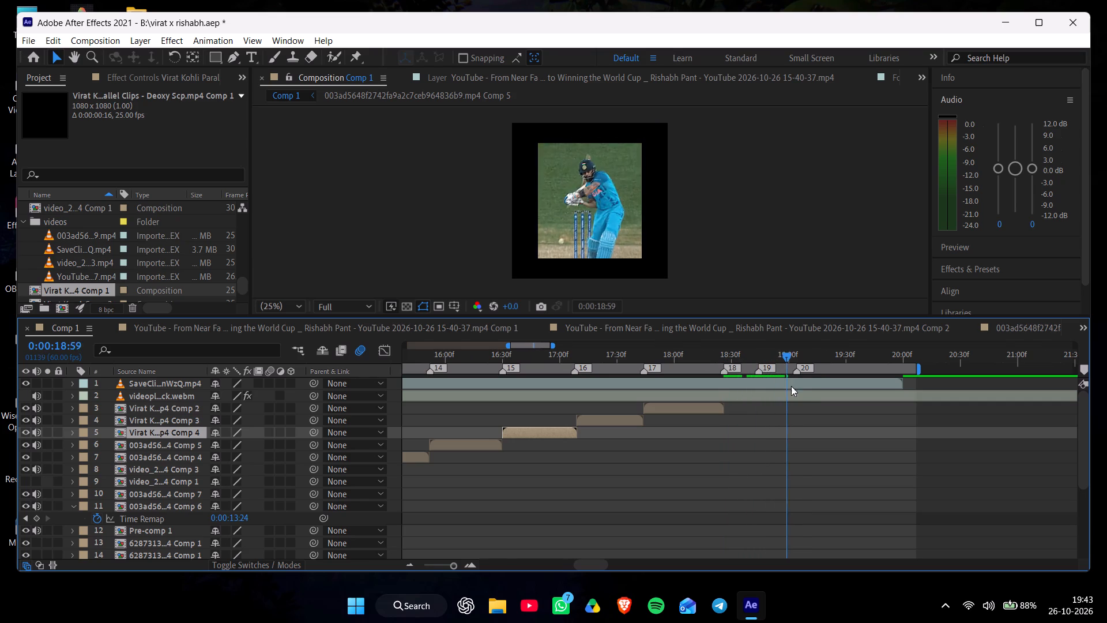
drag(791, 386, 726, 396)
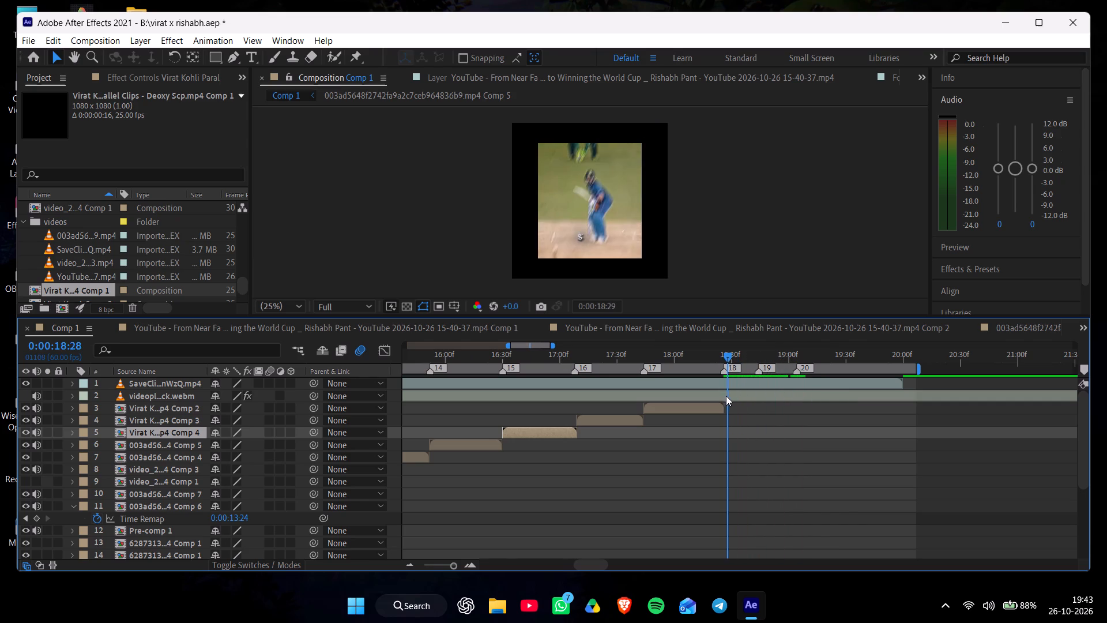
drag(726, 396, 722, 397)
Delete the SaveClip reference video layer from Comp 1.
click(724, 386)
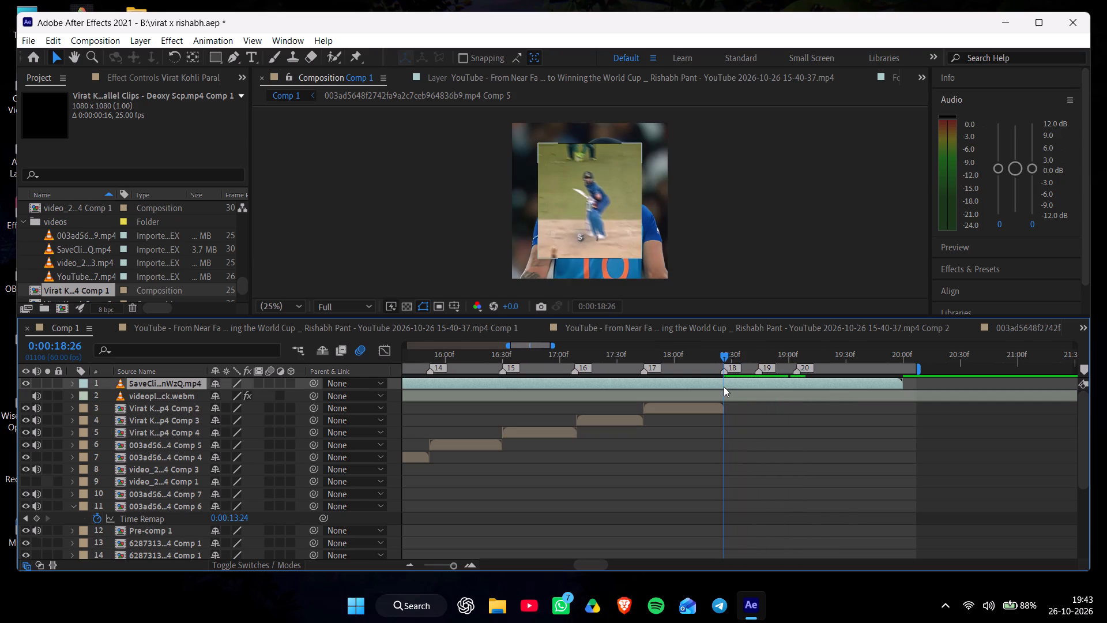
key(Delete)
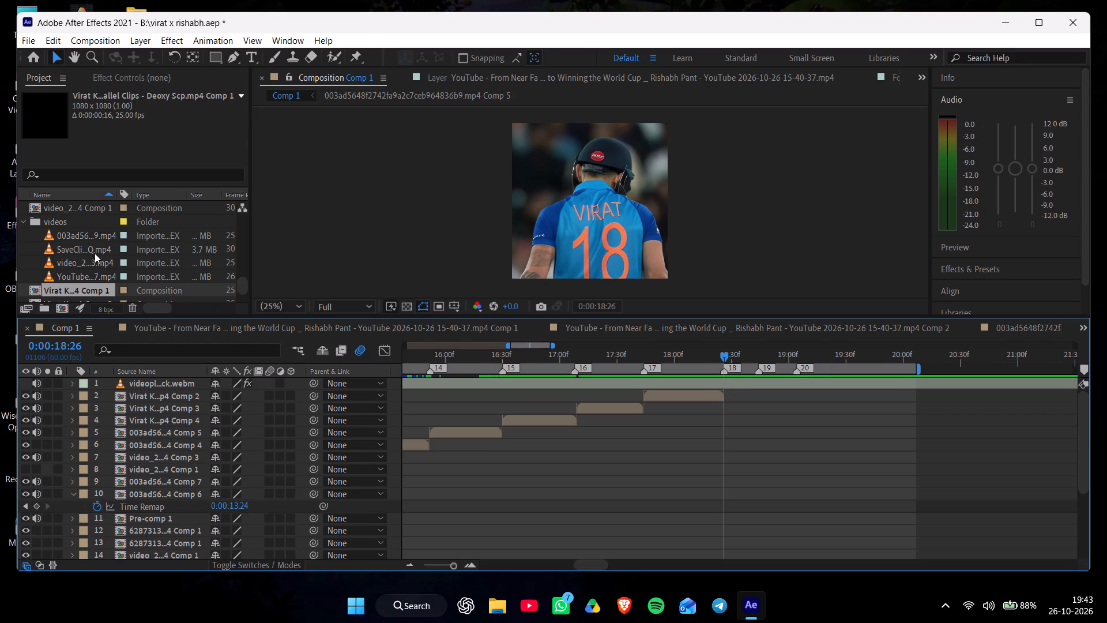
Browse and preview the project's clips and videos footage to find a shot for marker 18 onward.
click(244, 279)
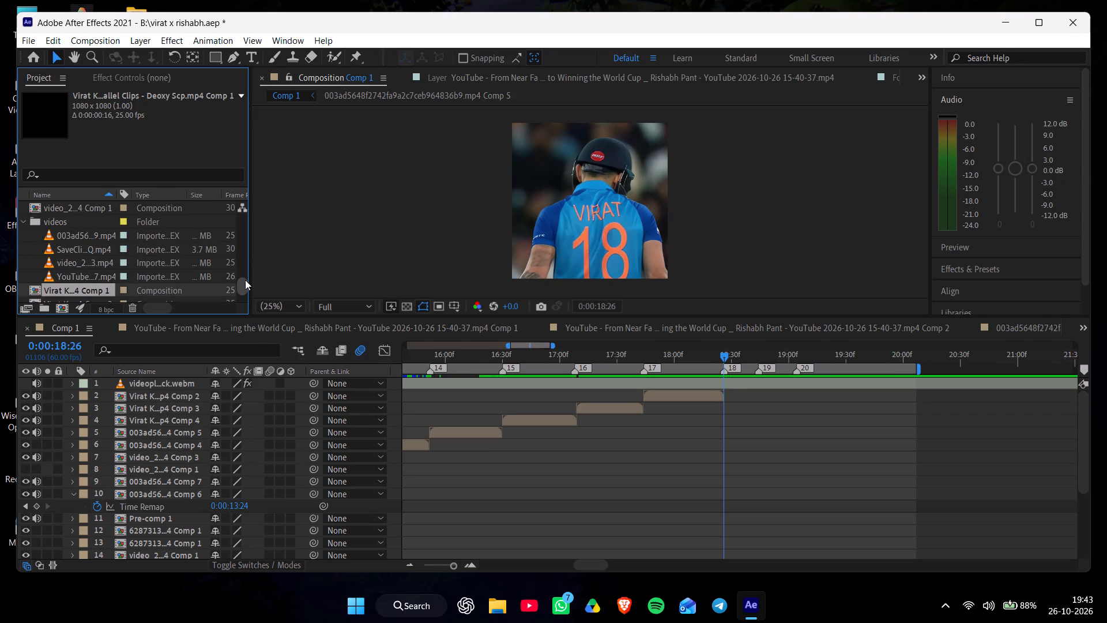
click(87, 260)
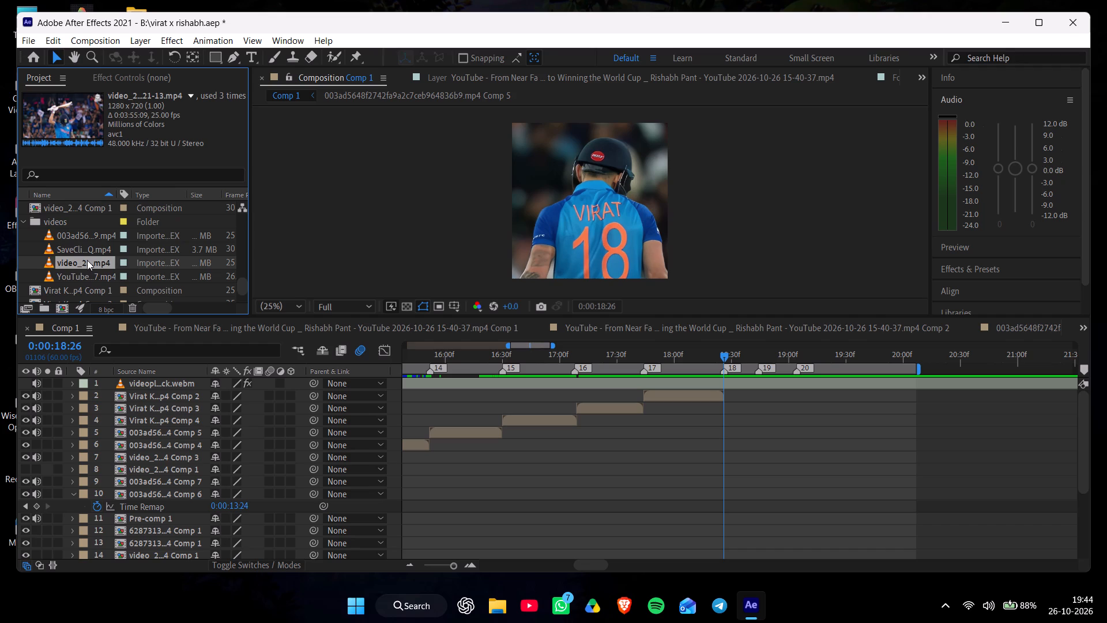
click(87, 260)
click(87, 279)
click(87, 249)
click(86, 236)
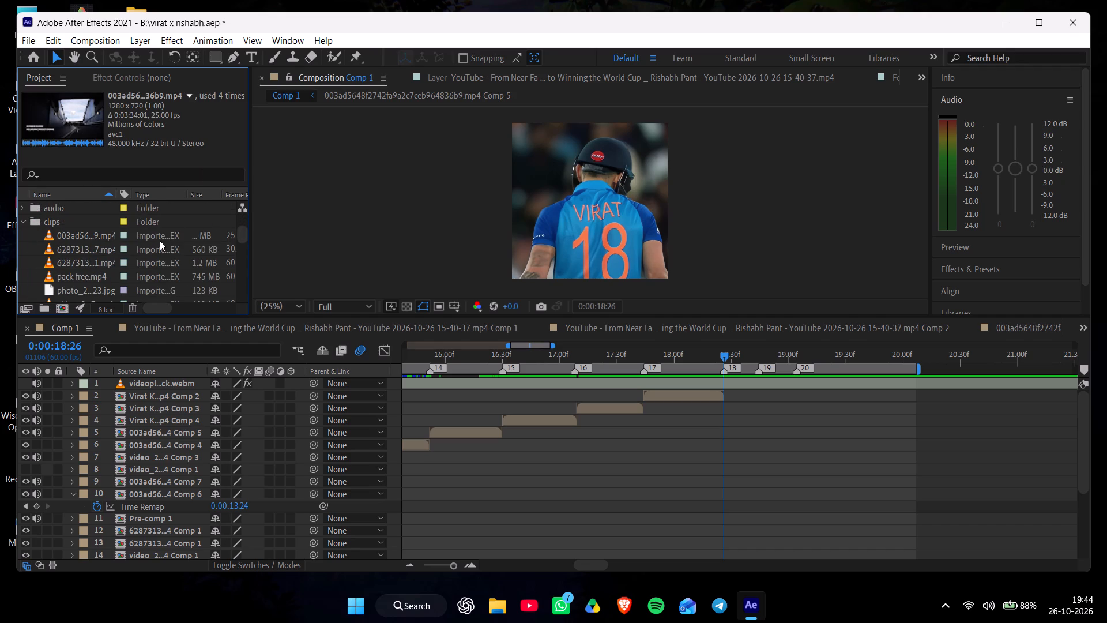
click(99, 238)
double_click(95, 249)
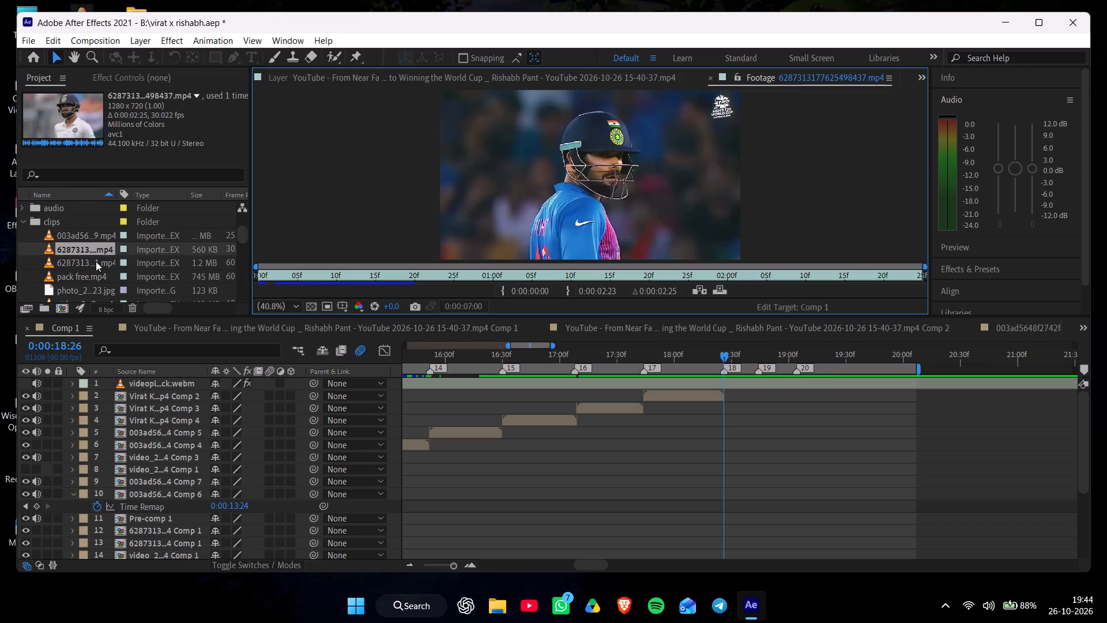
double_click(96, 263)
click(97, 233)
click(96, 281)
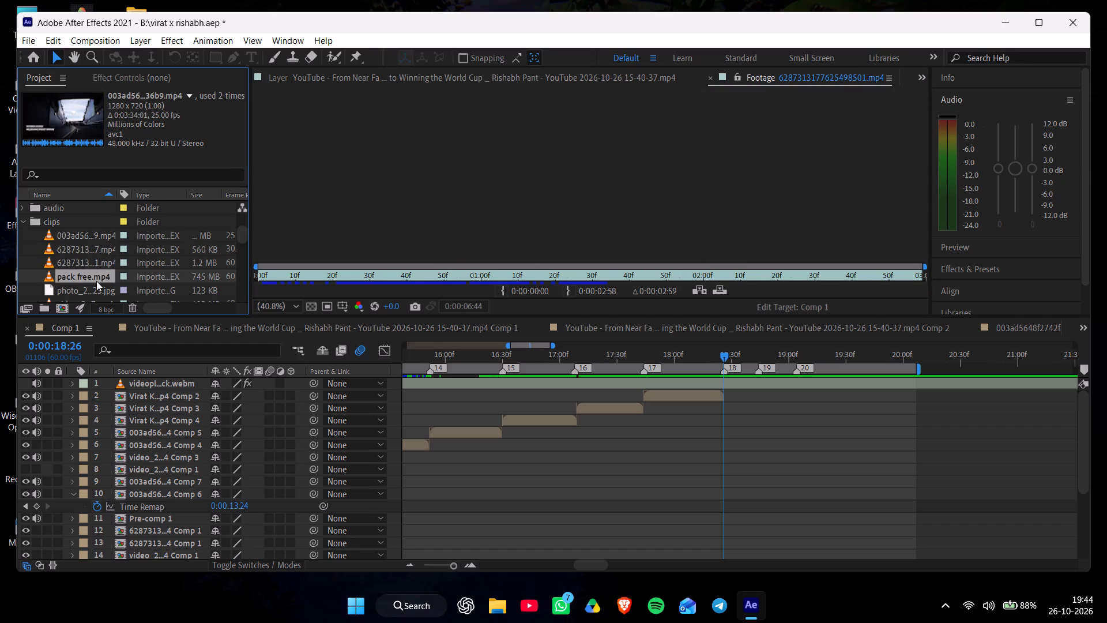
click(86, 267)
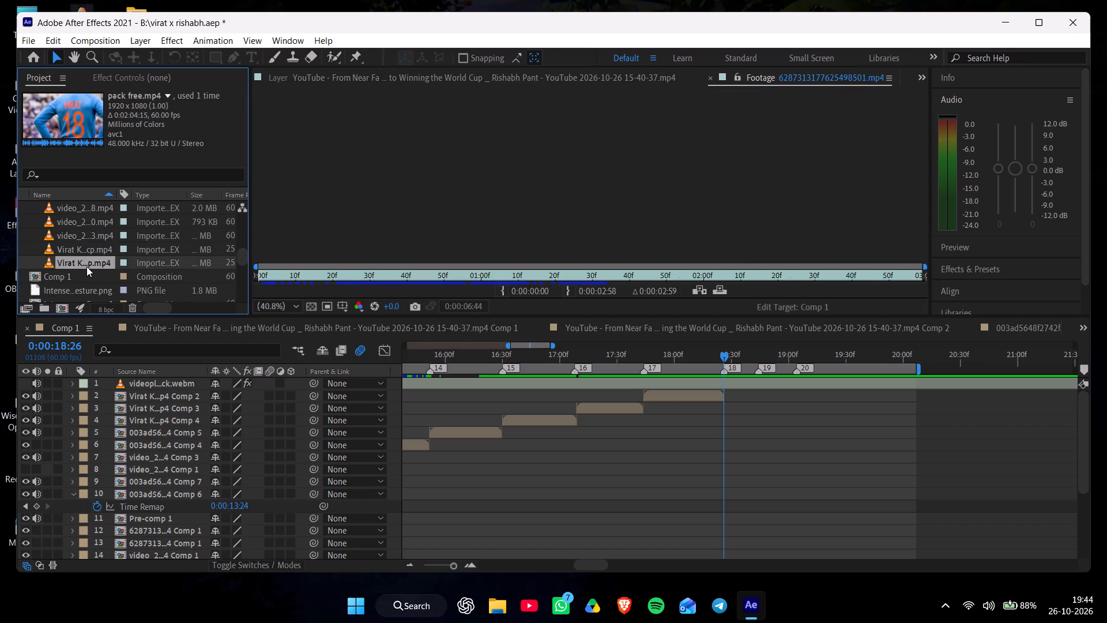
click(86, 250)
click(85, 236)
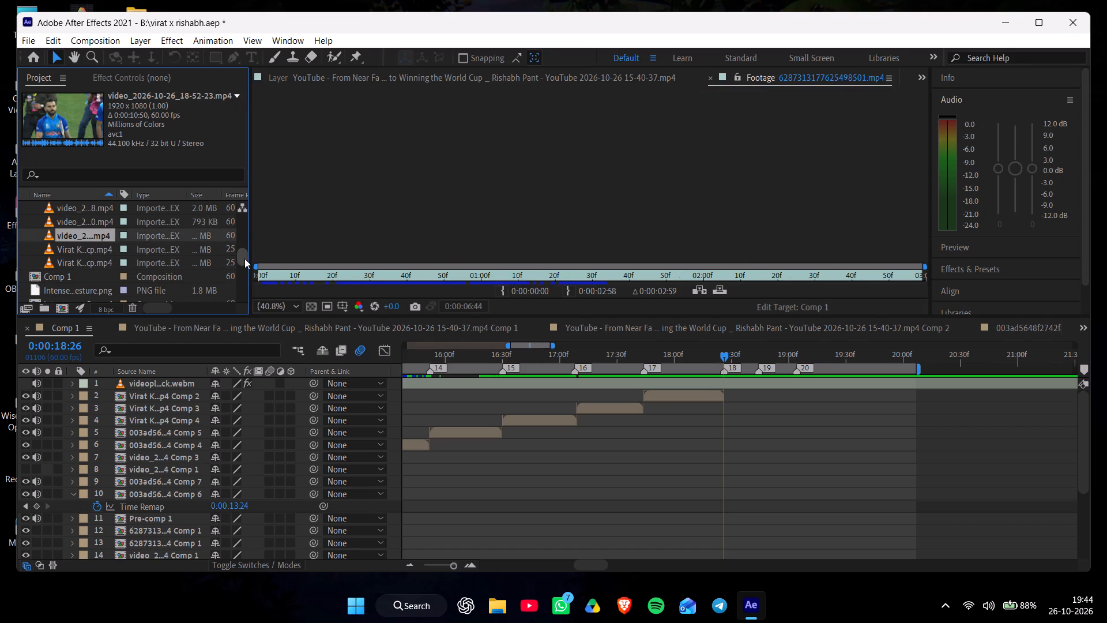
drag(244, 258, 248, 271)
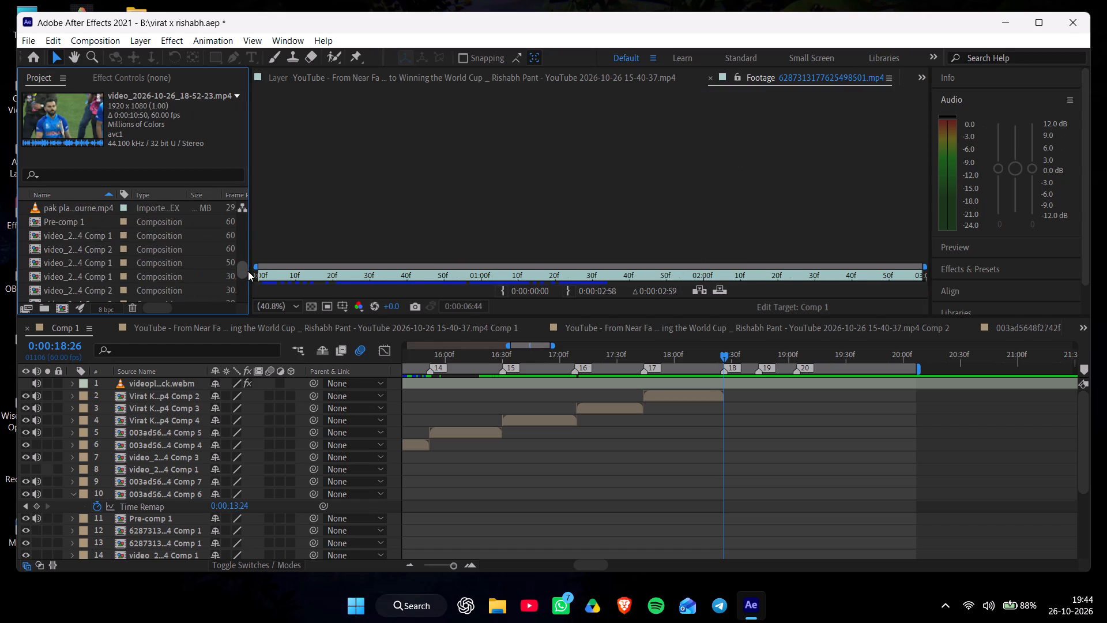
drag(248, 271, 257, 297)
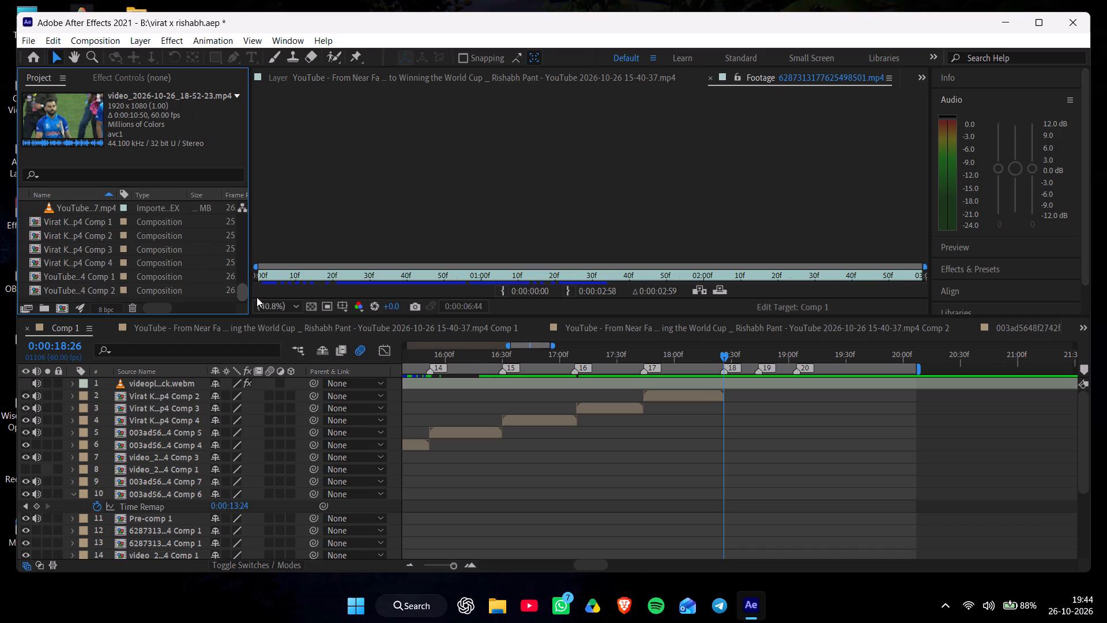
drag(257, 297, 249, 264)
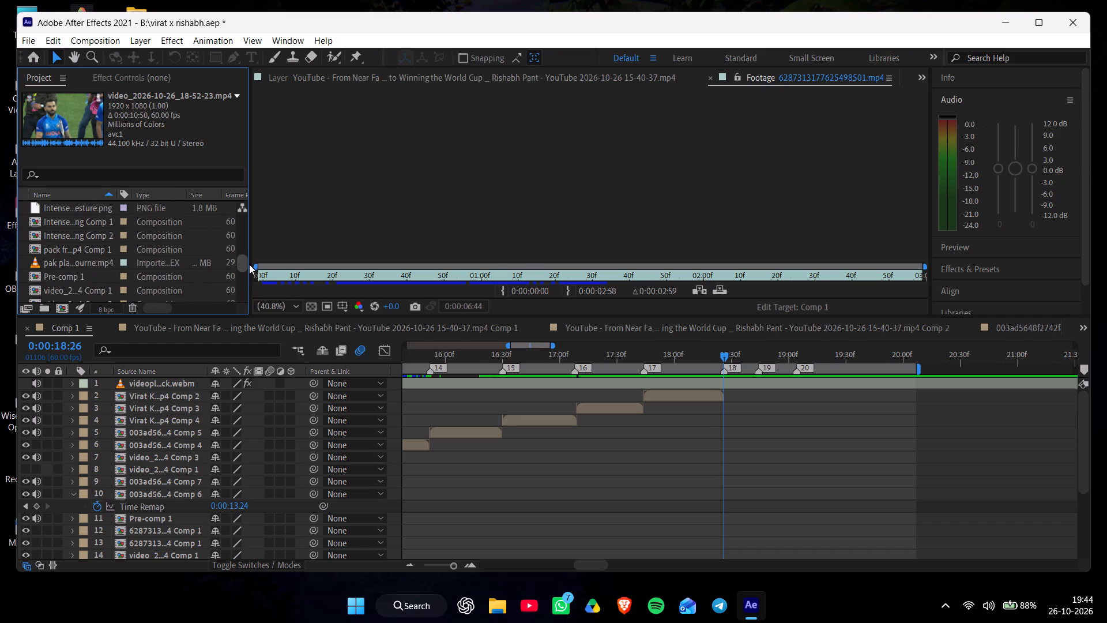
drag(249, 264, 248, 264)
click(94, 280)
drag(244, 258, 243, 253)
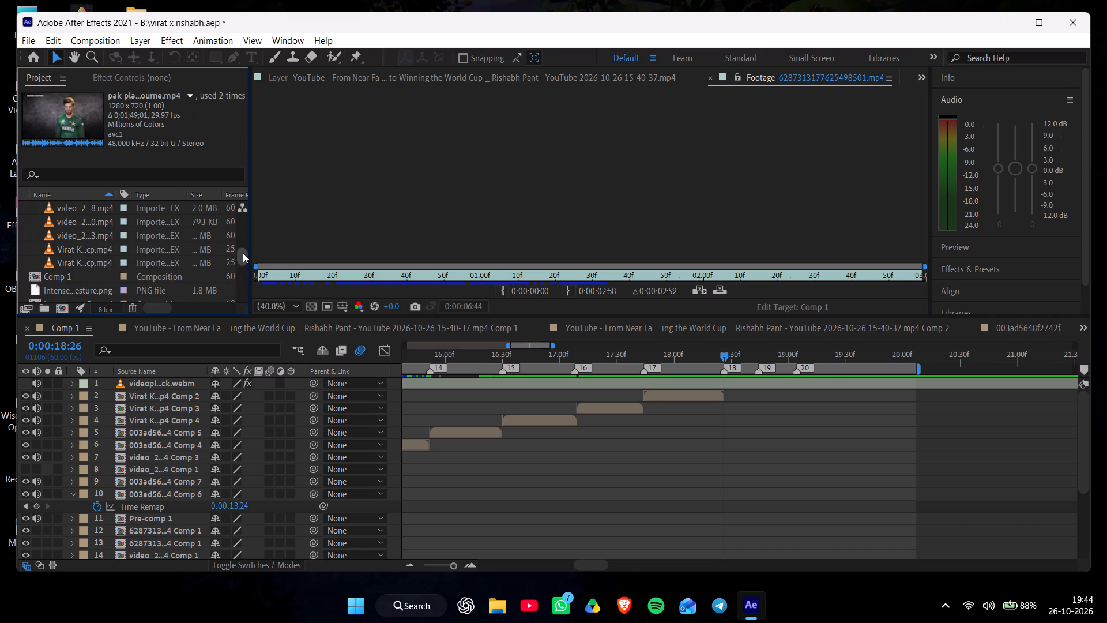
drag(243, 253, 242, 251)
Open the Virat Kohli Parallel Clips - Deoxy Scp.mp4 footage and set its In point at 0:00:04:17, on the dark-blue-kit batting shot.
click(94, 268)
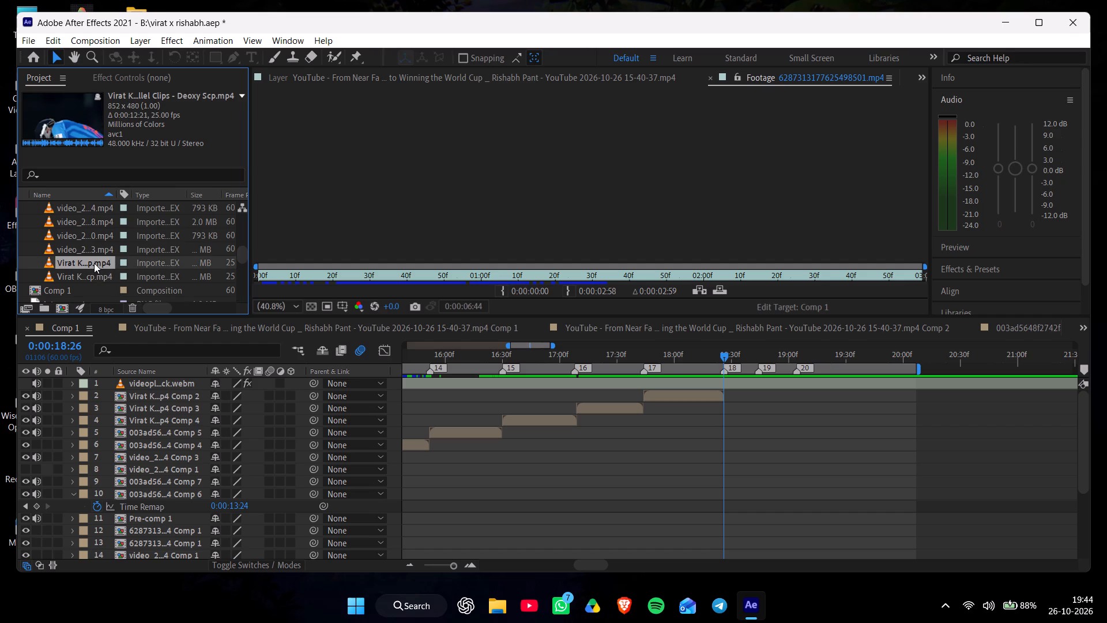
double_click(94, 261)
click(478, 269)
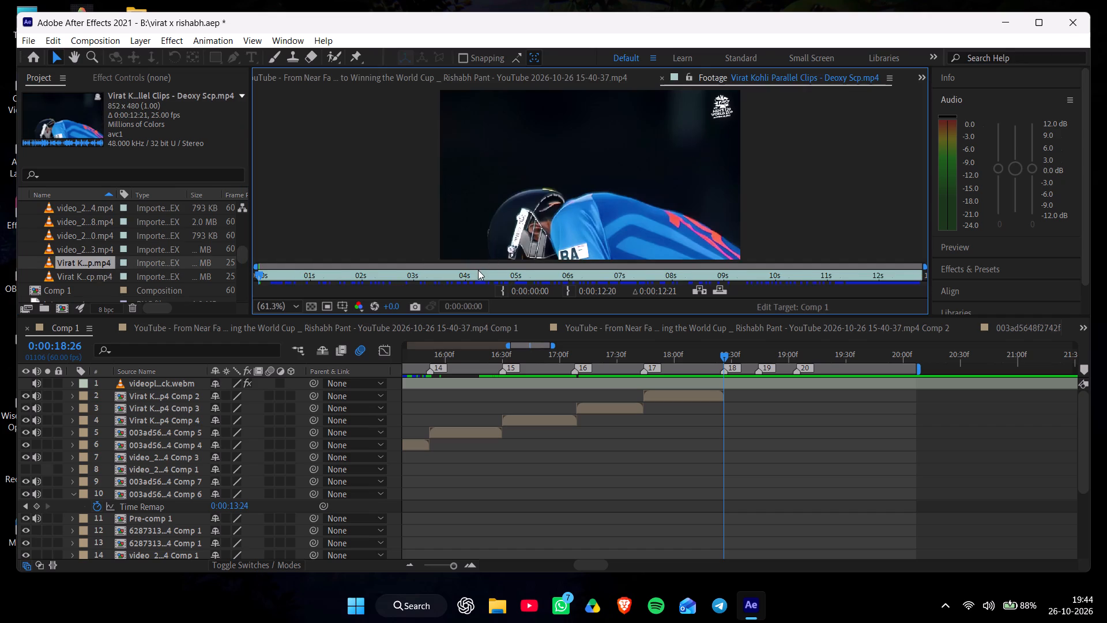
drag(477, 272, 493, 281)
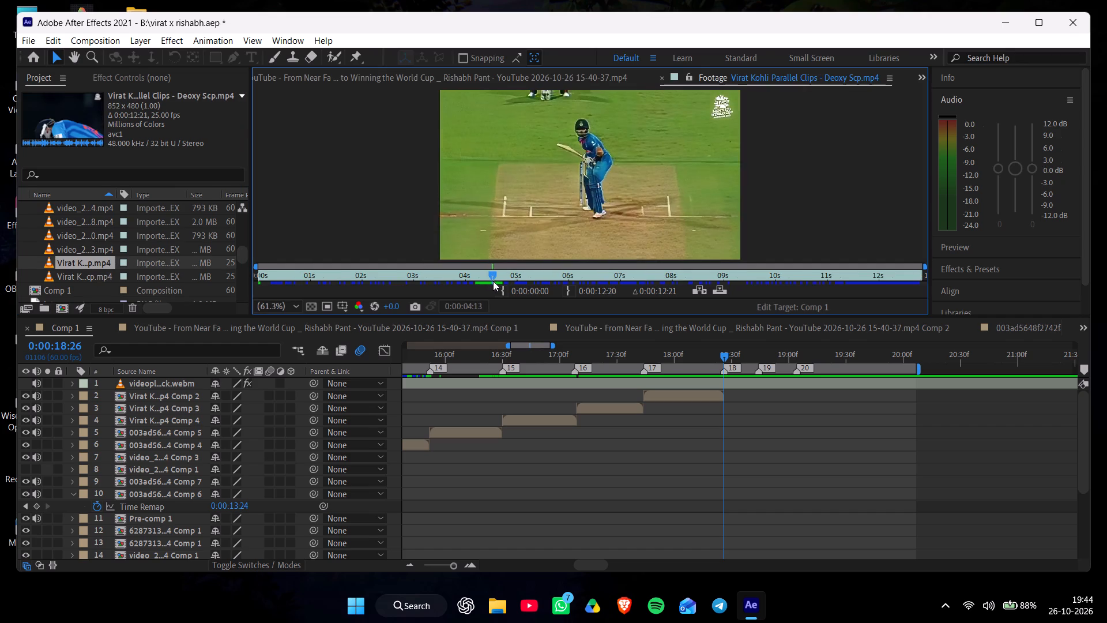
drag(493, 281, 506, 288)
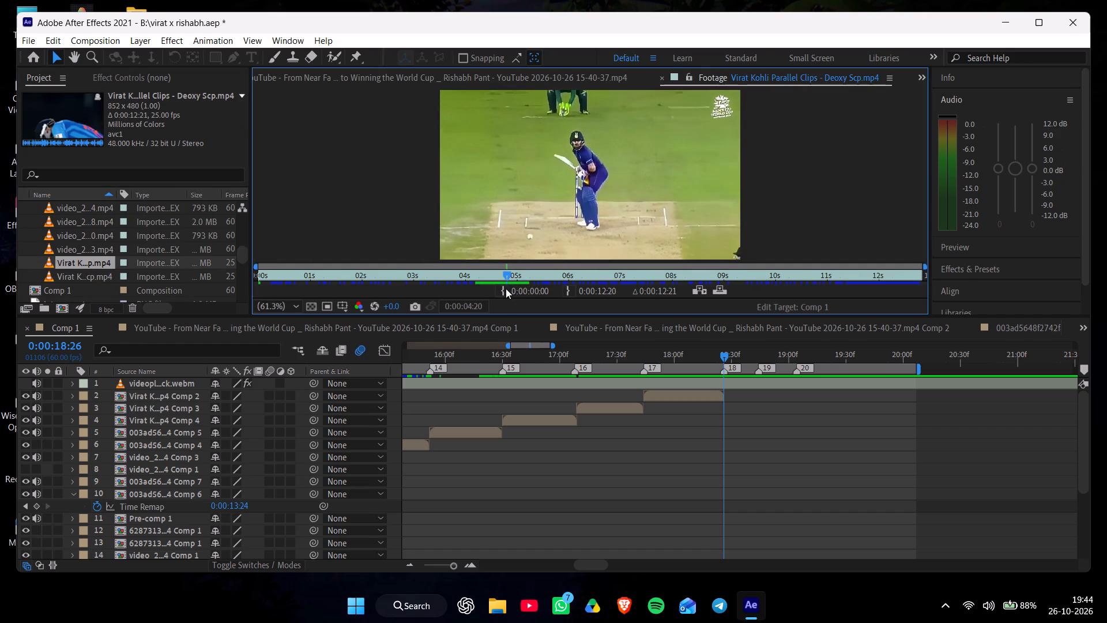
drag(506, 288, 494, 292)
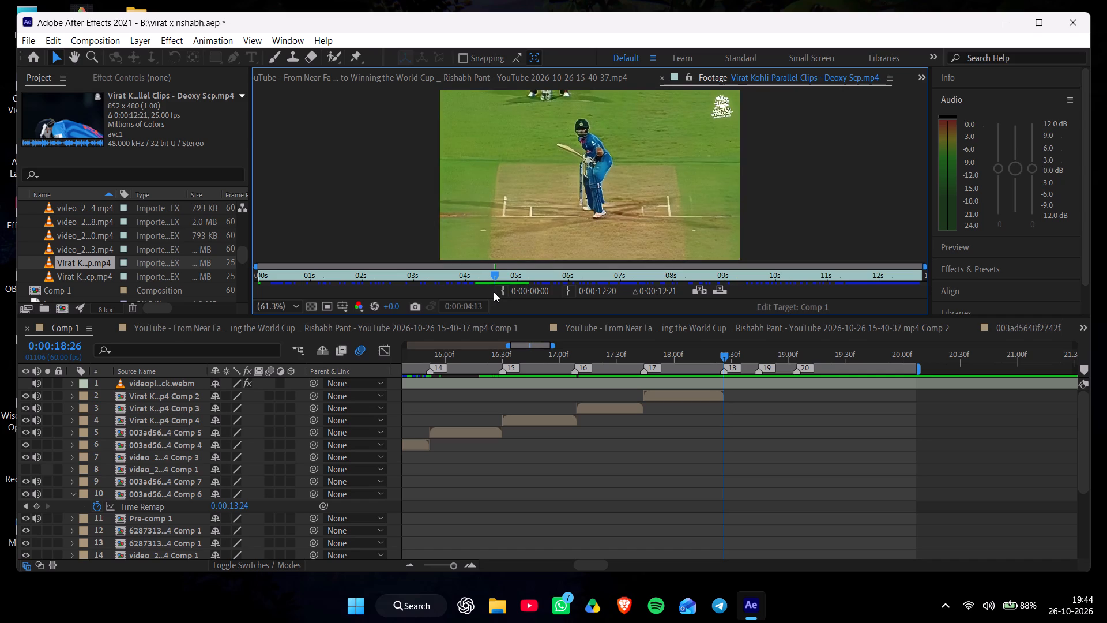
drag(494, 292, 501, 292)
click(501, 292)
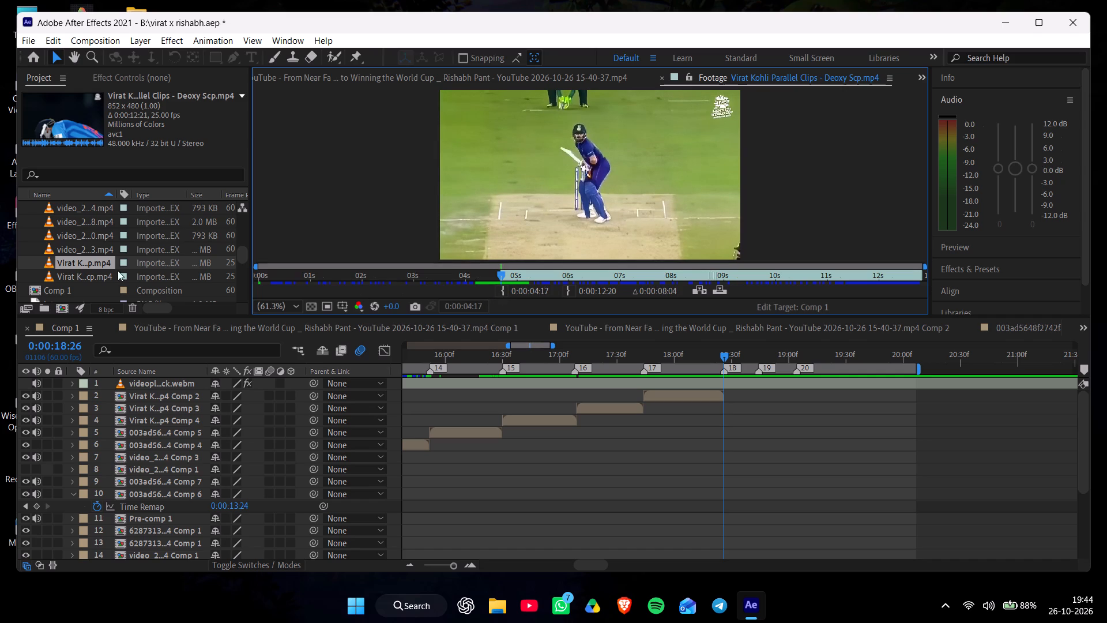
Add the trimmed Virat Kohli Parallel Clips footage to Comp 1 as the top layer starting at marker 18, fitted to the comp height.
drag(78, 266, 830, 382)
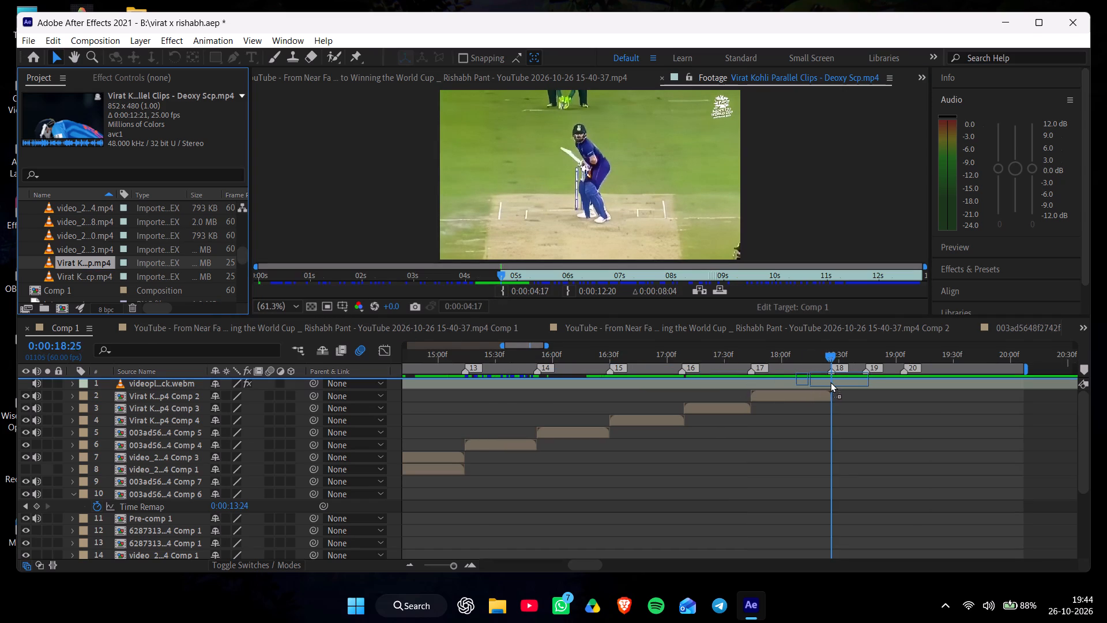
drag(830, 382, 831, 382)
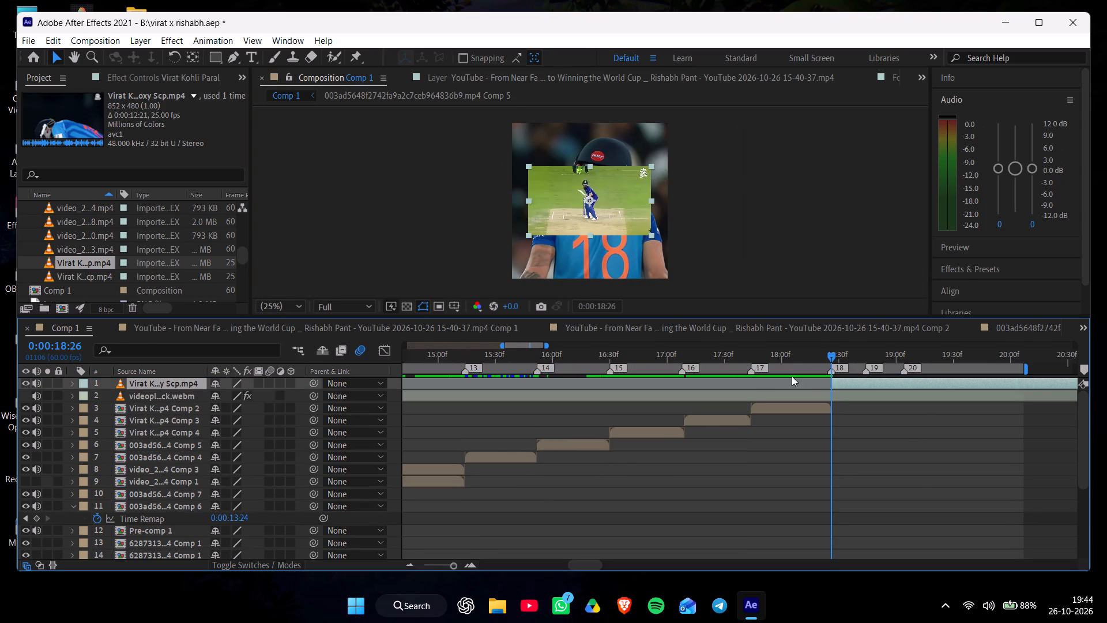
key(s)
key(s)
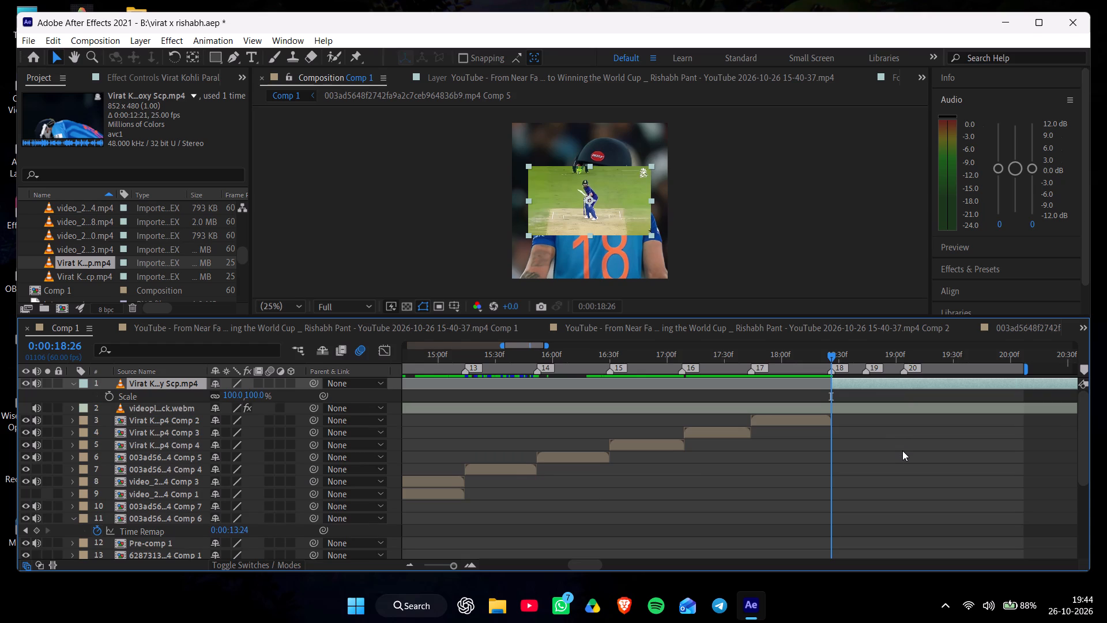
key(ctrl+alt+shift+g)
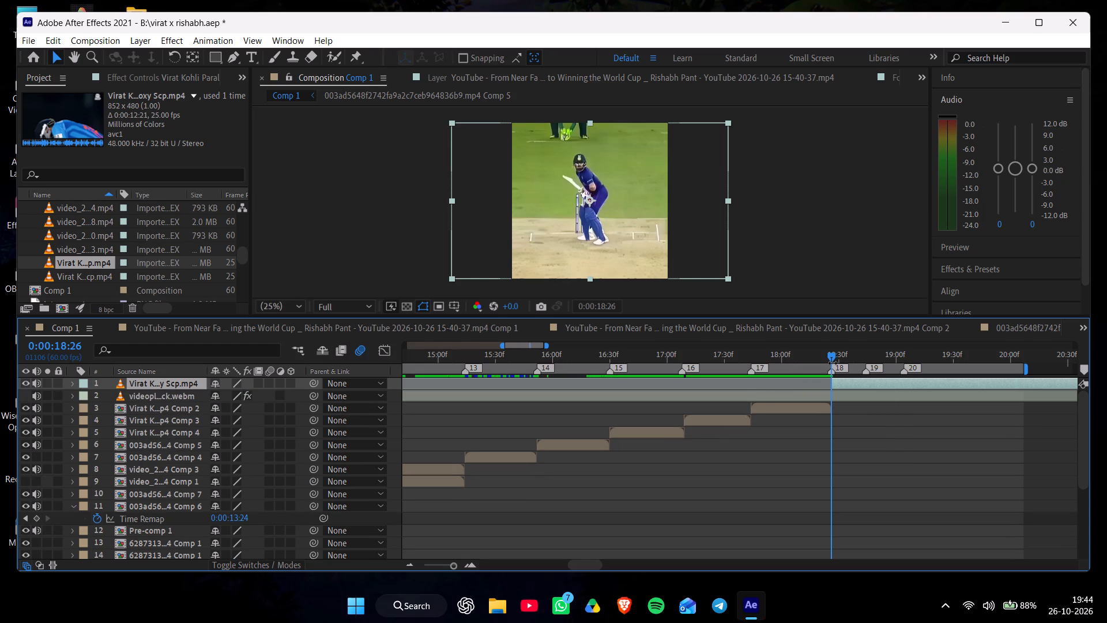
Slide the new clip slightly earlier so its change to the light-blue-kit batting shot falls at marker 19.
drag(830, 355, 865, 369)
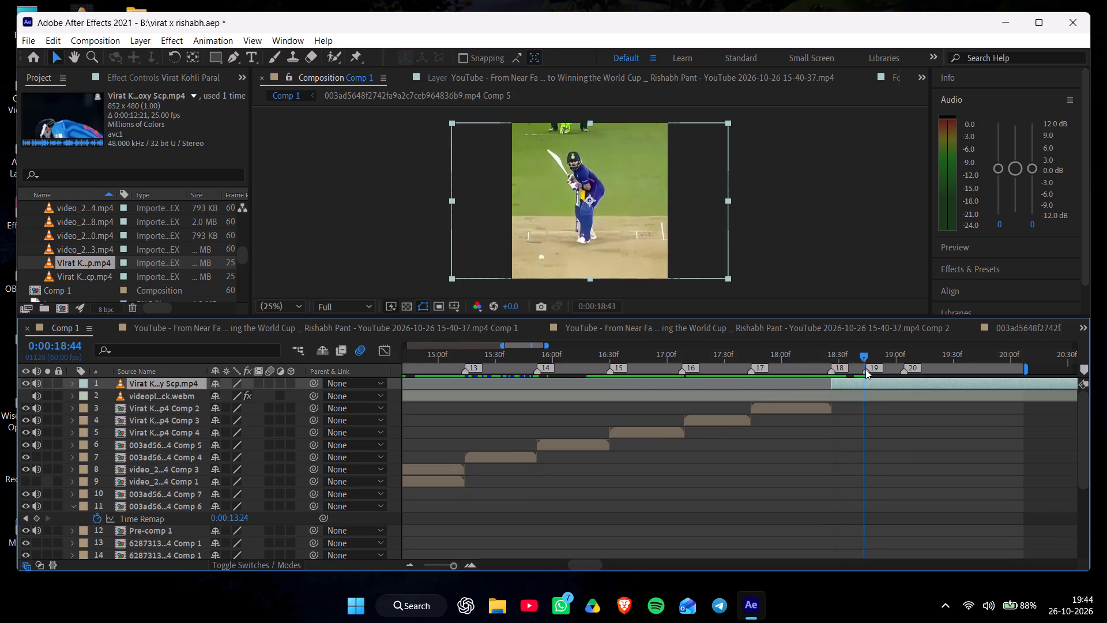
drag(865, 369, 865, 383)
drag(869, 384, 862, 386)
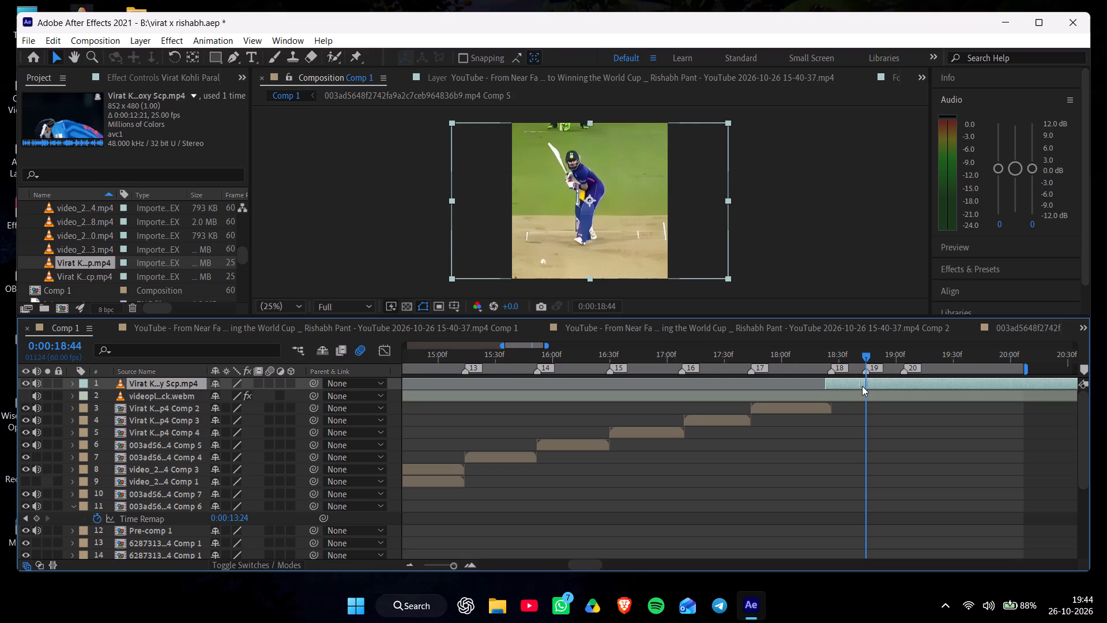
drag(862, 386, 859, 386)
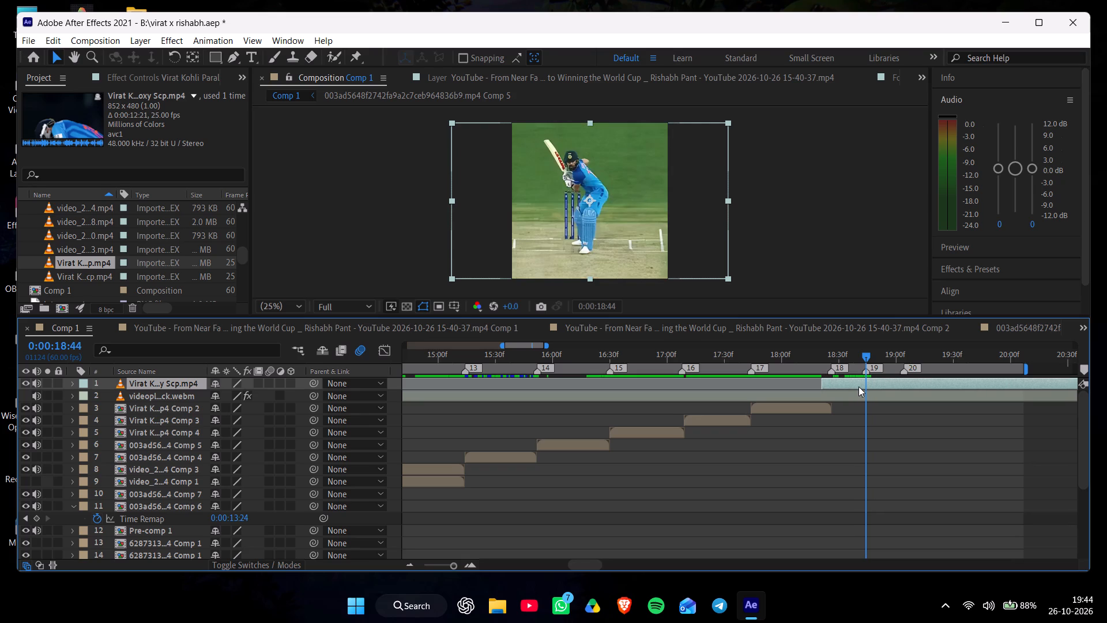
Split the batting clip at marker 18 and delete the part before the marker.
click(831, 357)
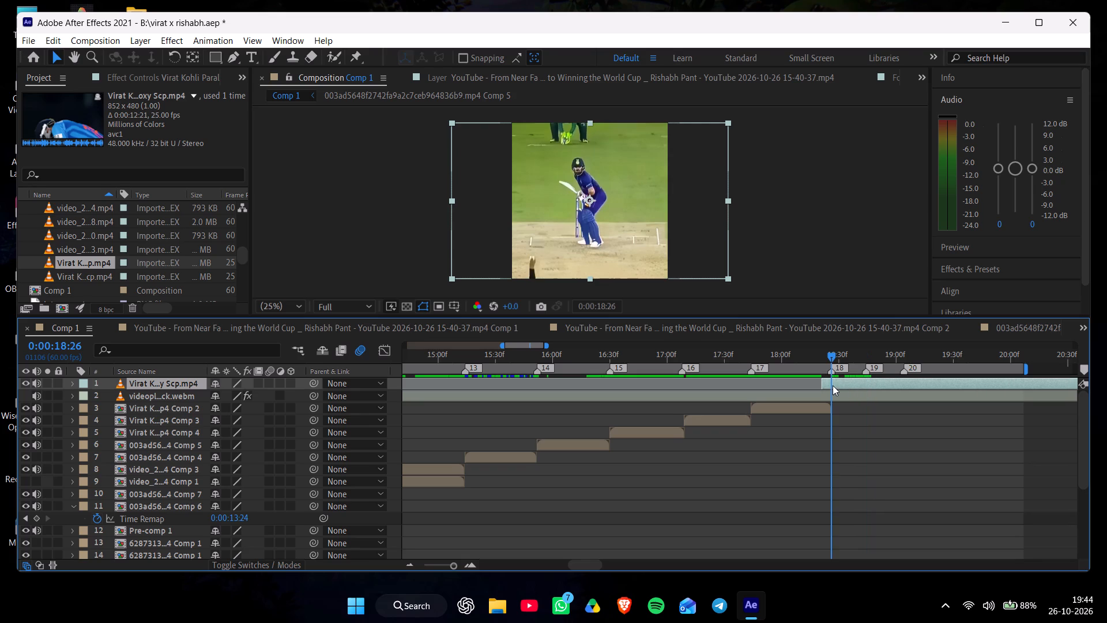
key(ctrl+shift+d)
click(826, 398)
key(Delete)
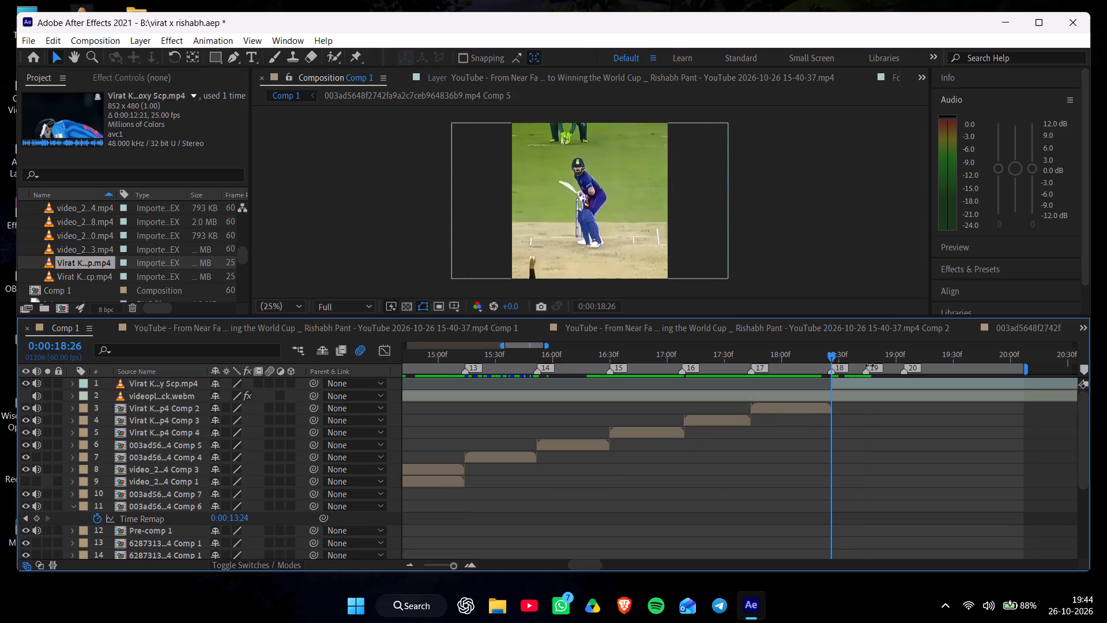
Align the batting clip's start with marker 18 and split the clip at marker 19, 0:00:18:44.
click(863, 357)
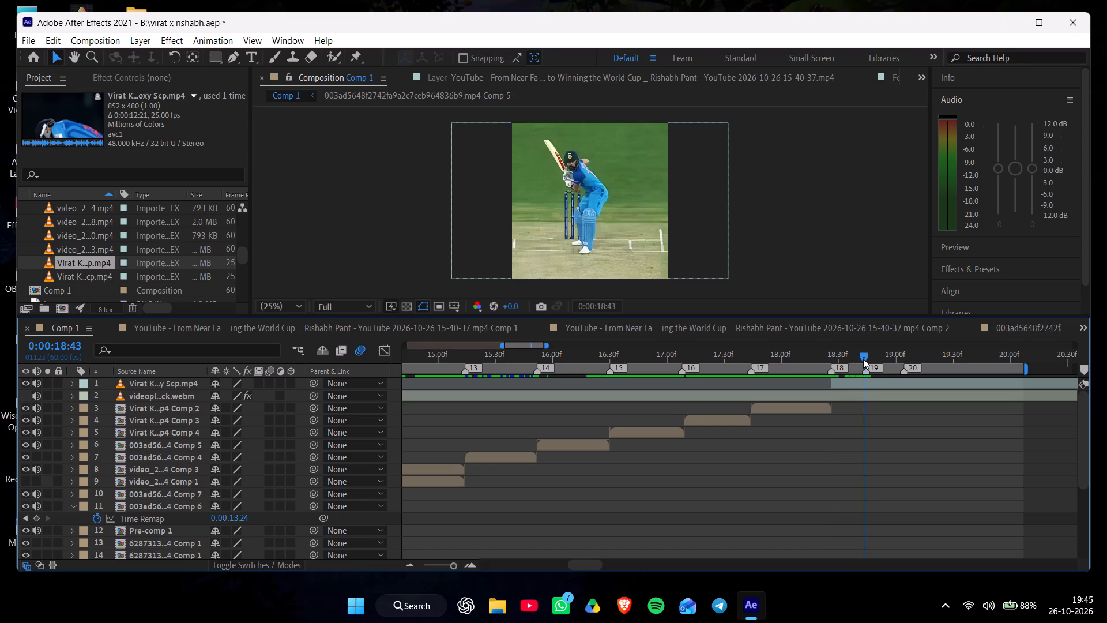
click(868, 385)
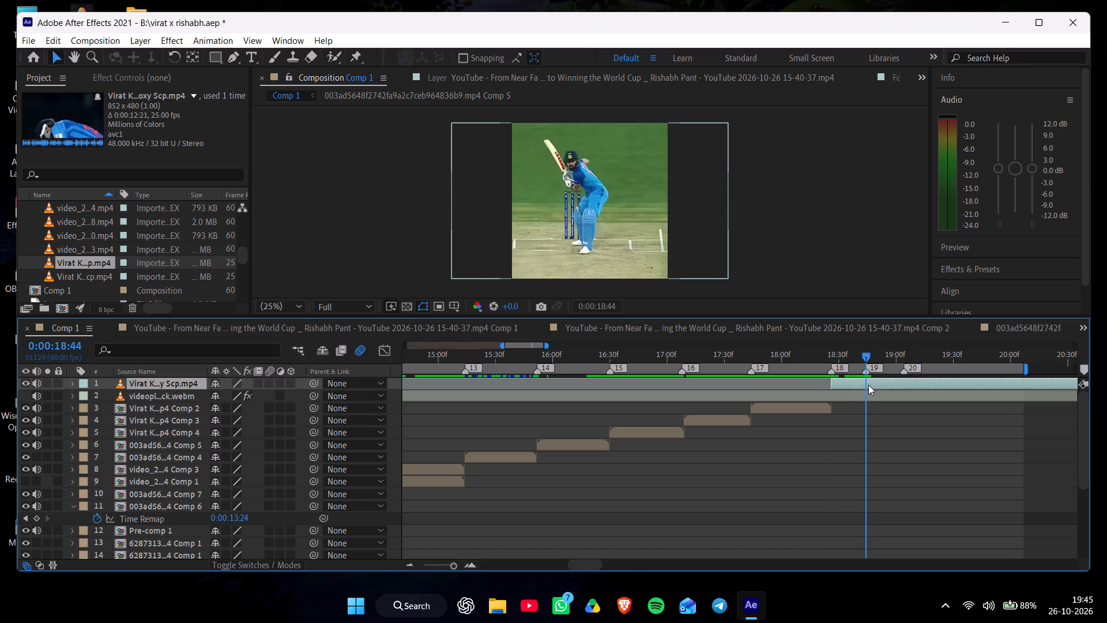
click(871, 385)
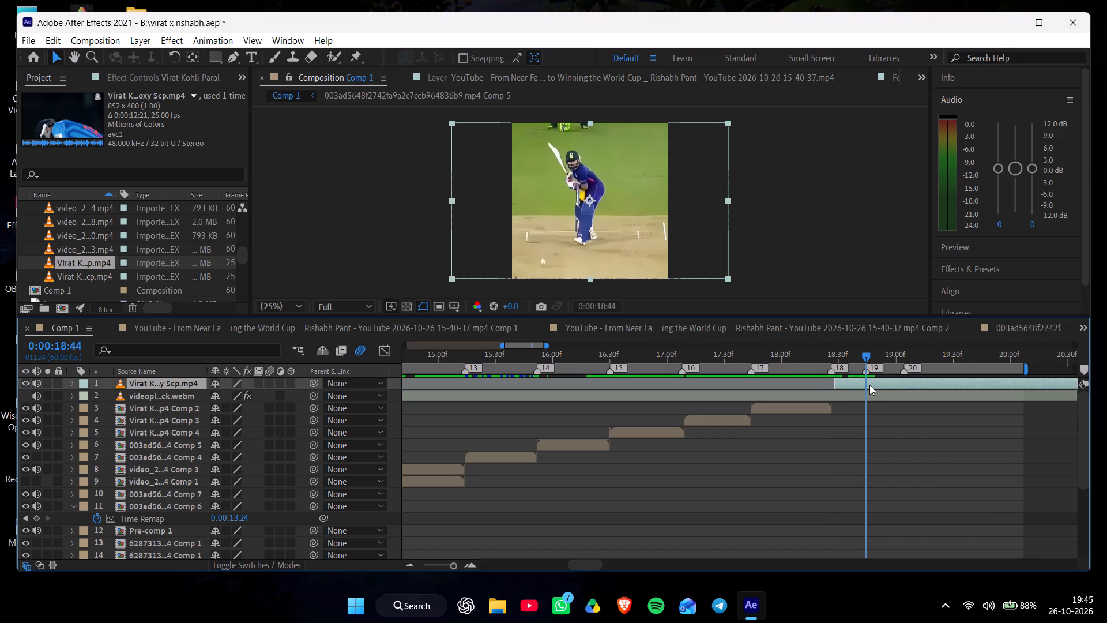
click(834, 384)
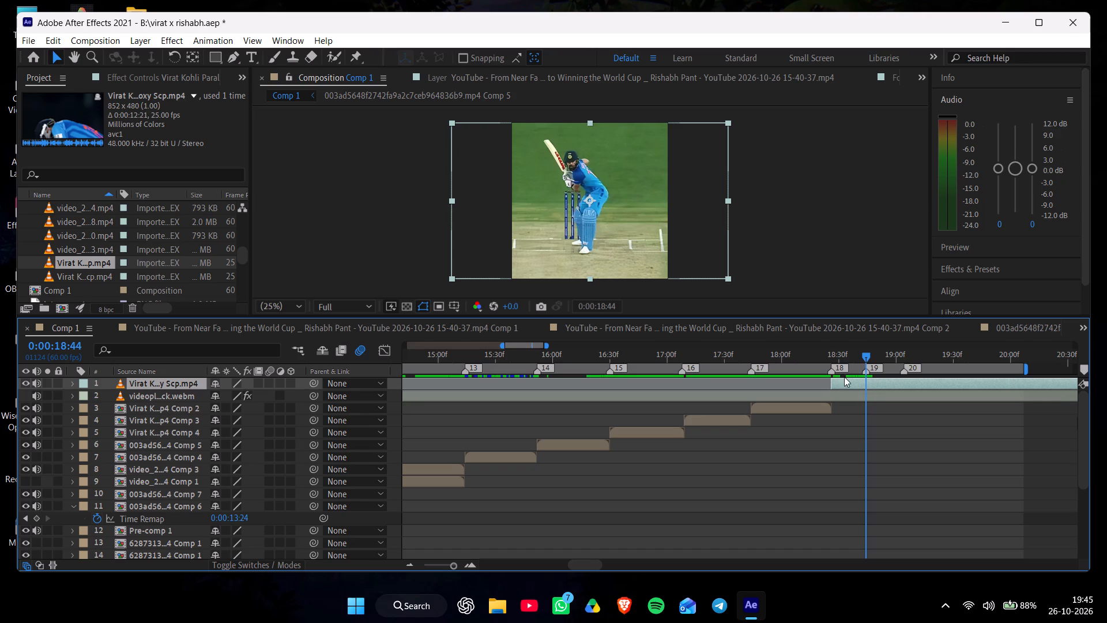
key(ctrl+shift+d)
Split the second batting clip at marker 20, 0:00:19:04, and delete the part after the marker.
drag(875, 356, 883, 356)
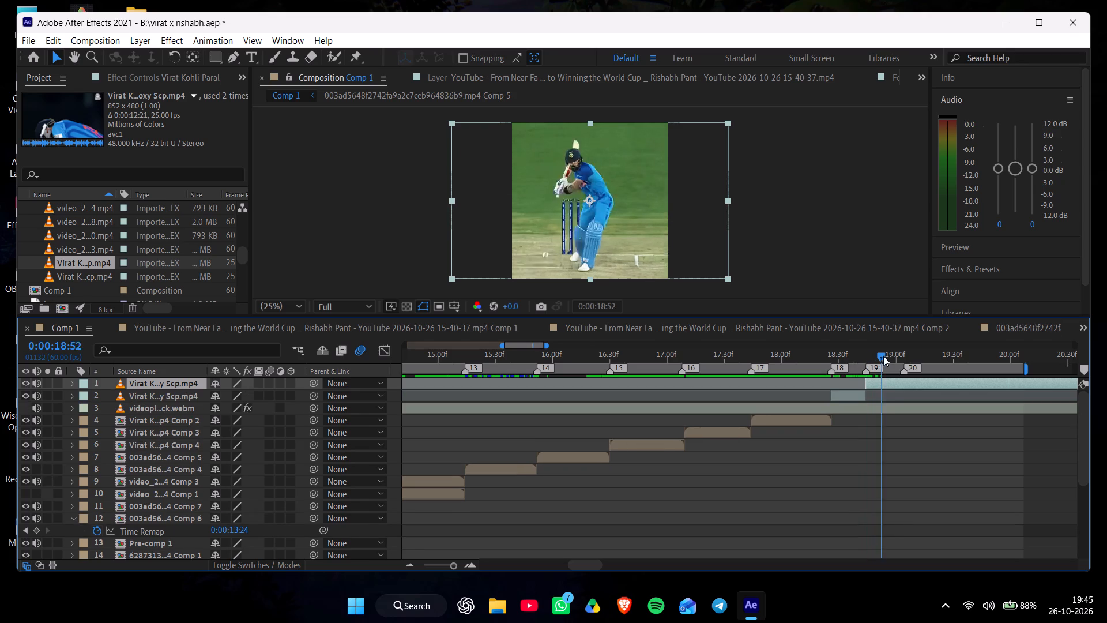
drag(883, 356, 903, 359)
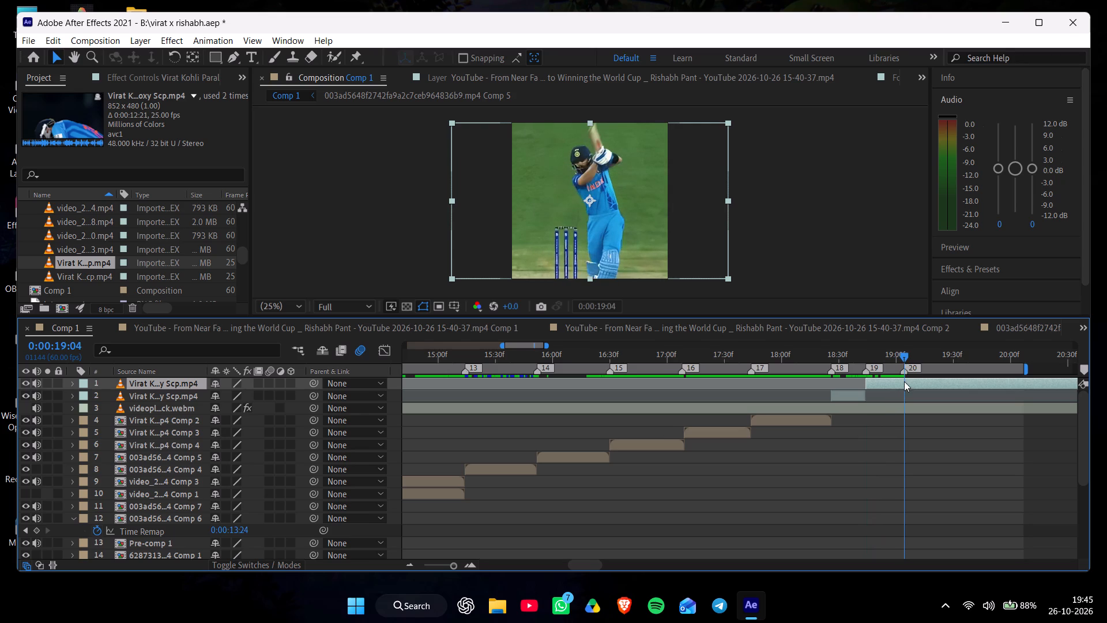
click(903, 354)
click(908, 384)
key(ctrl+shift+d)
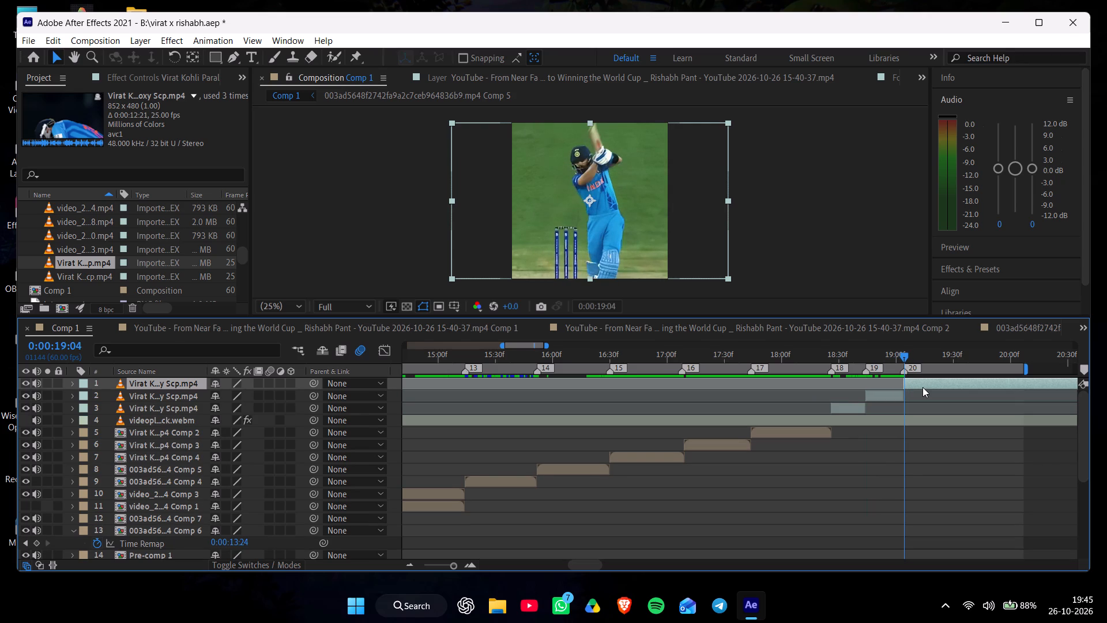
key(Delete)
Pre-compose the batting clips at markers 18 and 19 separately, moving all attributes and adjusting each duration to its layer's time span.
click(843, 400)
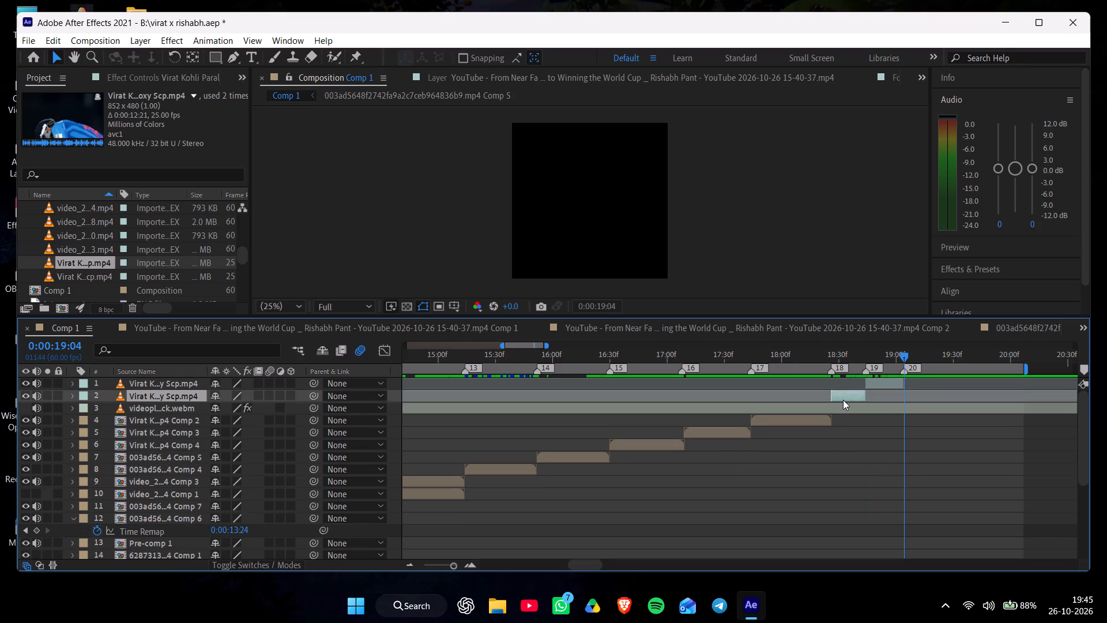
key(ctrl+shift+c)
click(583, 395)
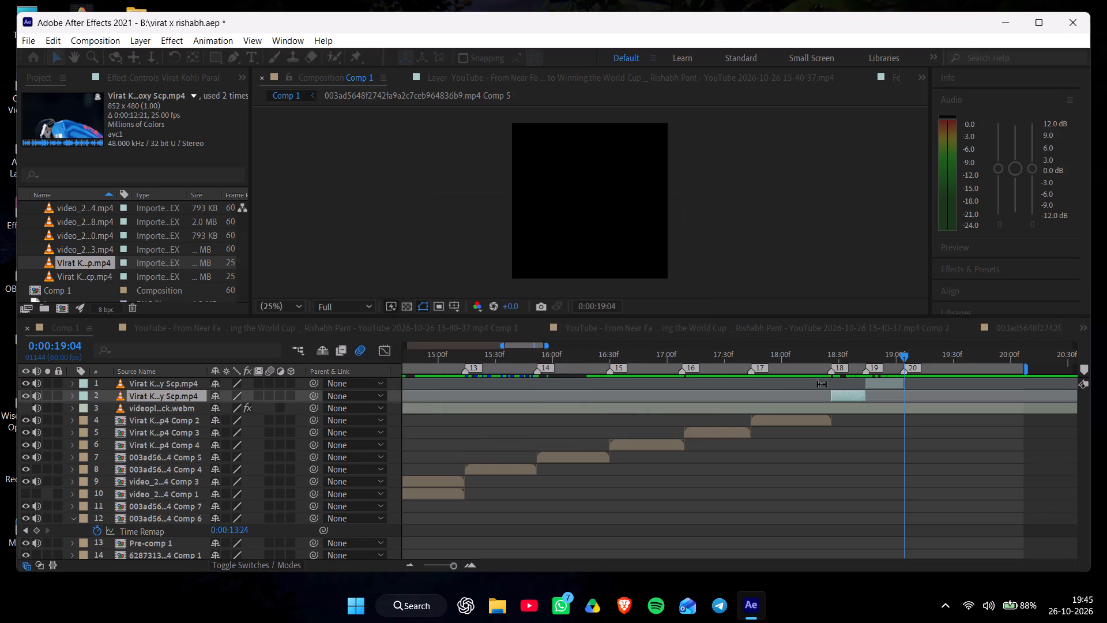
click(882, 388)
key(ctrl+shift+c)
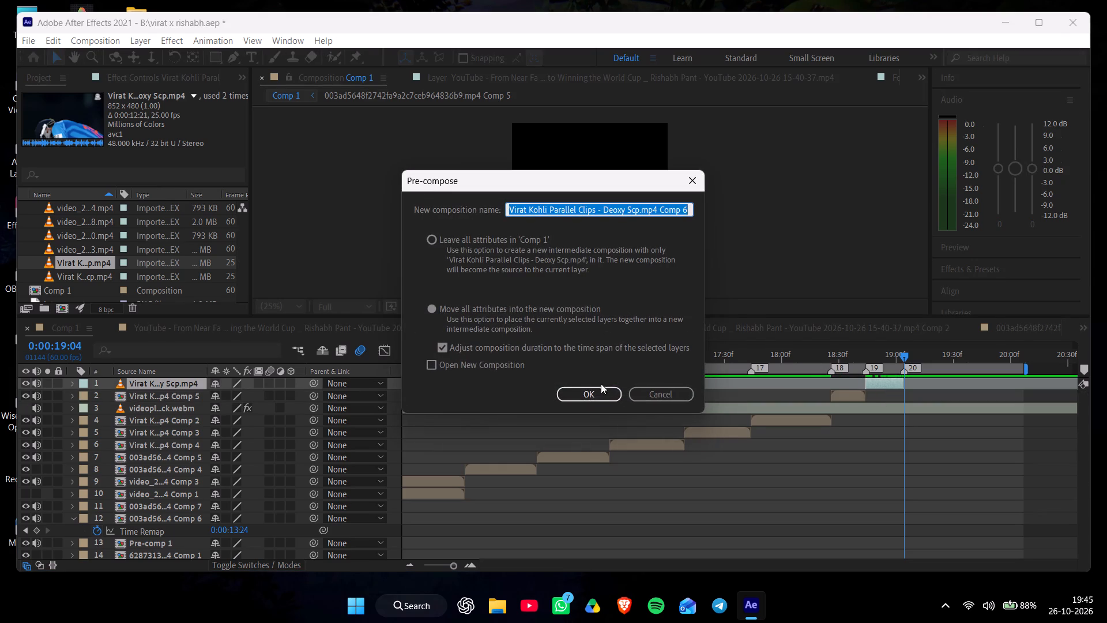
click(593, 391)
Move the videoplayback.webm layer to the bottom of the layer stack and collapse the Time Remap property of 003ad56…4 Comp 6.
click(471, 407)
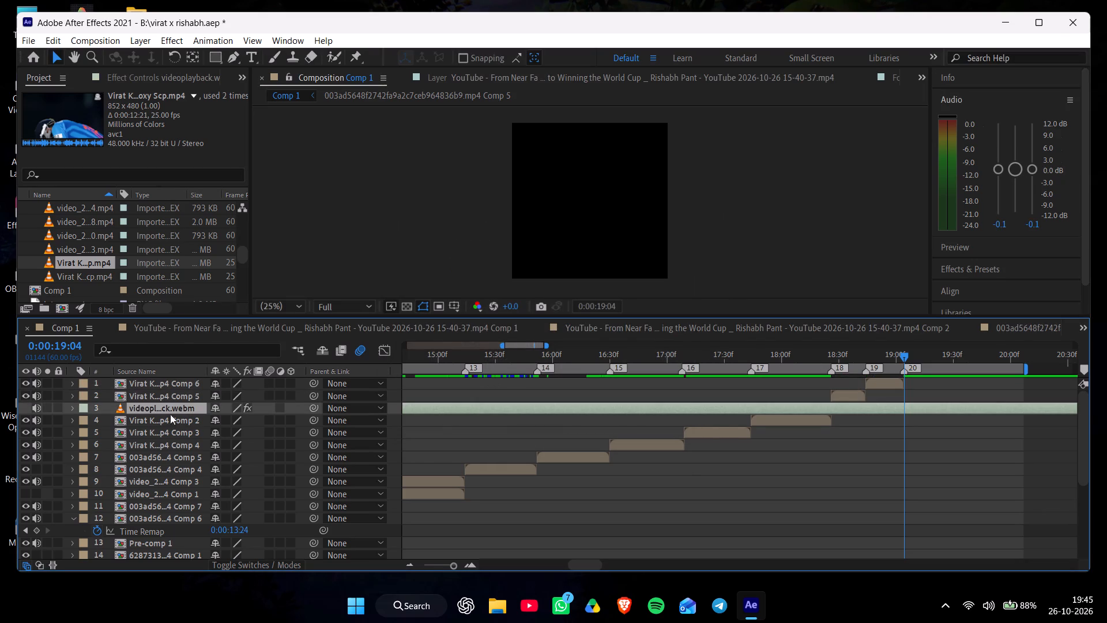
drag(165, 408, 152, 557)
scroll(111, 403, up, 1)
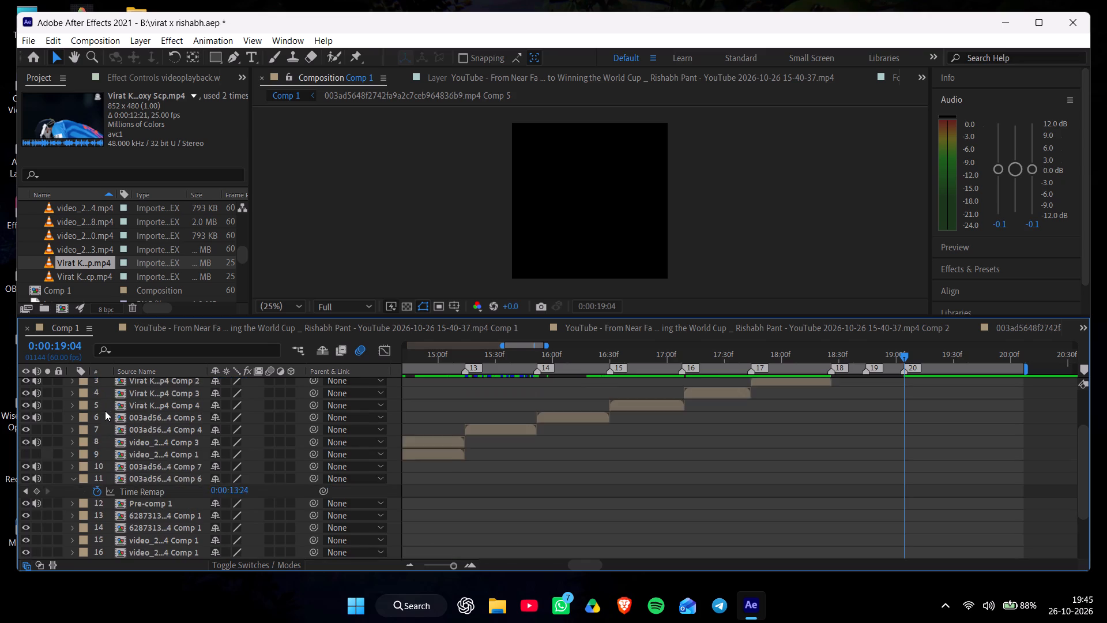
scroll(105, 411, up, 1)
click(77, 508)
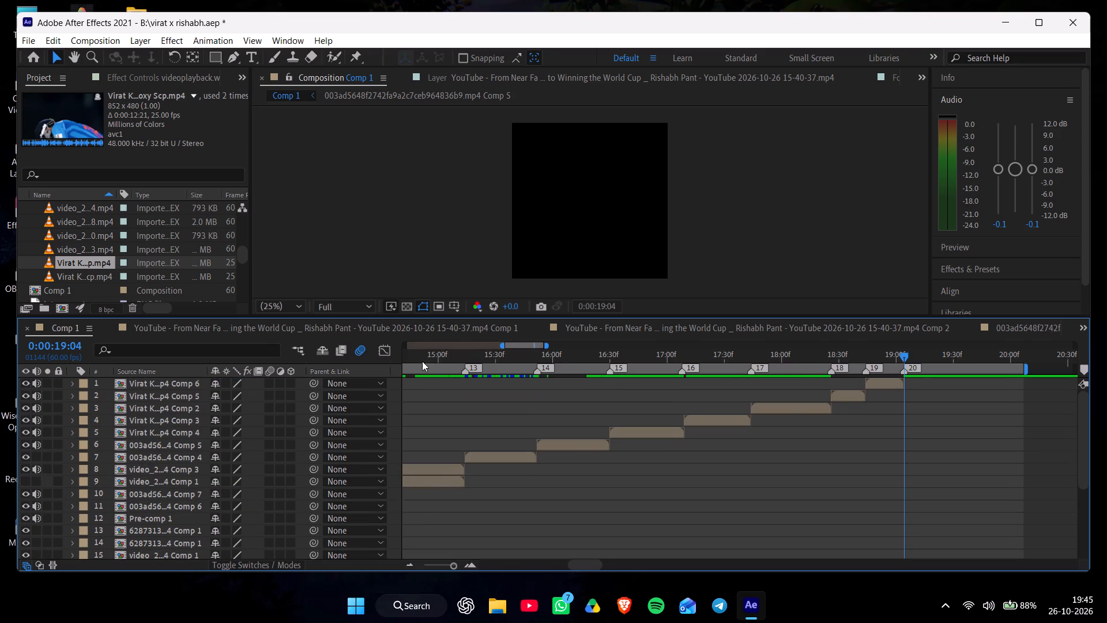
Extend the start of Comp 1's work area back to 0:00:00:00.
drag(422, 361, 289, 428)
key(space)
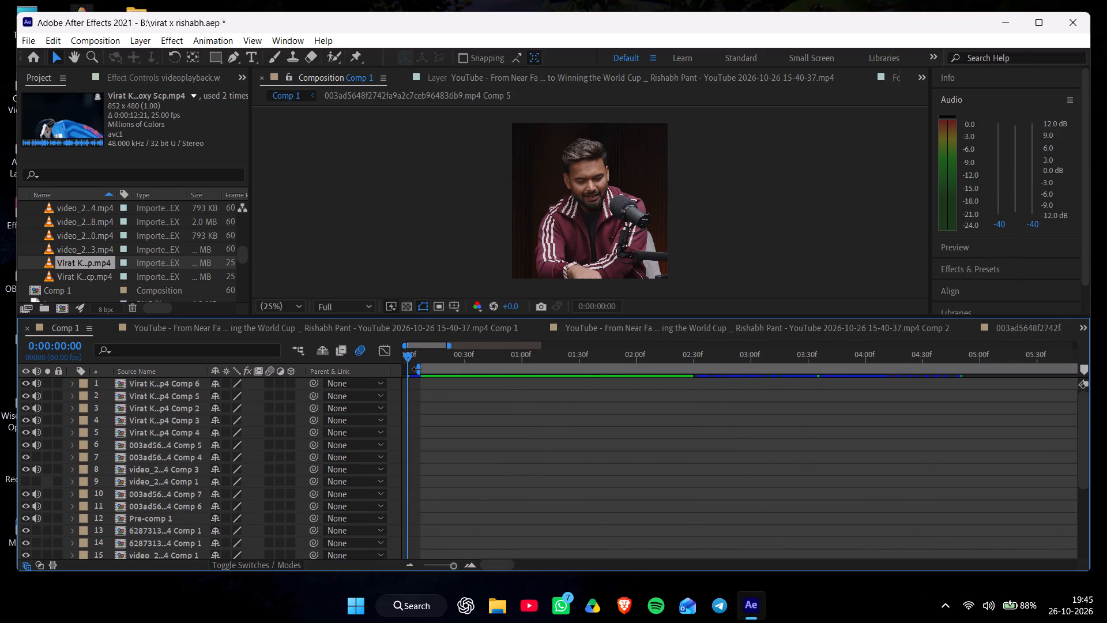
drag(420, 369, 391, 374)
Play the edit from the beginning to review the picture and sound.
key(space)
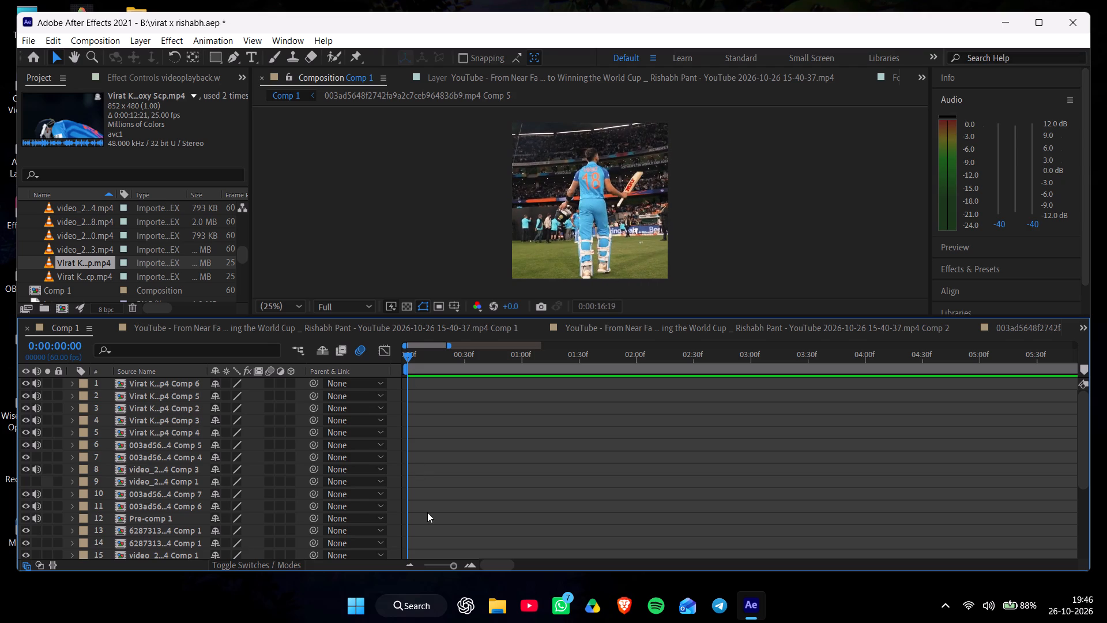
click(406, 567)
click(406, 567)
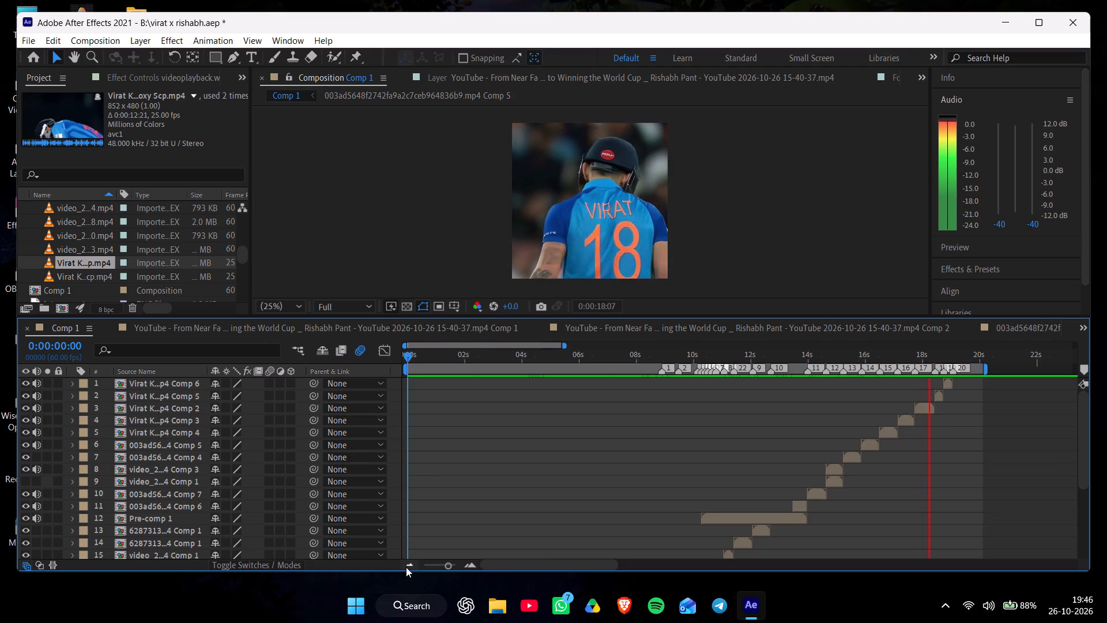
click(409, 356)
Mute the audio of every clip layer above Pre-comp 1, leaving Pre-comp 1's own audio on.
drag(39, 380, 35, 424)
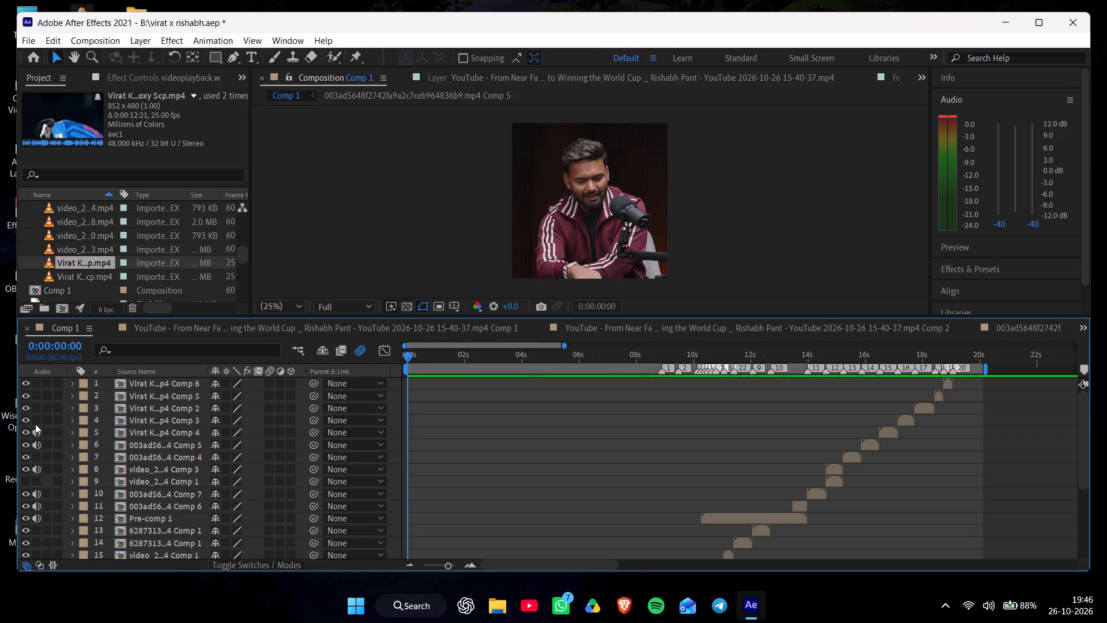
drag(35, 424, 36, 468)
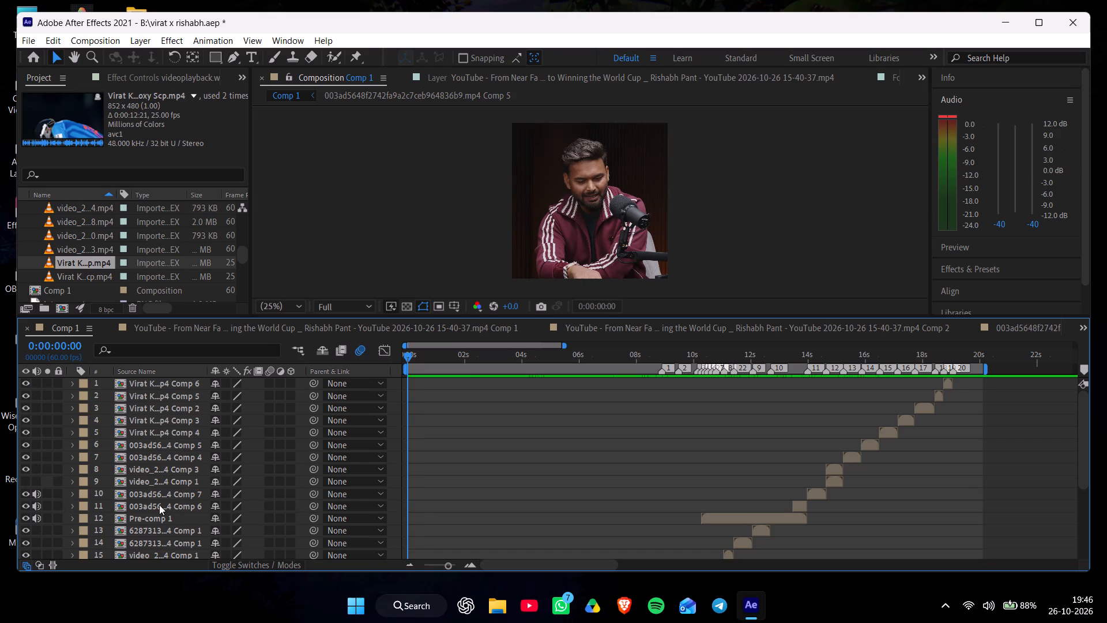
click(159, 505)
click(435, 356)
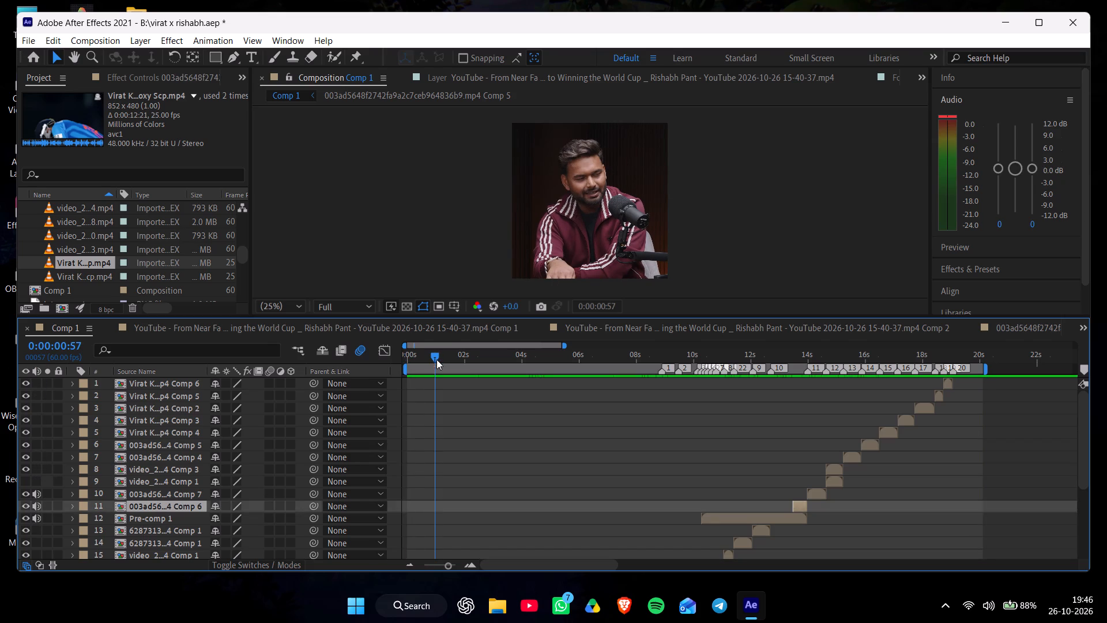
drag(39, 491, 39, 509)
drag(39, 509, 39, 513)
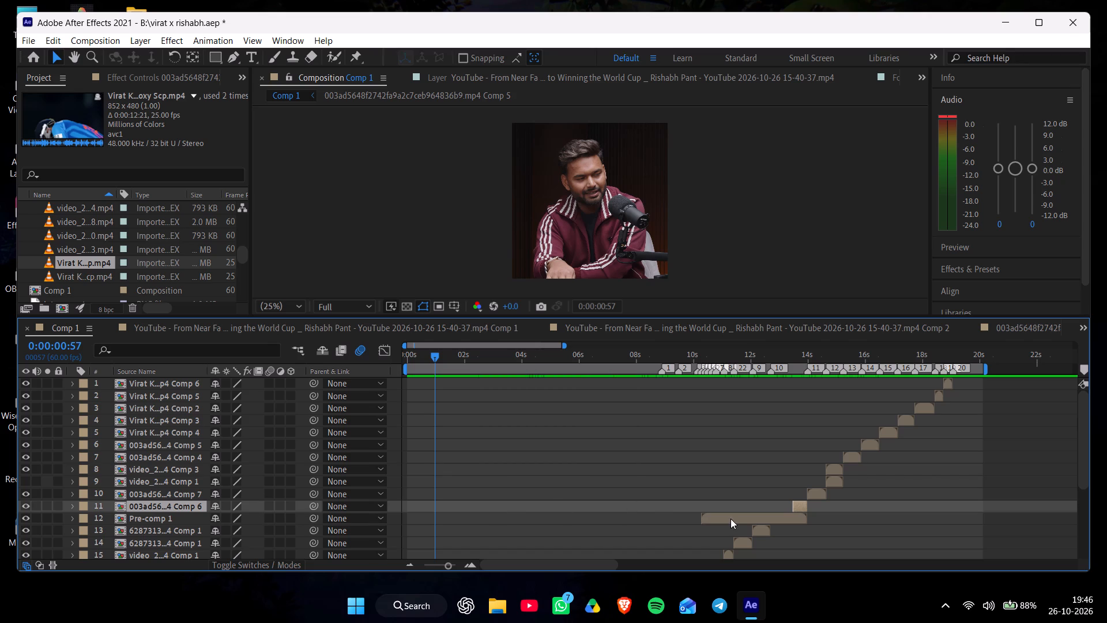
click(731, 519)
click(36, 516)
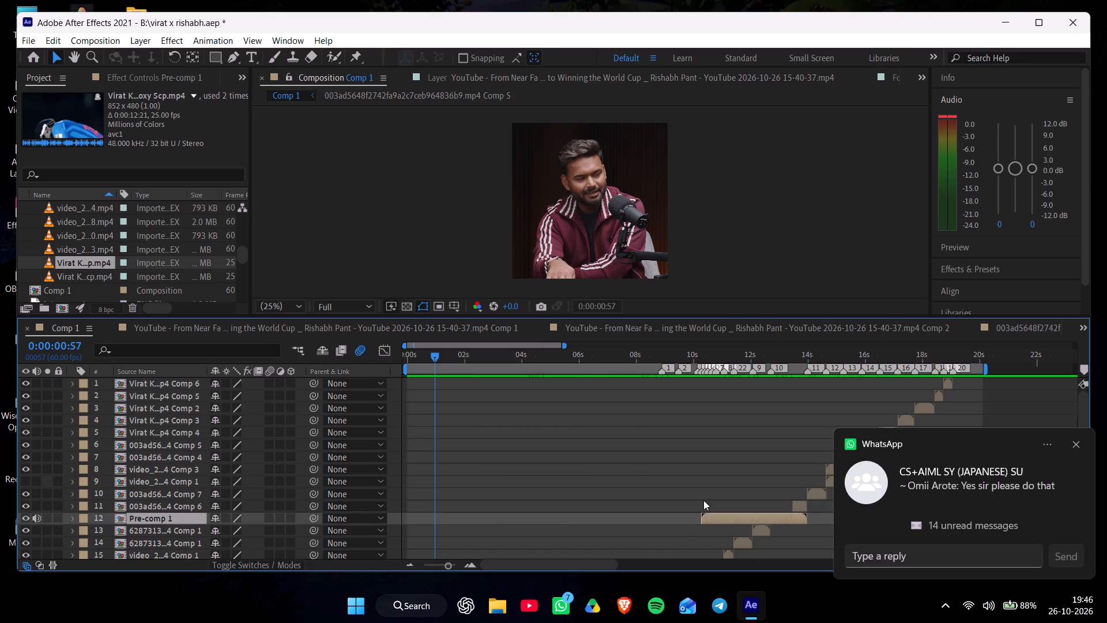
click(1076, 442)
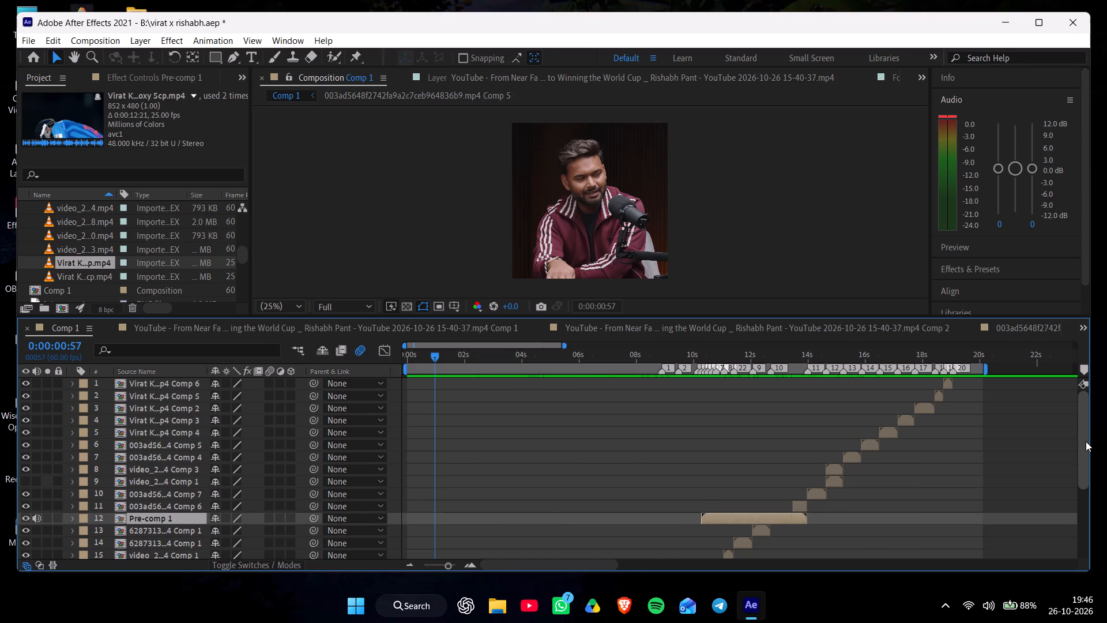
Set the current time to 0:00:10:16, where Pre-comp 1 starts, and reveal the videoplayback.webm layer's Bass & Treble and Audio Levels keyframes.
drag(1086, 441, 1090, 517)
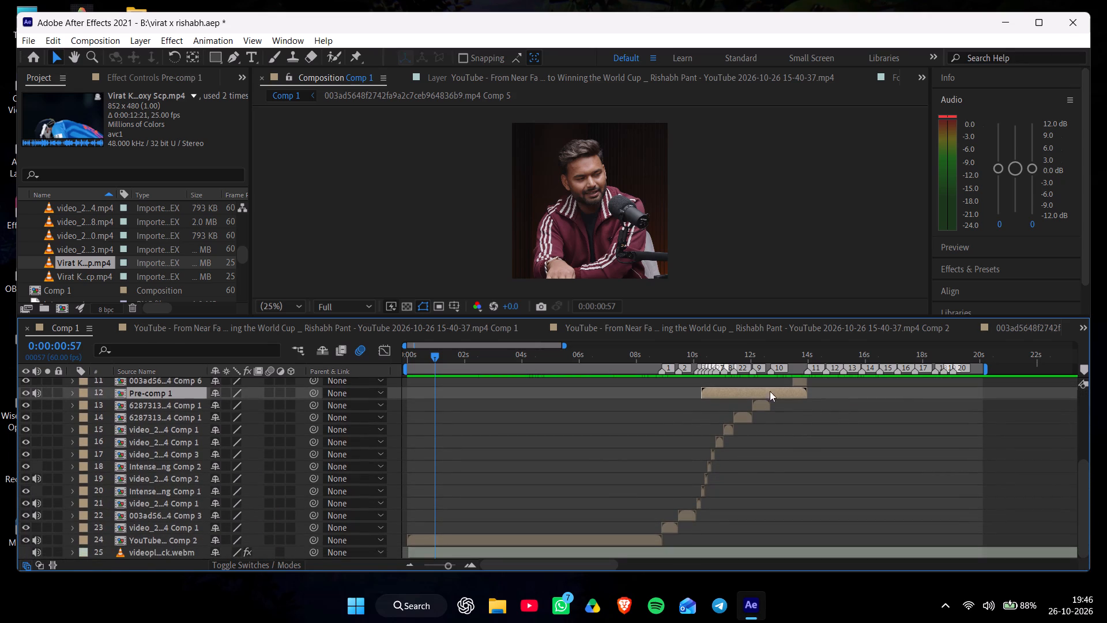
click(695, 355)
drag(700, 356, 704, 359)
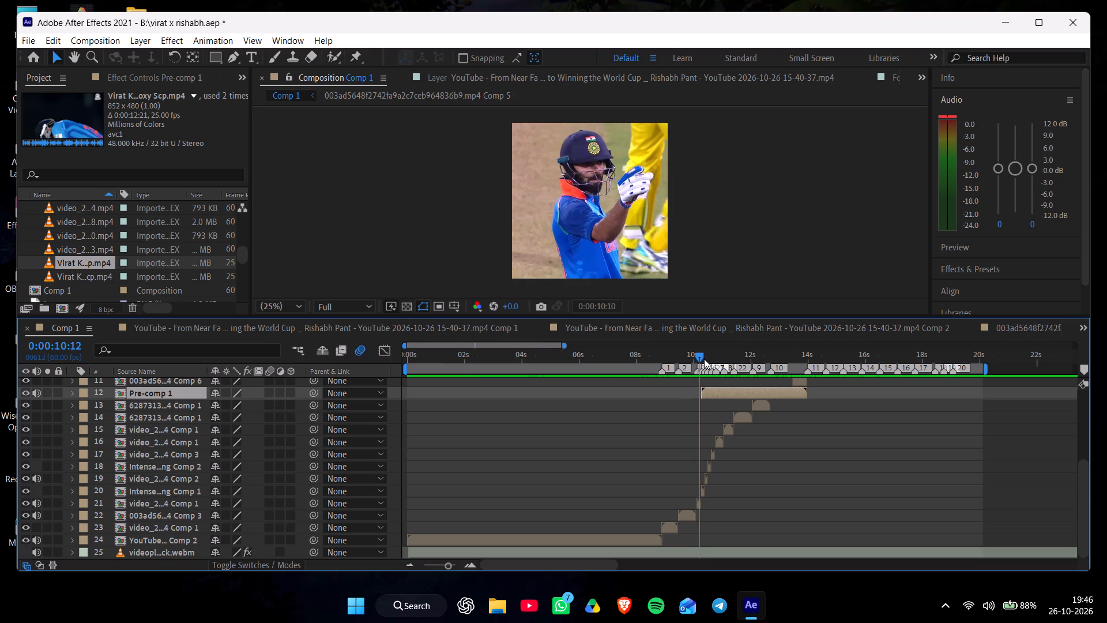
drag(704, 359, 706, 359)
click(735, 551)
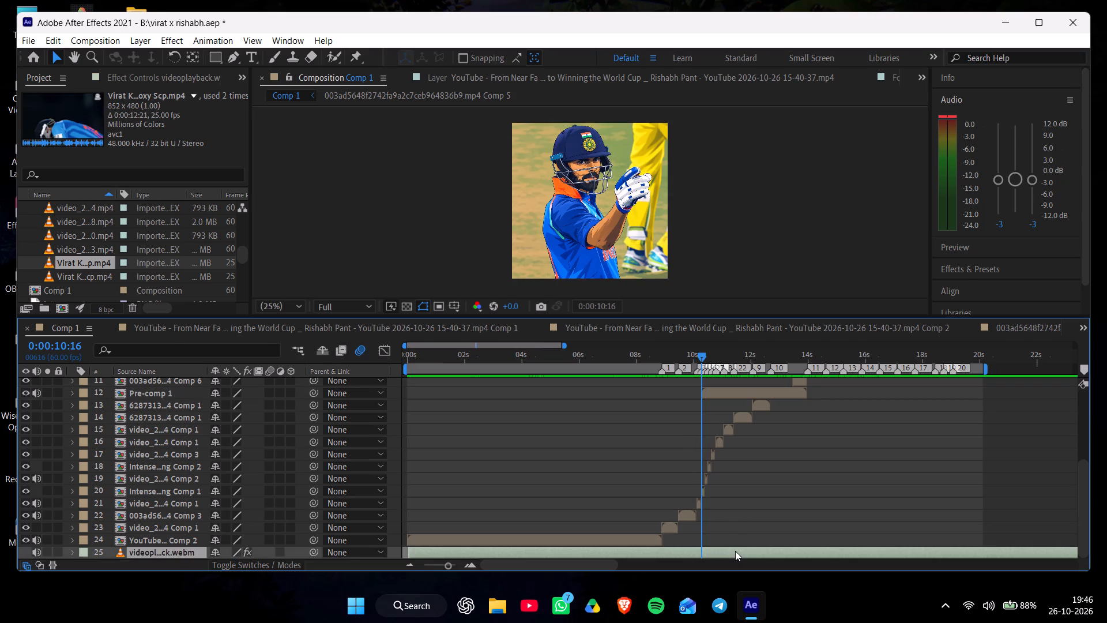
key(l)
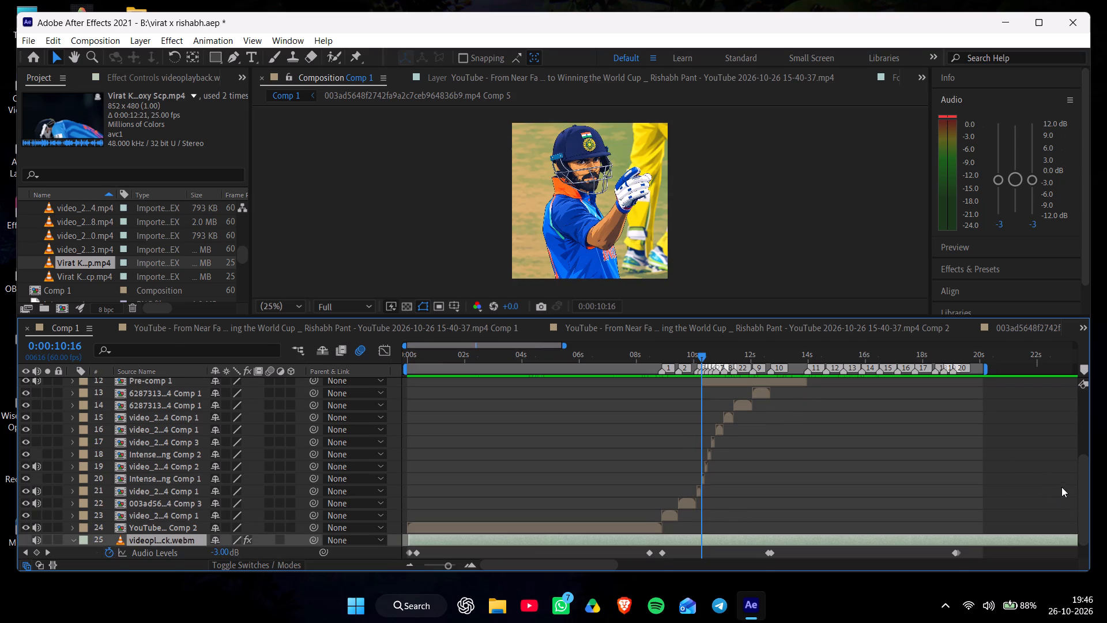
drag(1083, 482, 1089, 513)
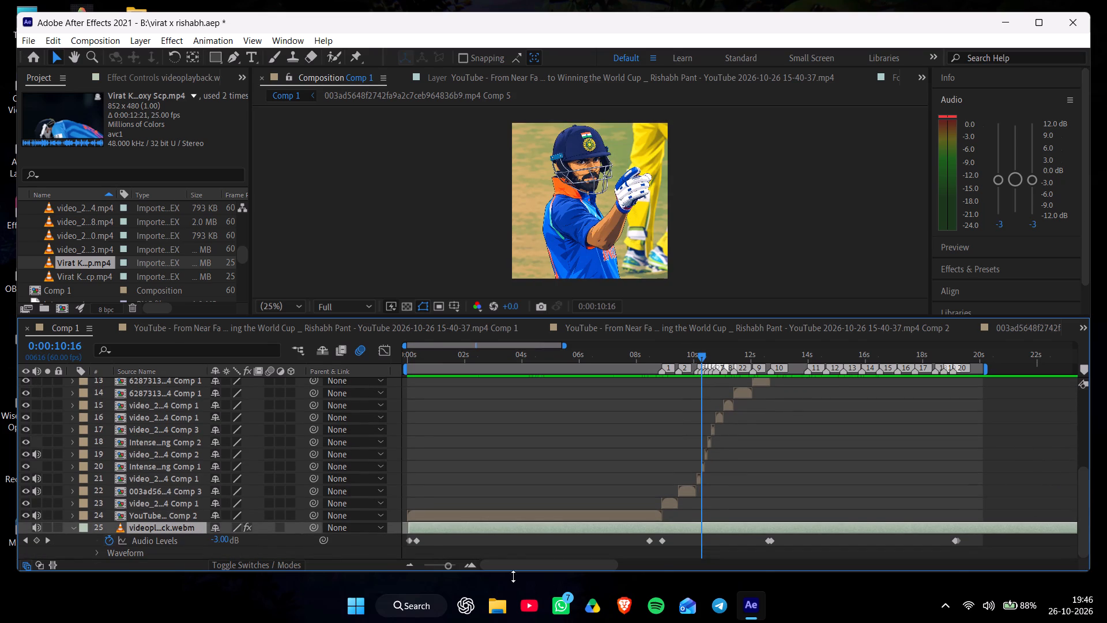
click(476, 568)
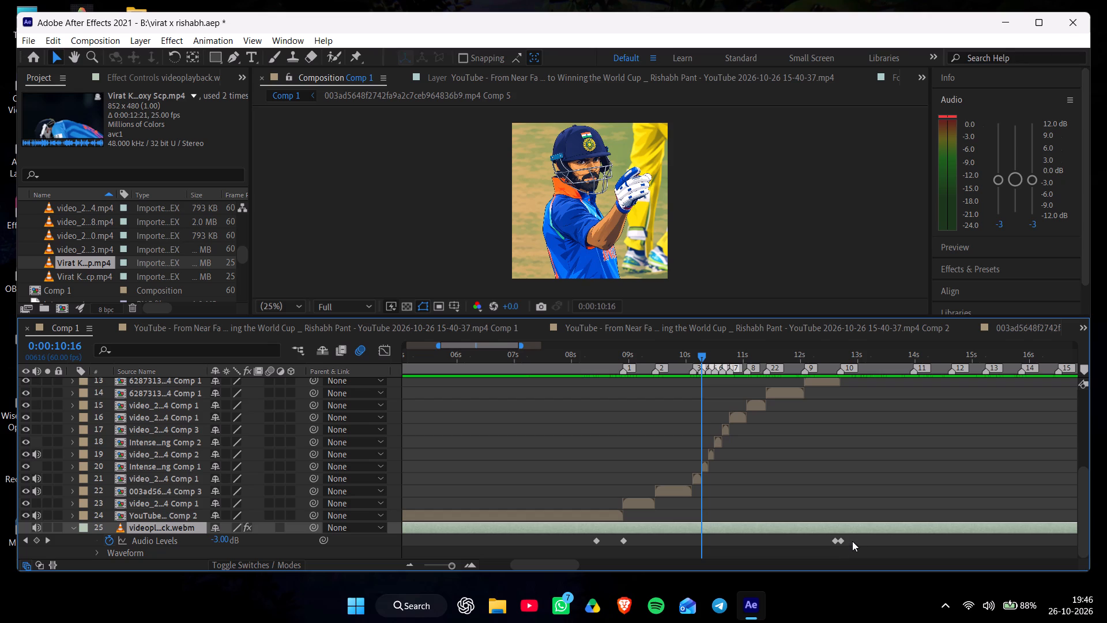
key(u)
click(864, 550)
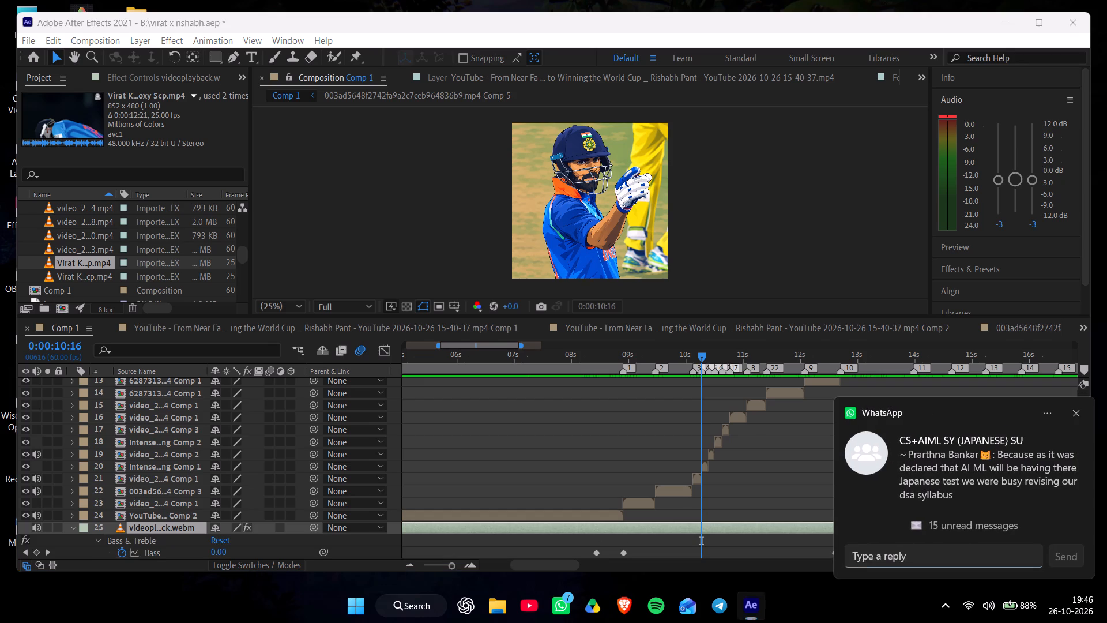
click(1079, 418)
scroll(934, 482, down, 1)
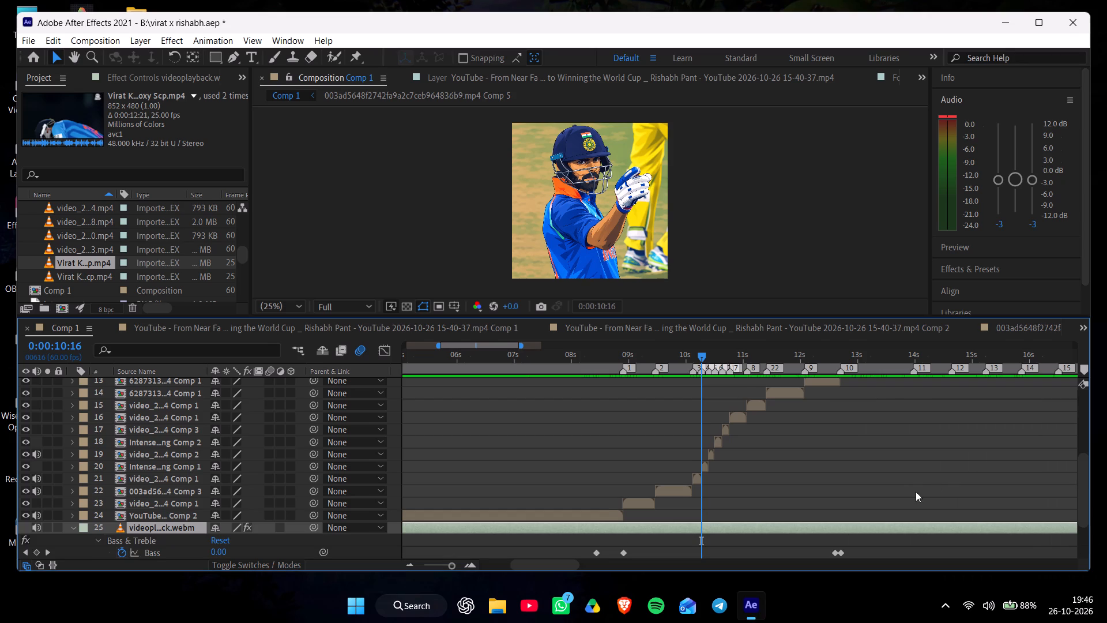
scroll(916, 491, down, 1)
Shift videoplayback.webm's pairs of Bass, Treble and Audio Levels keyframes near 12:36 earlier so each pair's second keyframe sits at 0:00:10:16.
drag(853, 471, 826, 564)
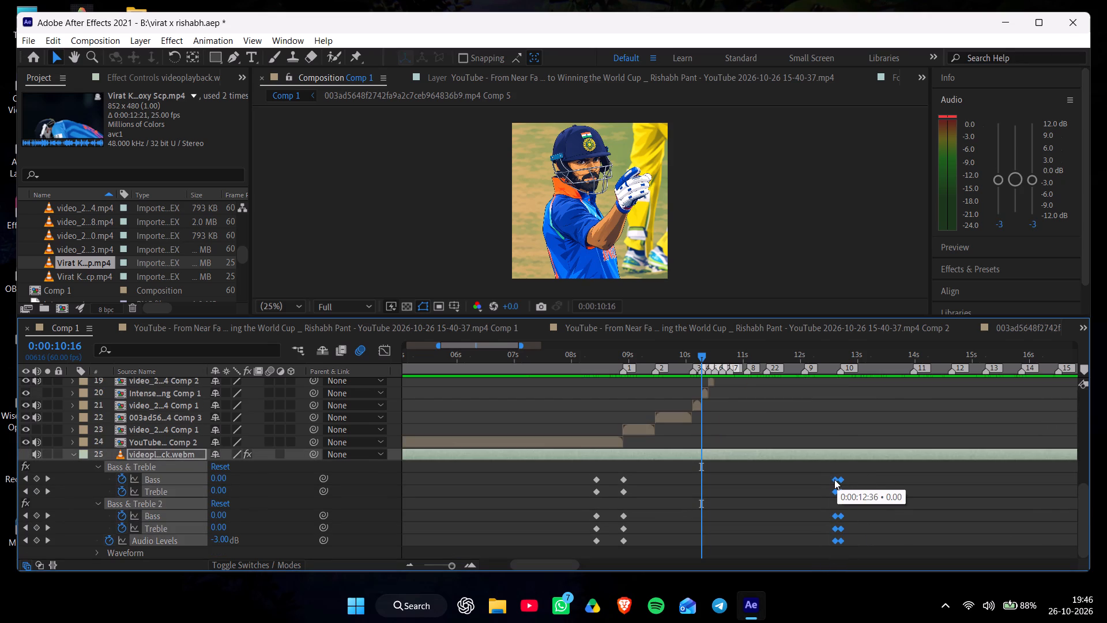
drag(834, 479, 692, 517)
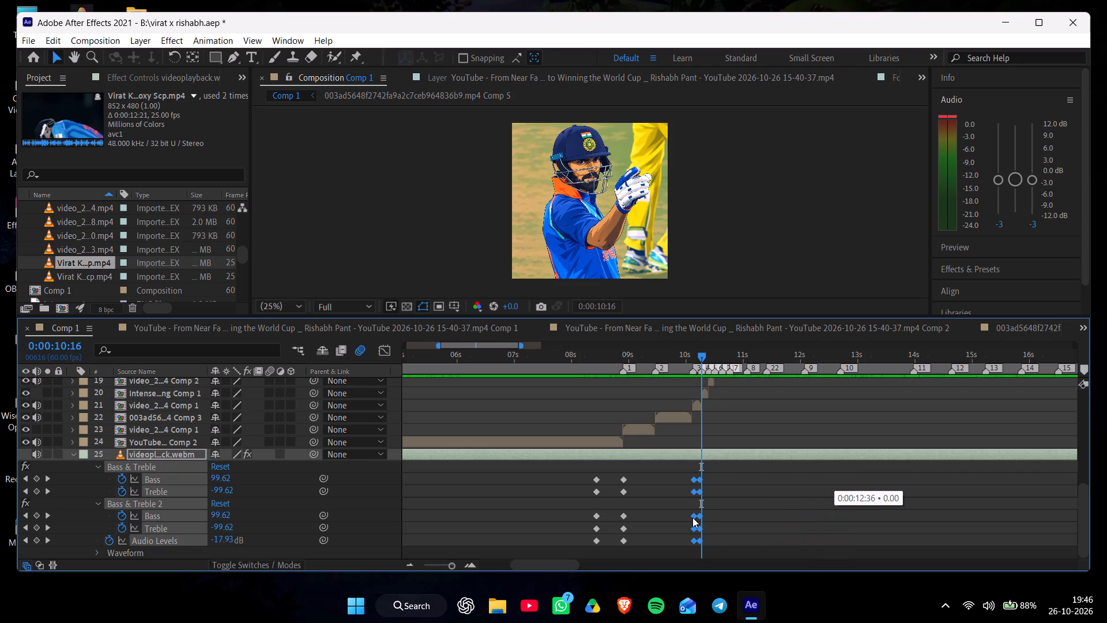
drag(692, 517, 695, 519)
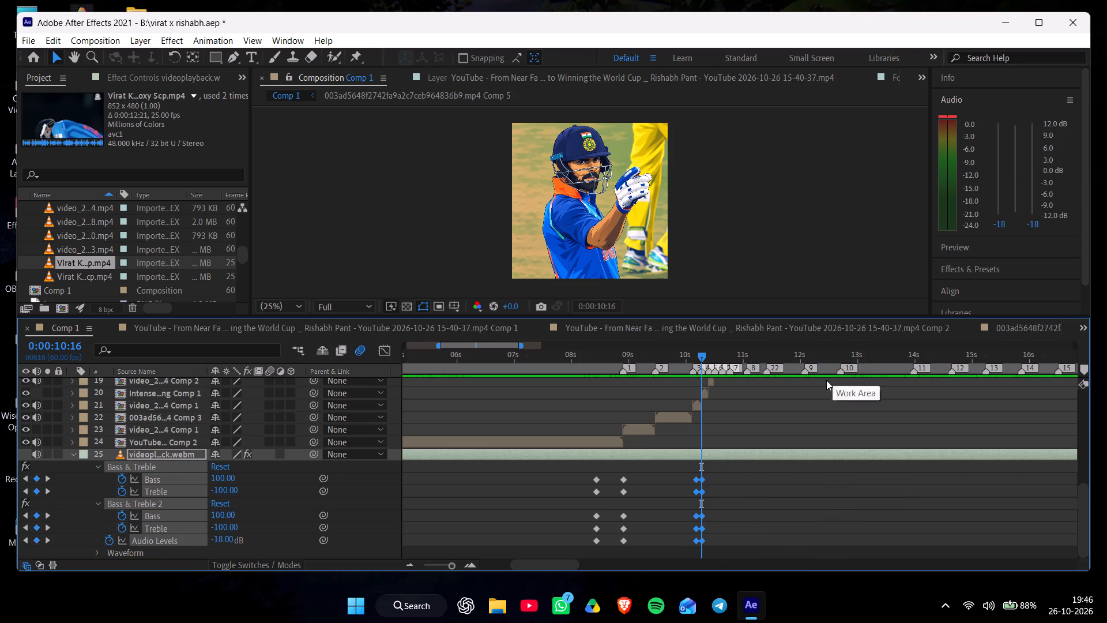
click(726, 468)
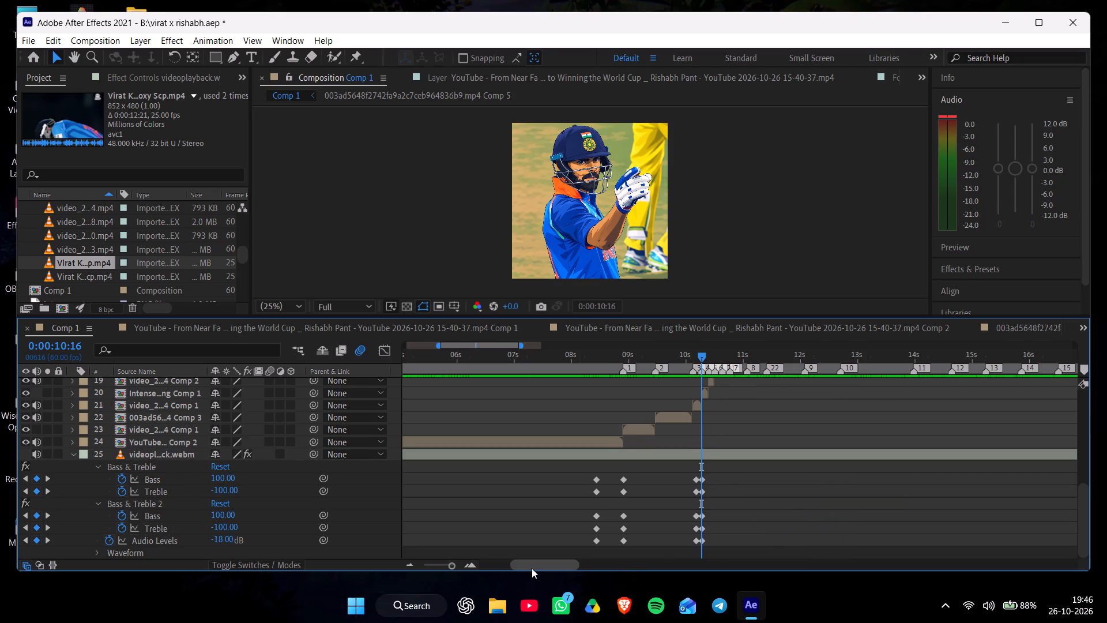
Move the current time to about 0:00:13:49, near the end of the Pre-comp 1 layer.
drag(533, 568, 561, 572)
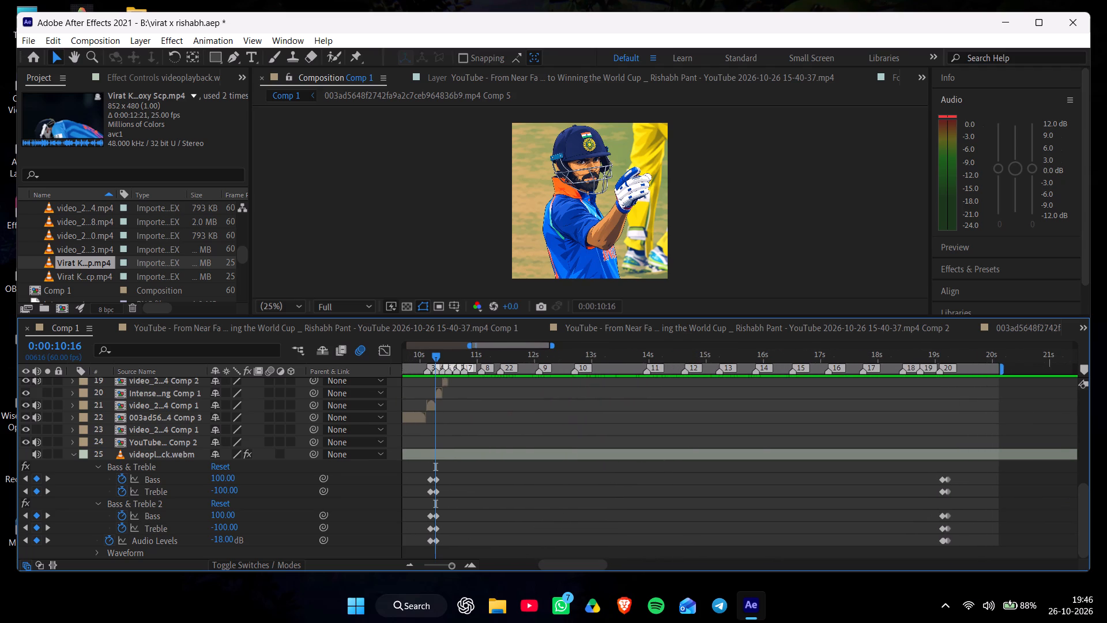
drag(1087, 506, 1085, 440)
drag(605, 357, 639, 374)
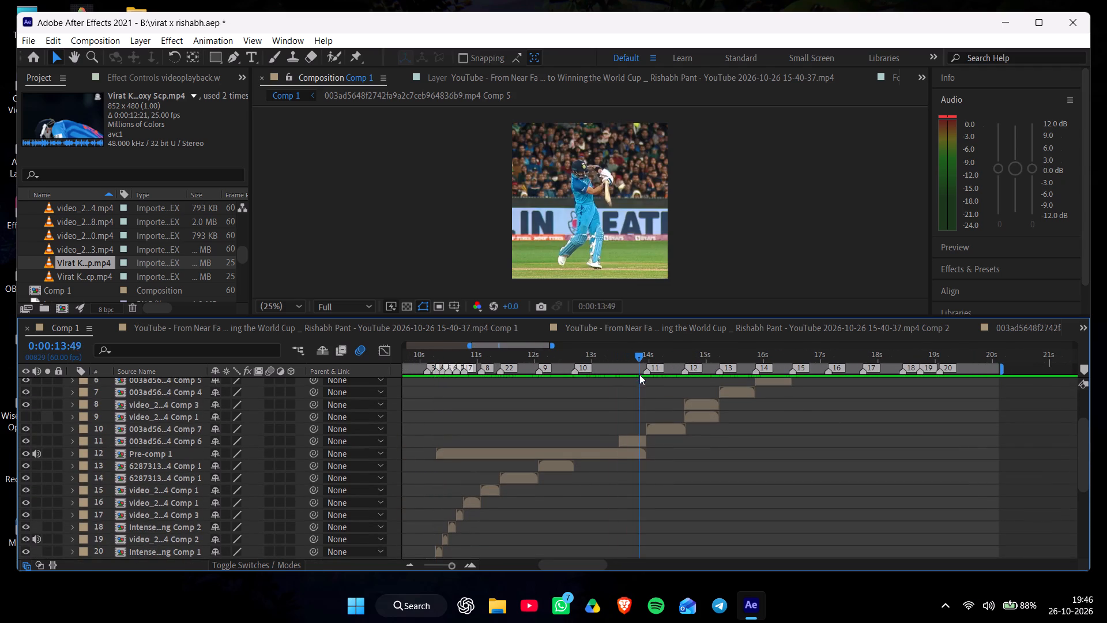
Copy the first column of Bass, Treble and Audio Levels keyframes on videoplayback.webm and paste it at marker 11, 0:00:13:58.
drag(639, 374, 637, 380)
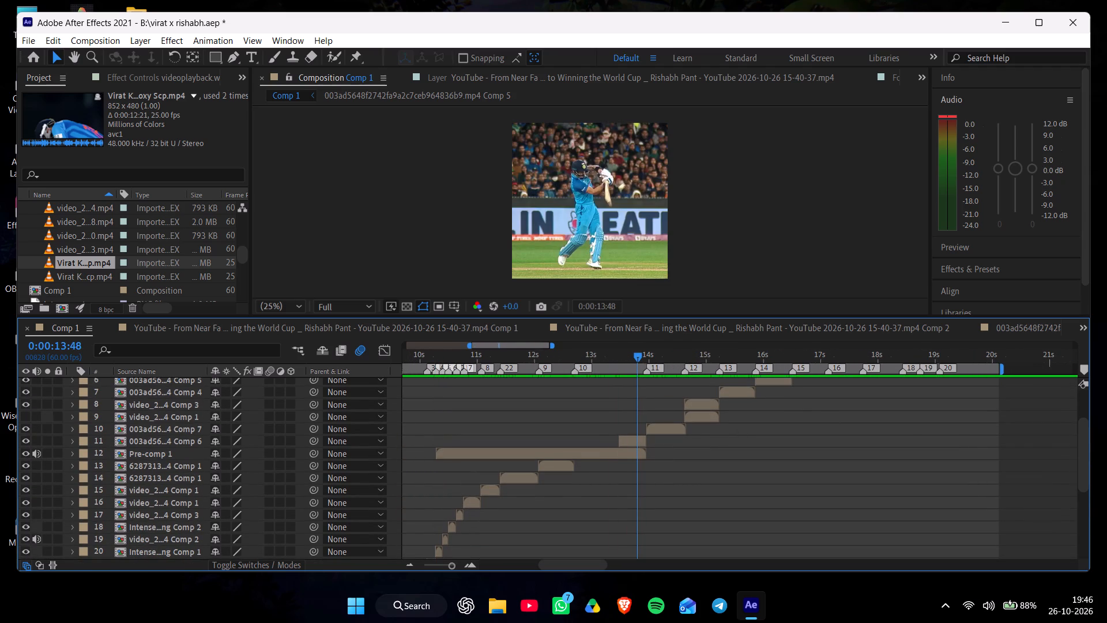
drag(1080, 463, 1082, 476)
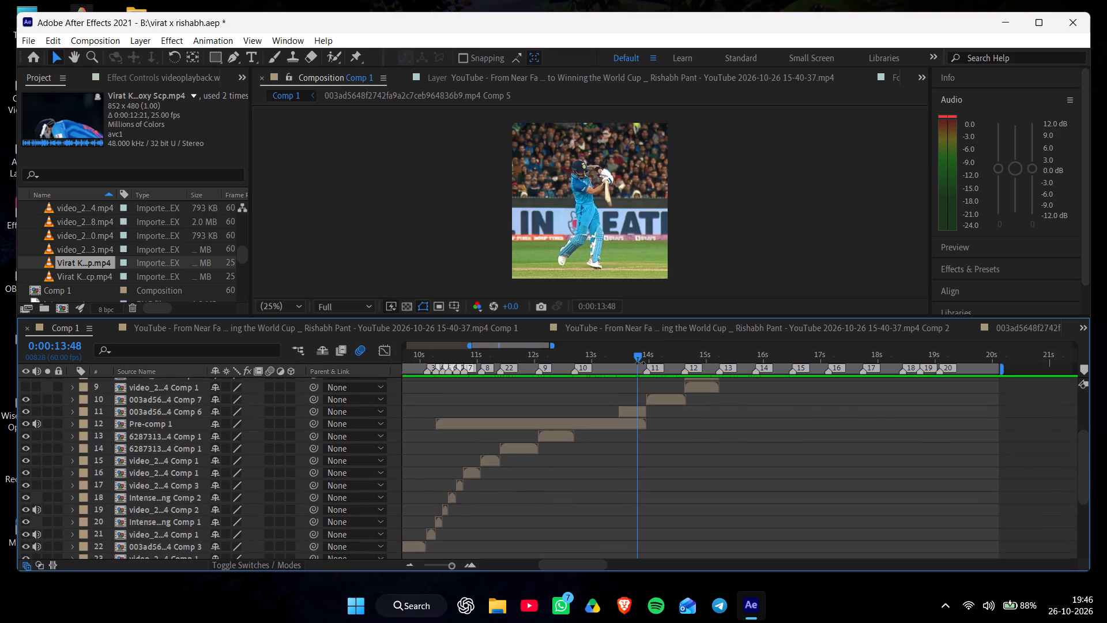
click(645, 354)
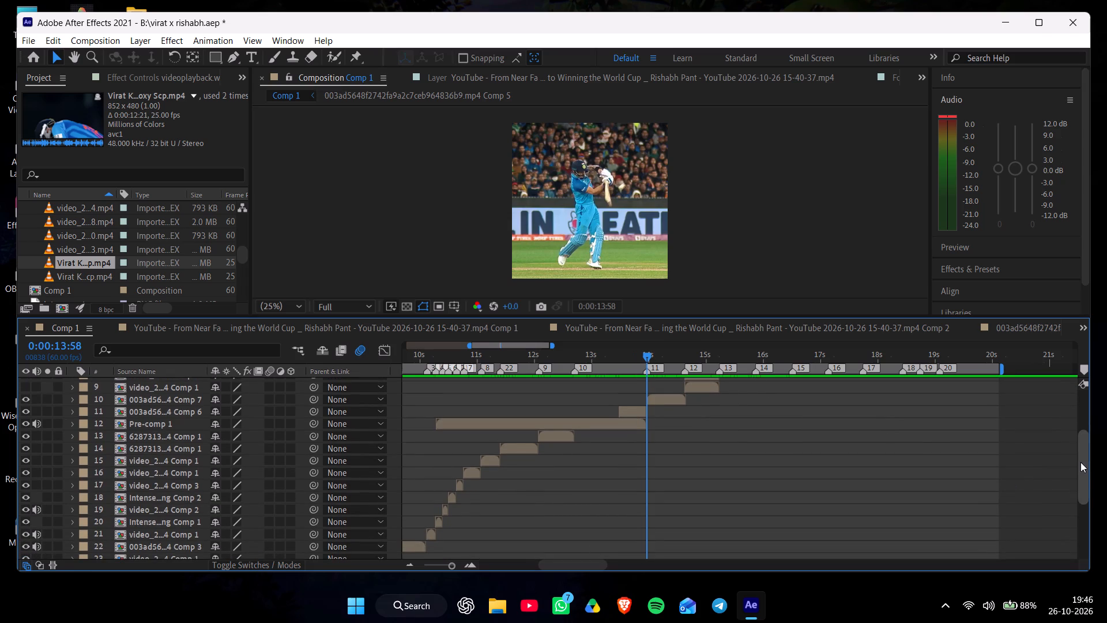
drag(1083, 455, 1086, 528)
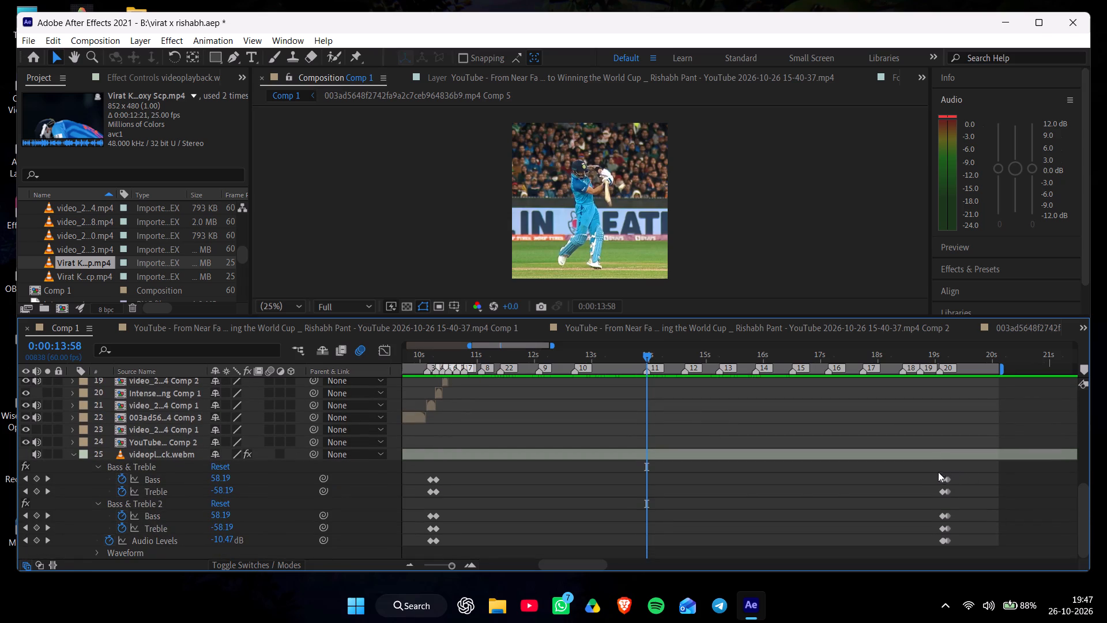
drag(446, 472, 433, 500)
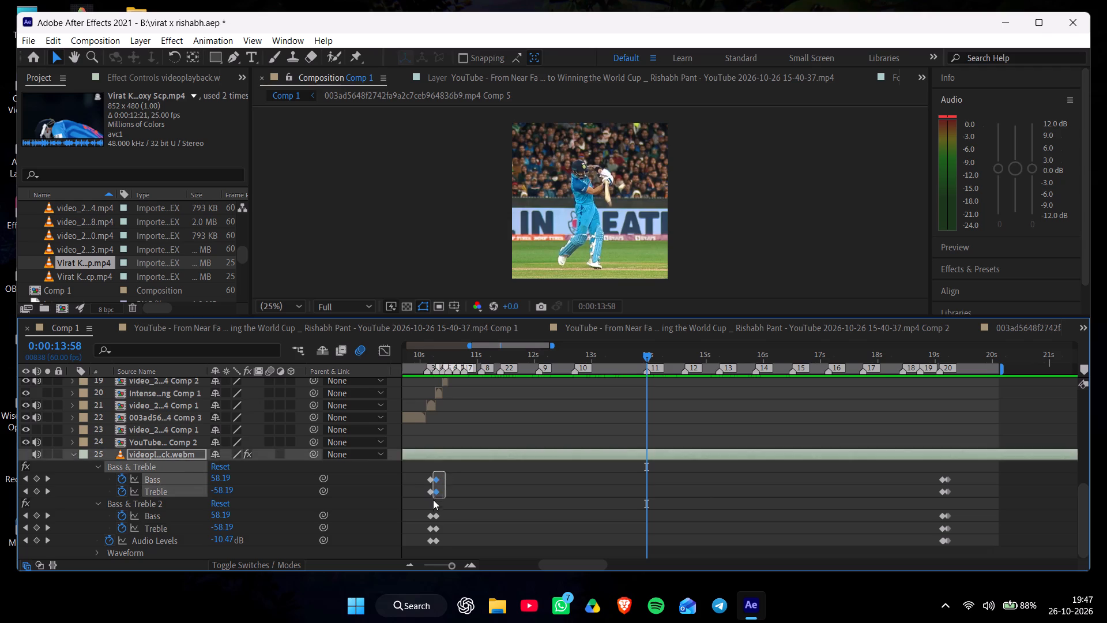
drag(433, 500, 434, 547)
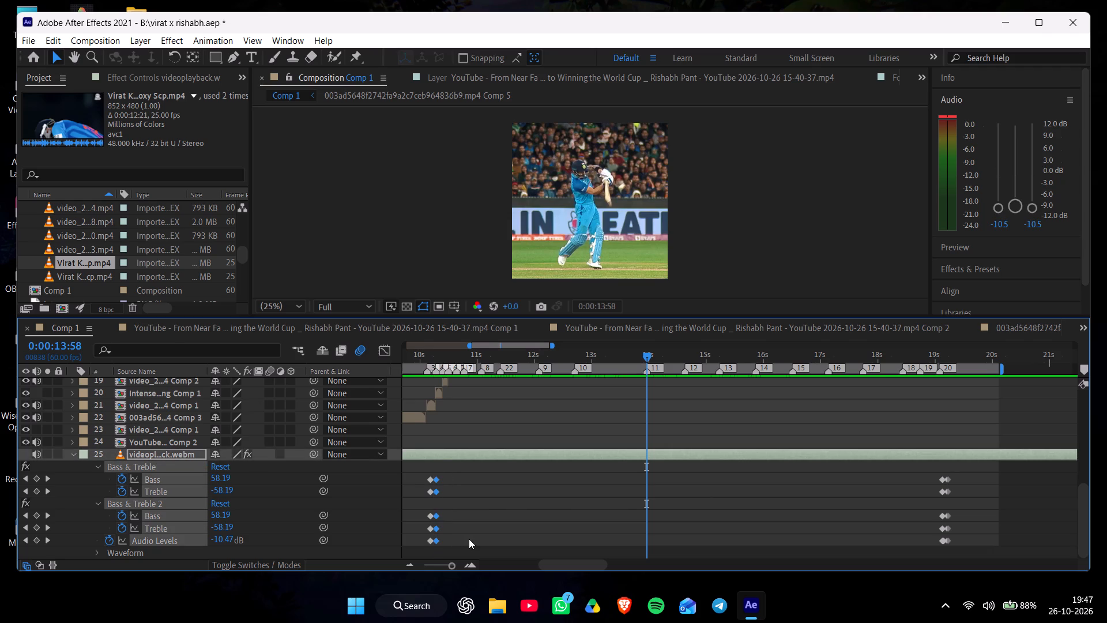
key(ctrl+c)
drag(416, 460, 431, 543)
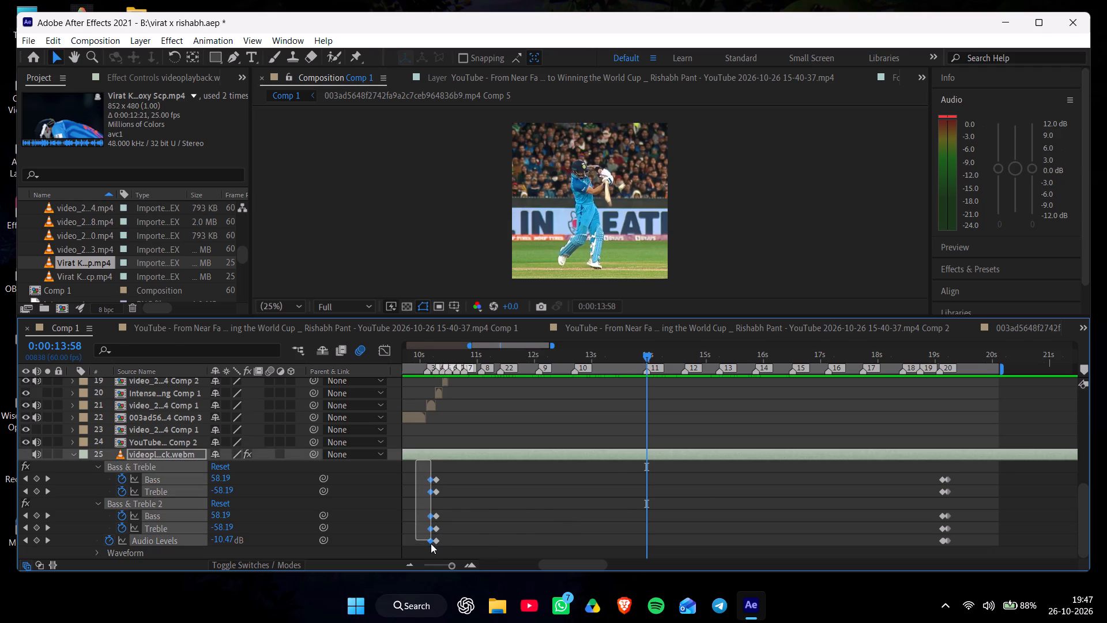
drag(431, 543, 431, 550)
key(ctrl+c)
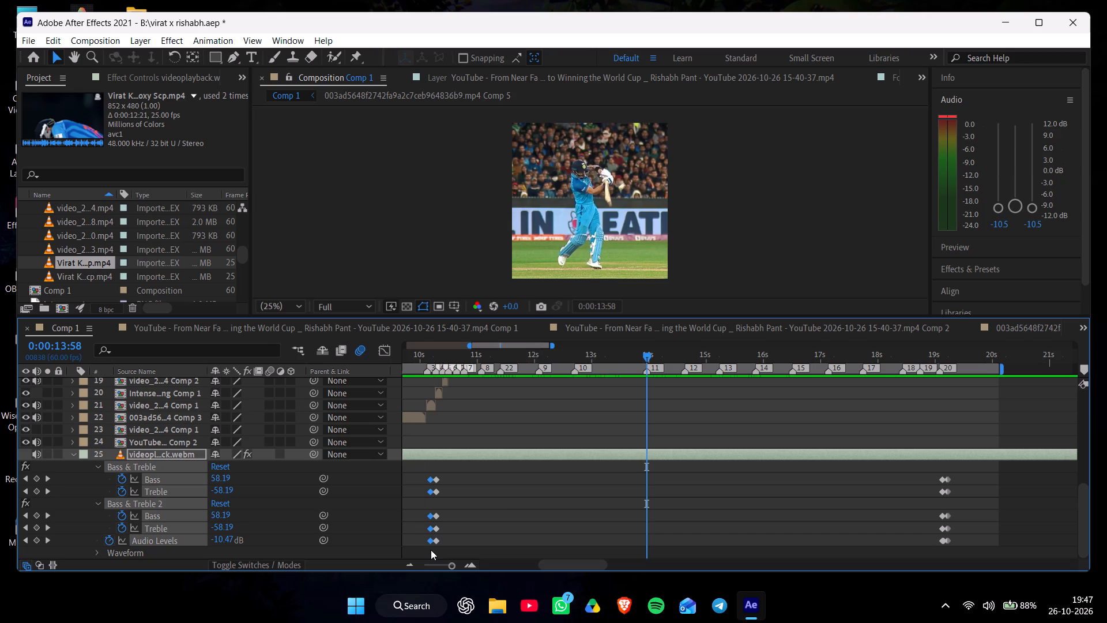
key(ctrl+v)
Copy the second column of Bass, Treble and Audio Levels keyframes on videoplayback.webm and paste it at 0:00:13:48.
drag(646, 355, 641, 358)
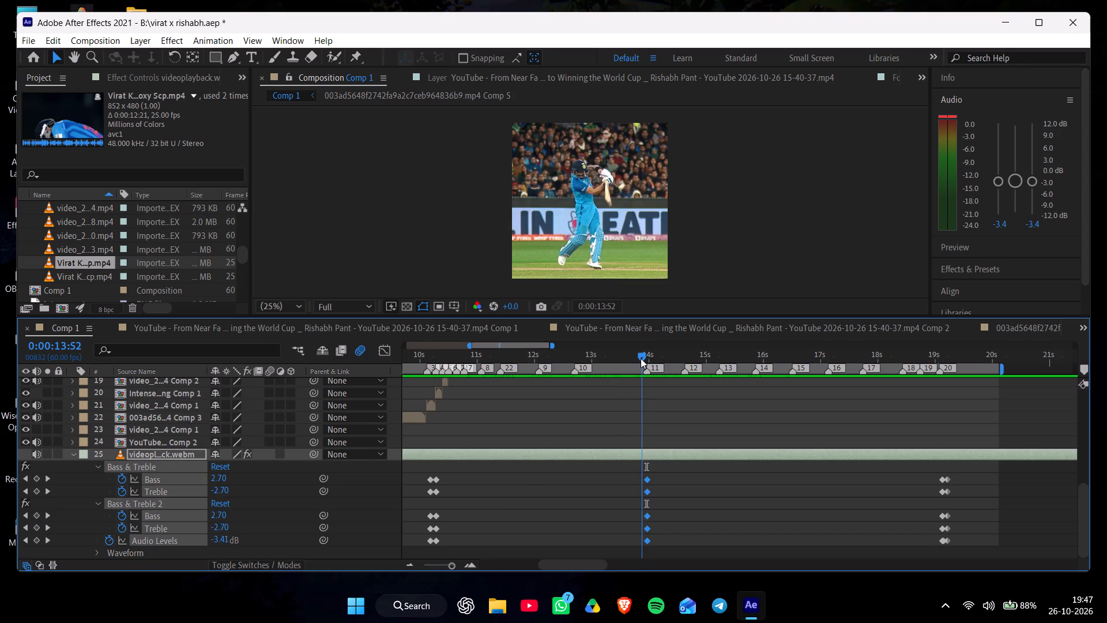
drag(641, 358, 637, 361)
drag(446, 465, 439, 489)
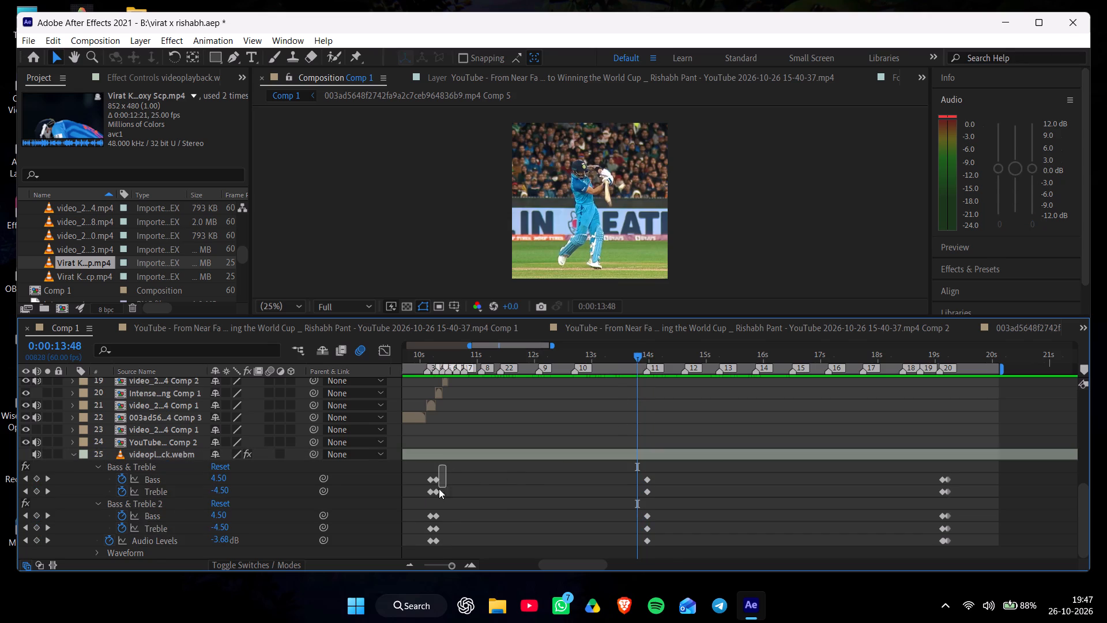
drag(439, 489, 434, 557)
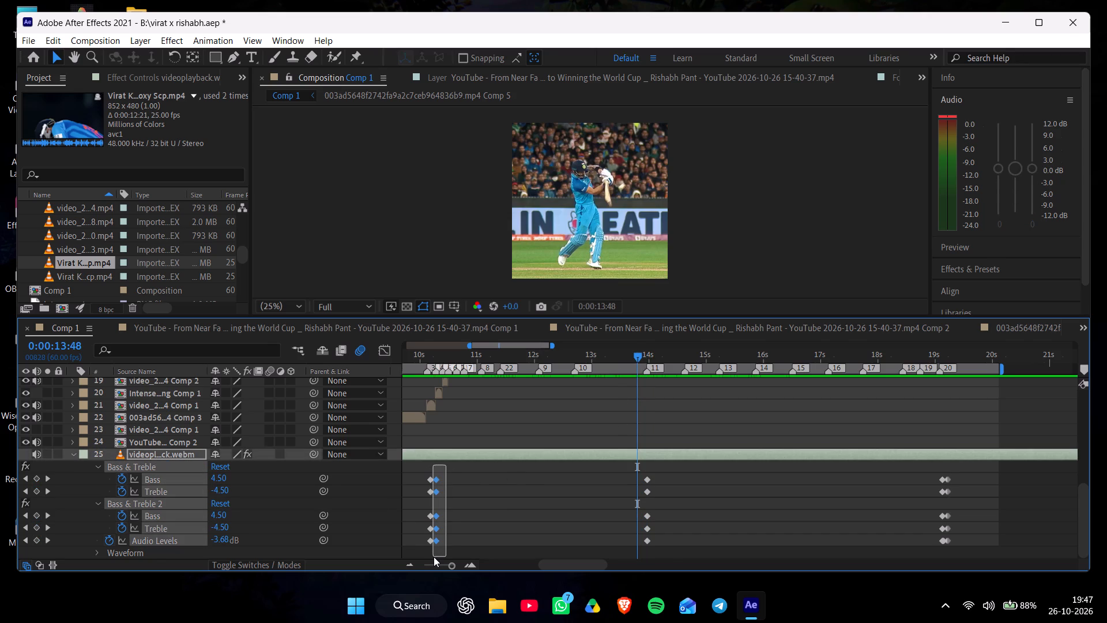
drag(434, 557, 433, 557)
key(ctrl+c)
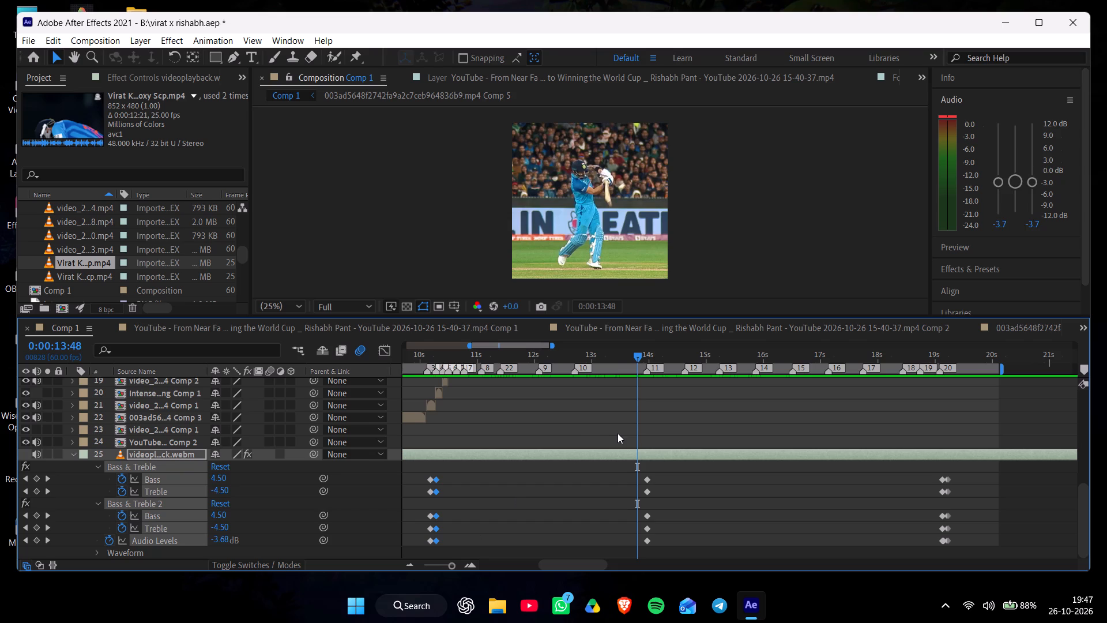
key(ctrl+v)
Set Pre-comp 1's Audio Levels to +10 dB.
scroll(657, 438, up, 1)
click(574, 476)
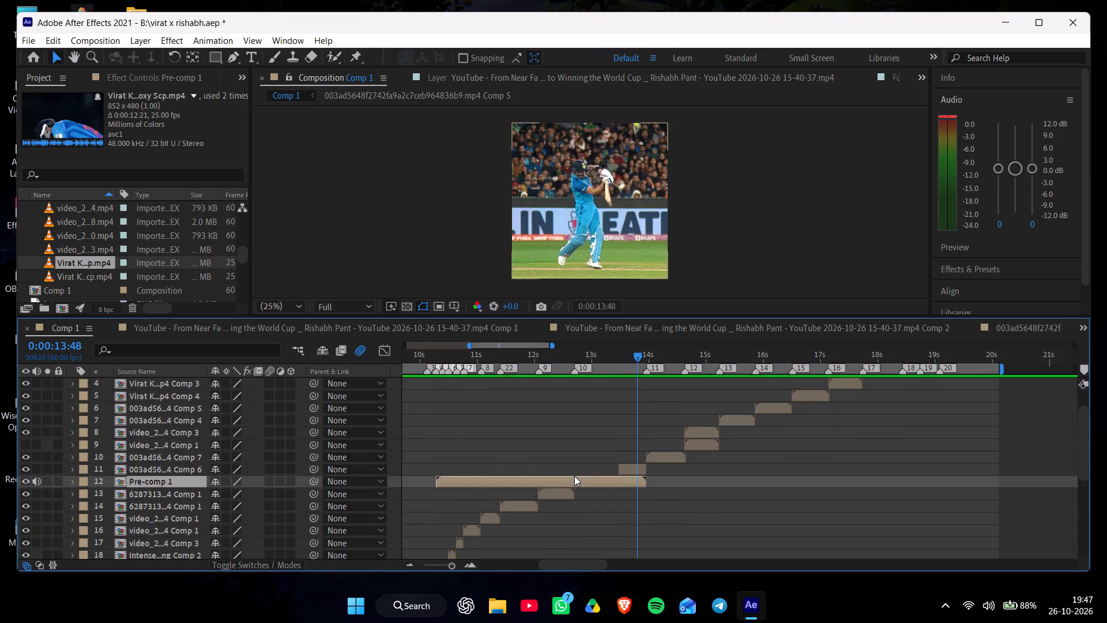
key(l)
drag(217, 497, 228, 500)
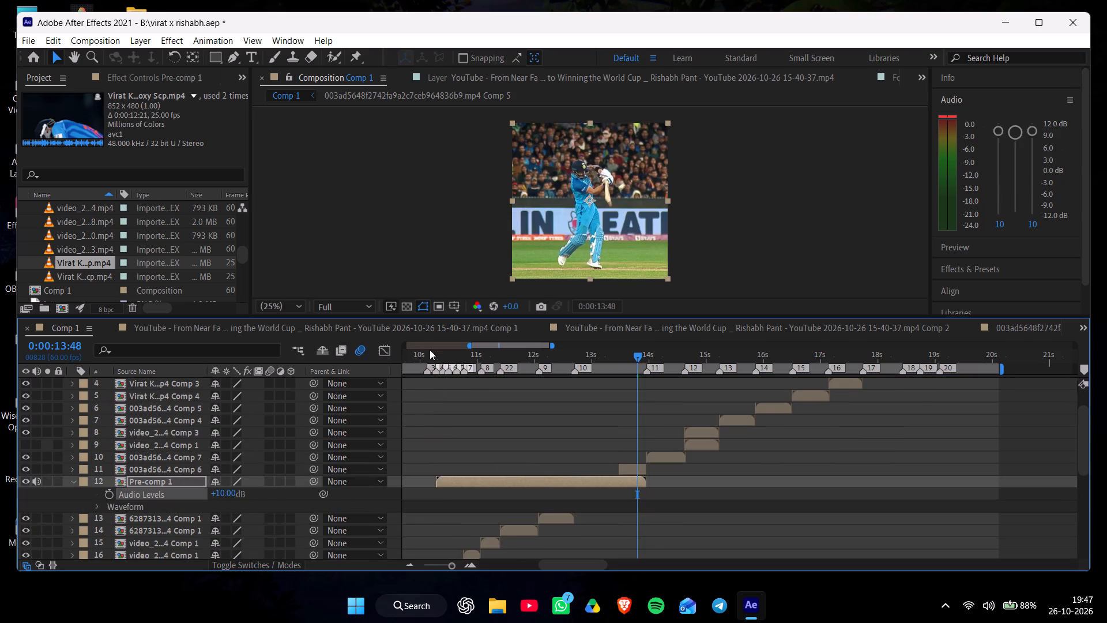
Play the edit from 0:00:09:56 to check the sound through the markers.
click(416, 352)
key(space)
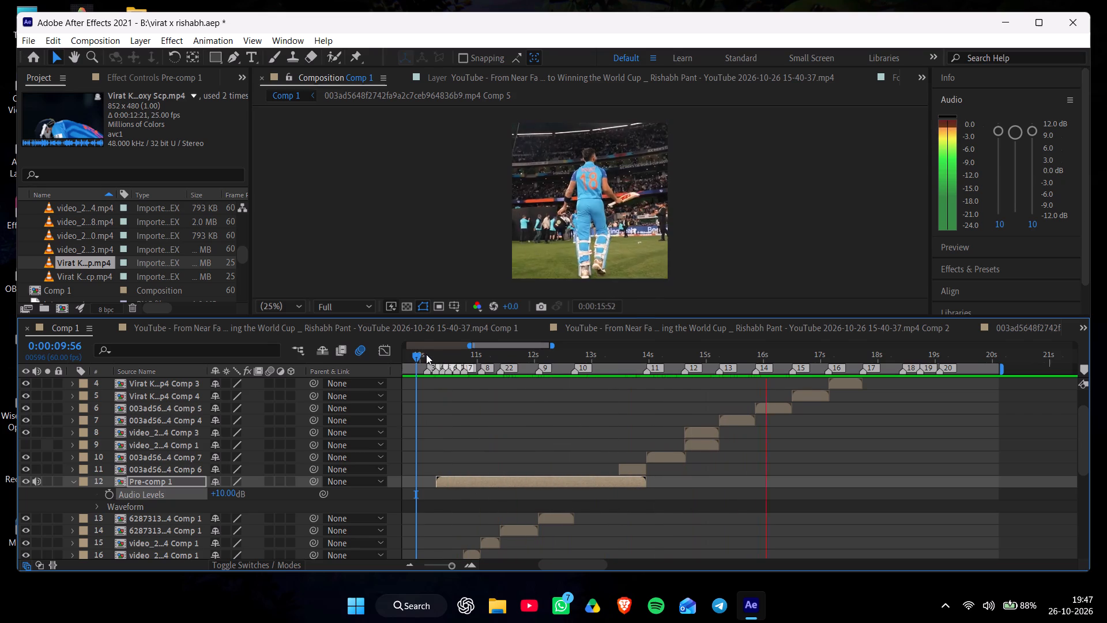
Set the videoplayback.webm Audio Levels keyframe at 0:00:10:17 to -12 dB.
drag(426, 355, 484, 397)
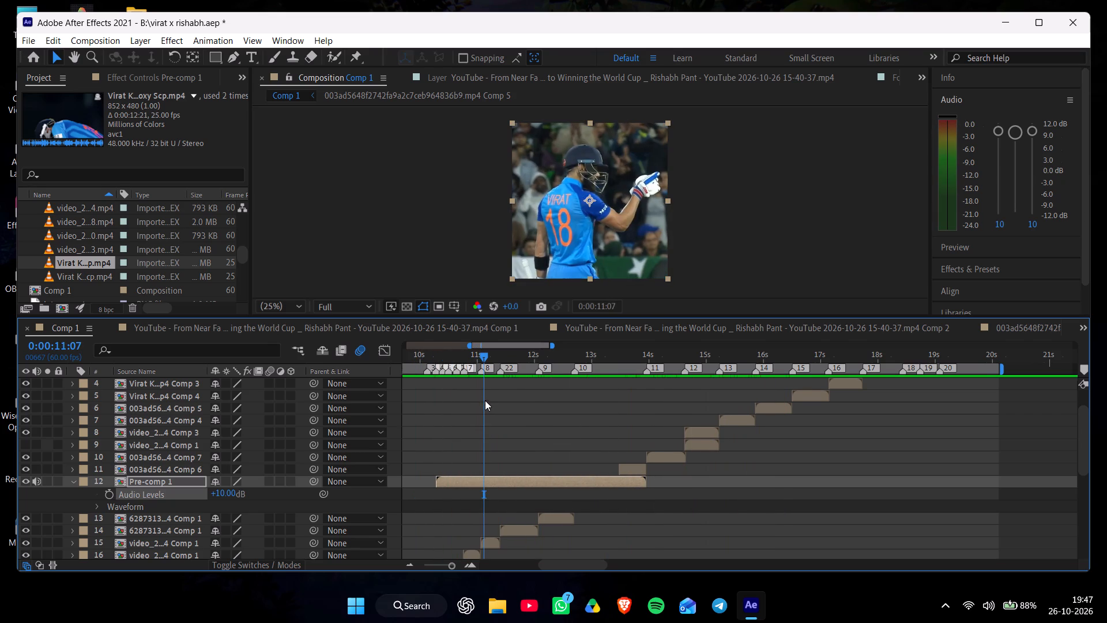
scroll(485, 401, down, 1)
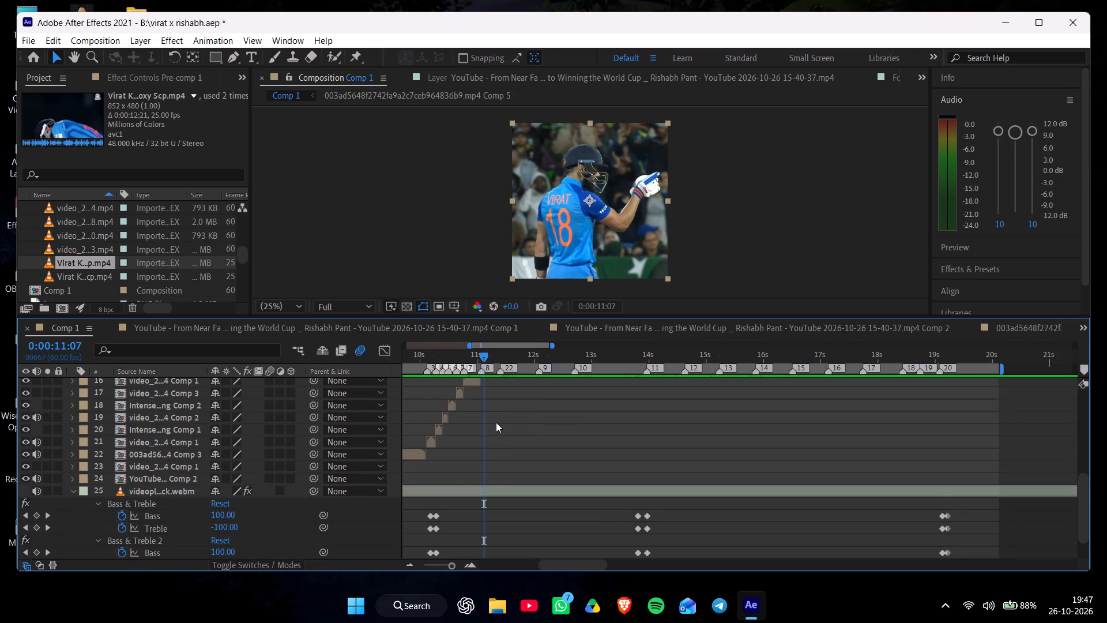
scroll(496, 422, down, 1)
drag(448, 358, 438, 365)
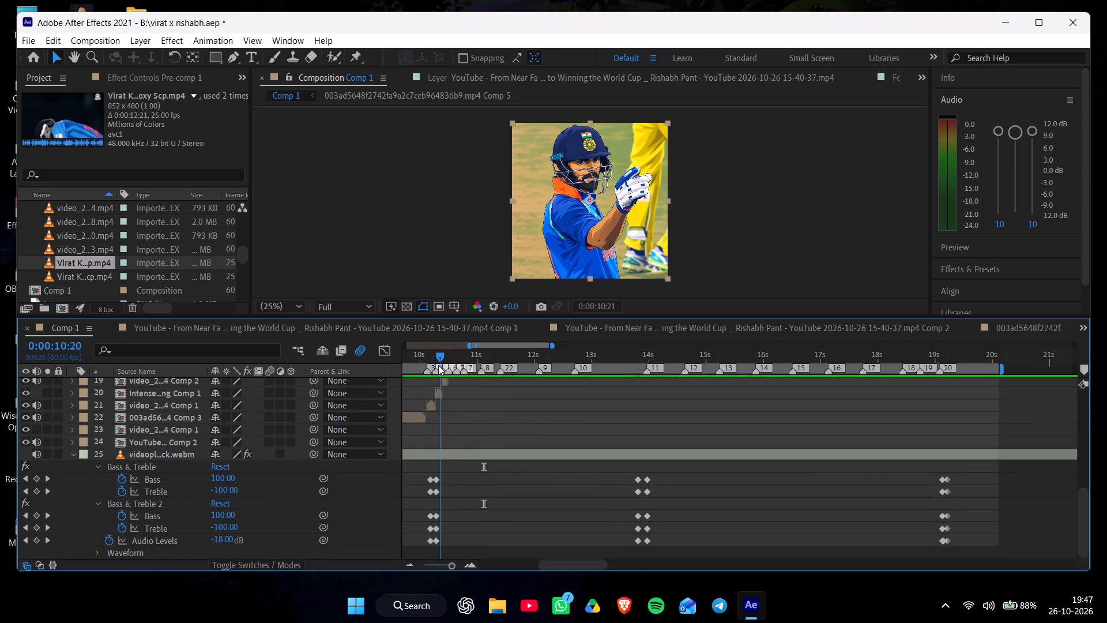
drag(438, 365, 436, 367)
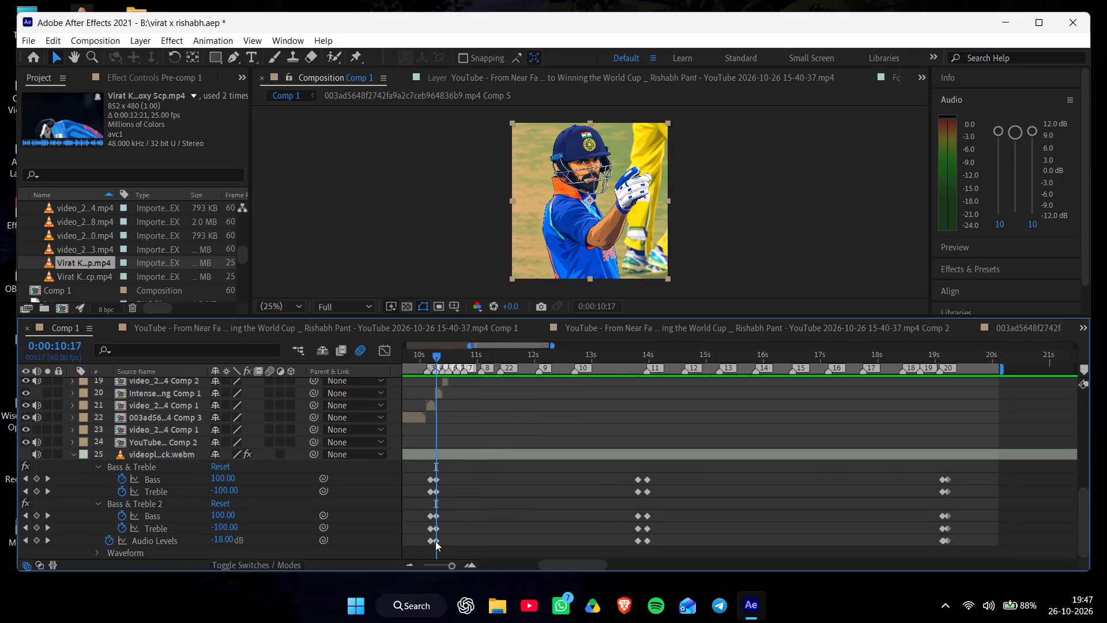
click(435, 541)
drag(217, 539, 211, 540)
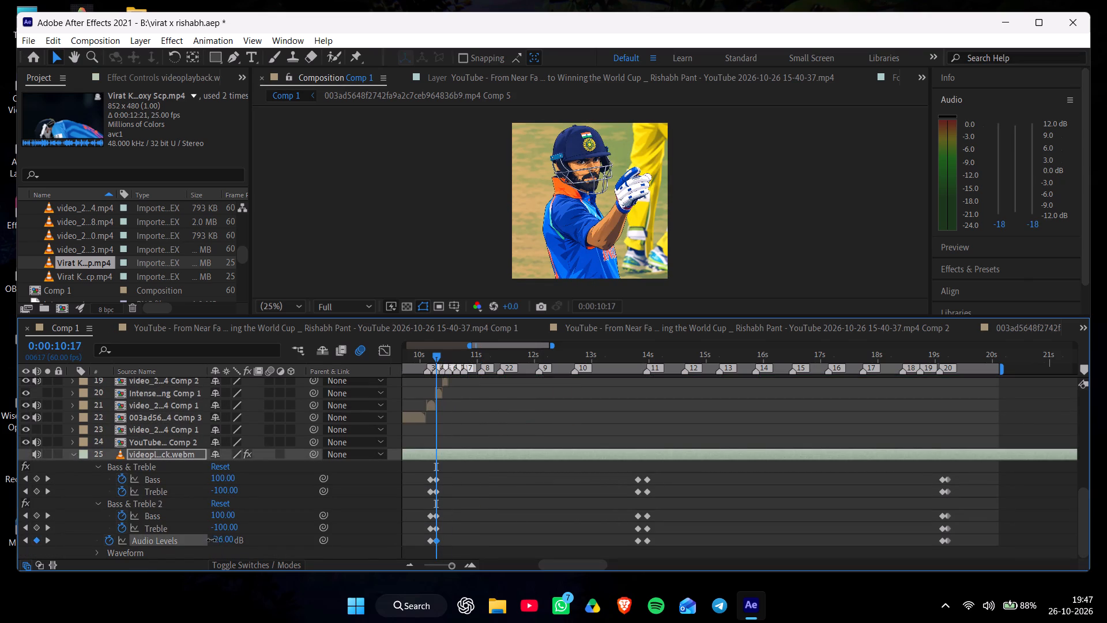
drag(211, 540, 233, 550)
drag(233, 550, 233, 551)
drag(233, 551, 234, 551)
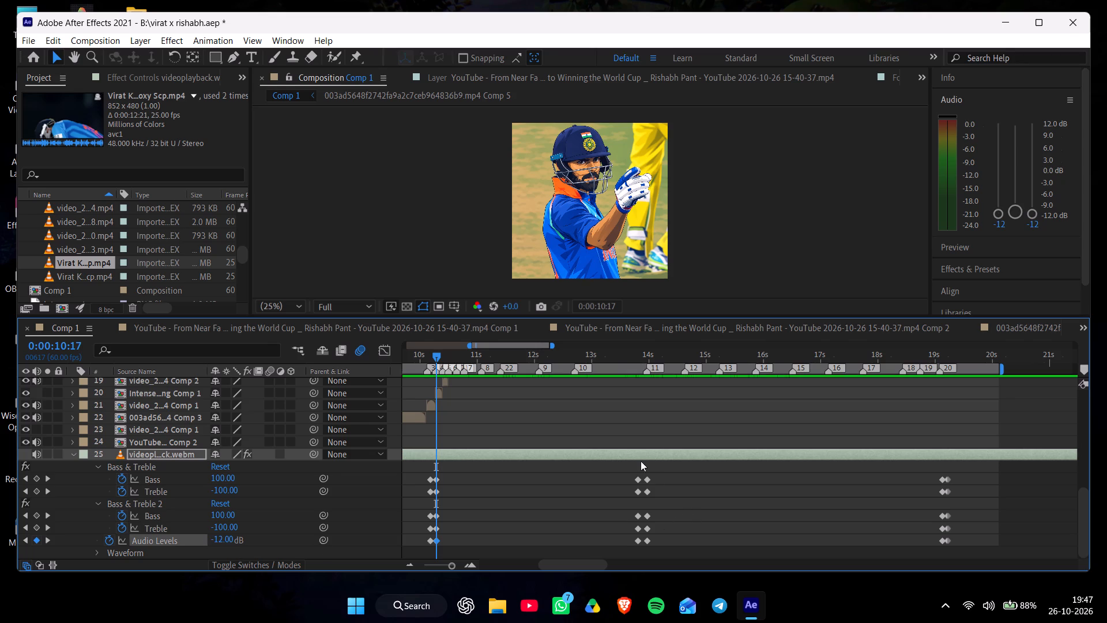
Add an Audio Levels keyframe of -22.12 dB on videoplayback.webm at marker 10, 0:00:12:42.
drag(637, 351, 638, 352)
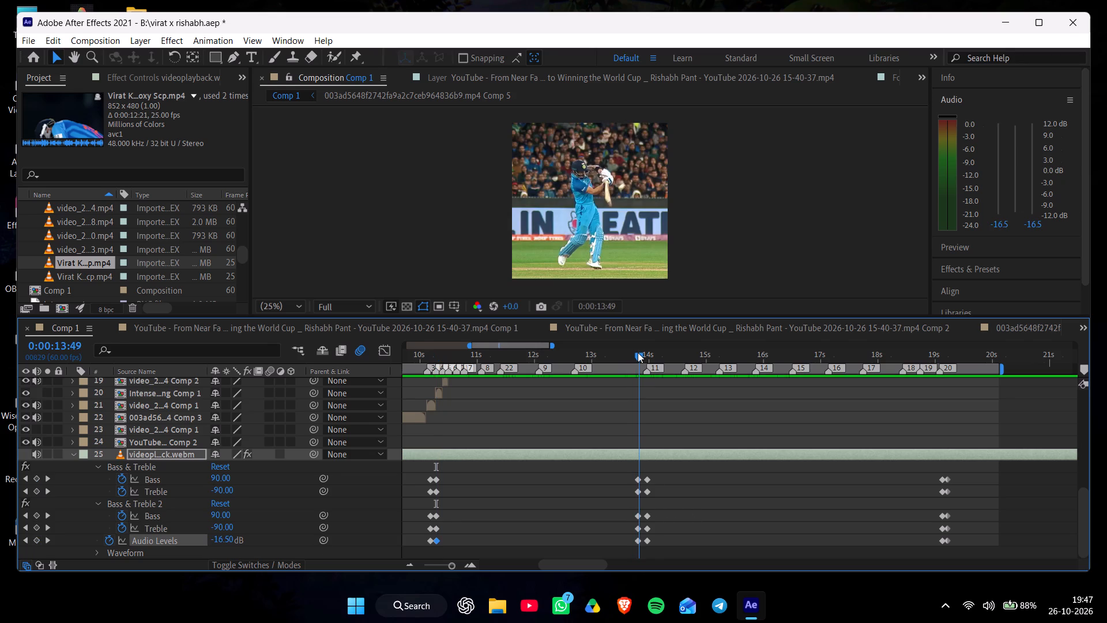
drag(638, 352, 563, 389)
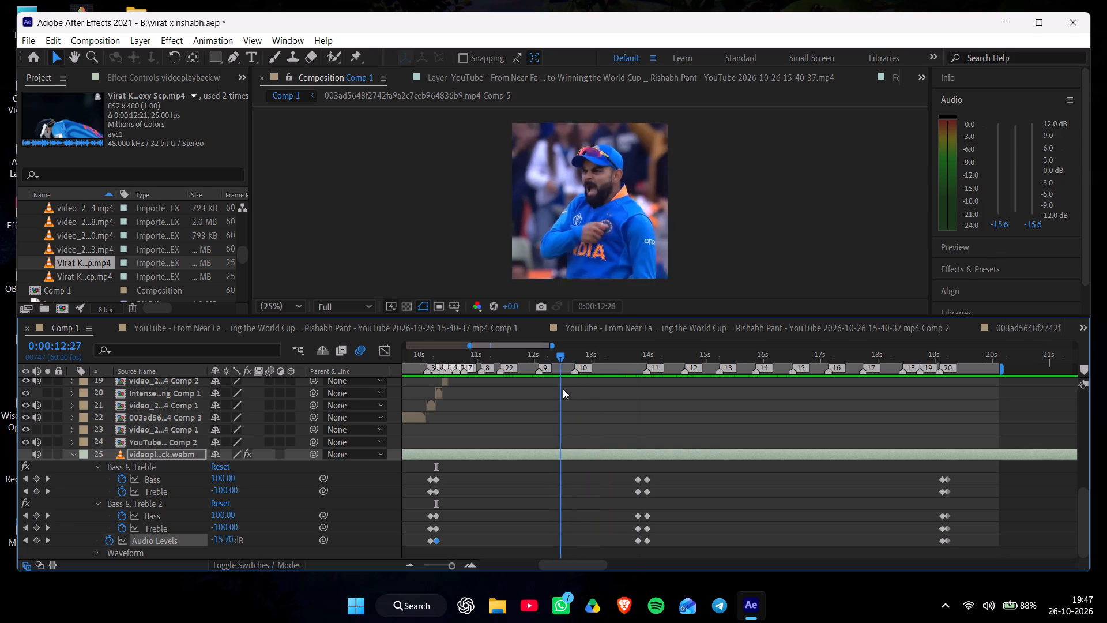
drag(563, 389, 569, 390)
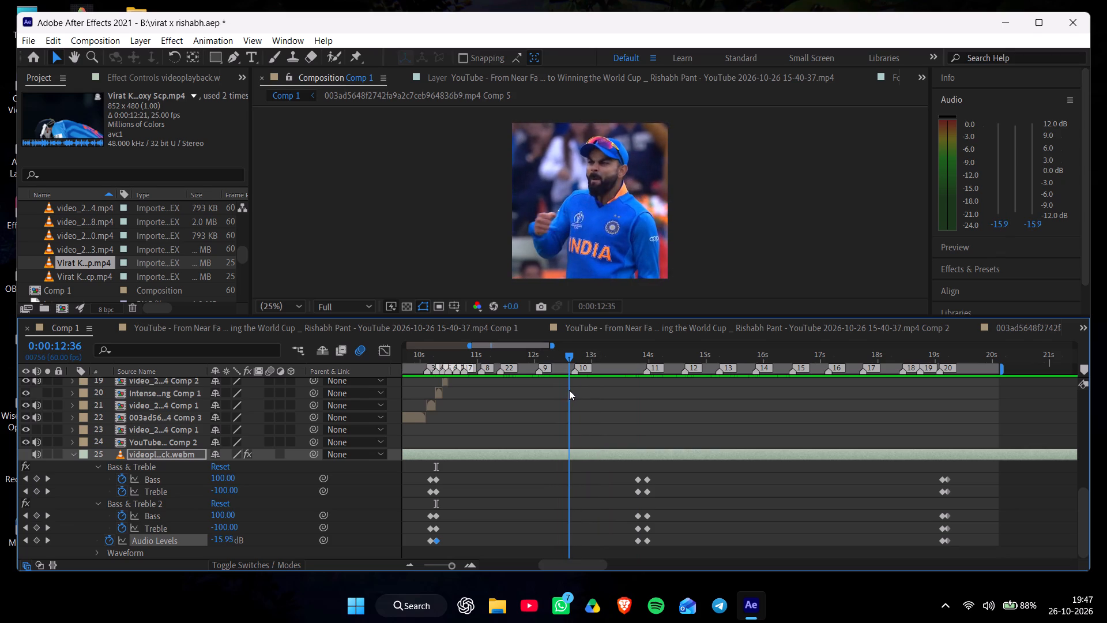
drag(569, 390, 574, 391)
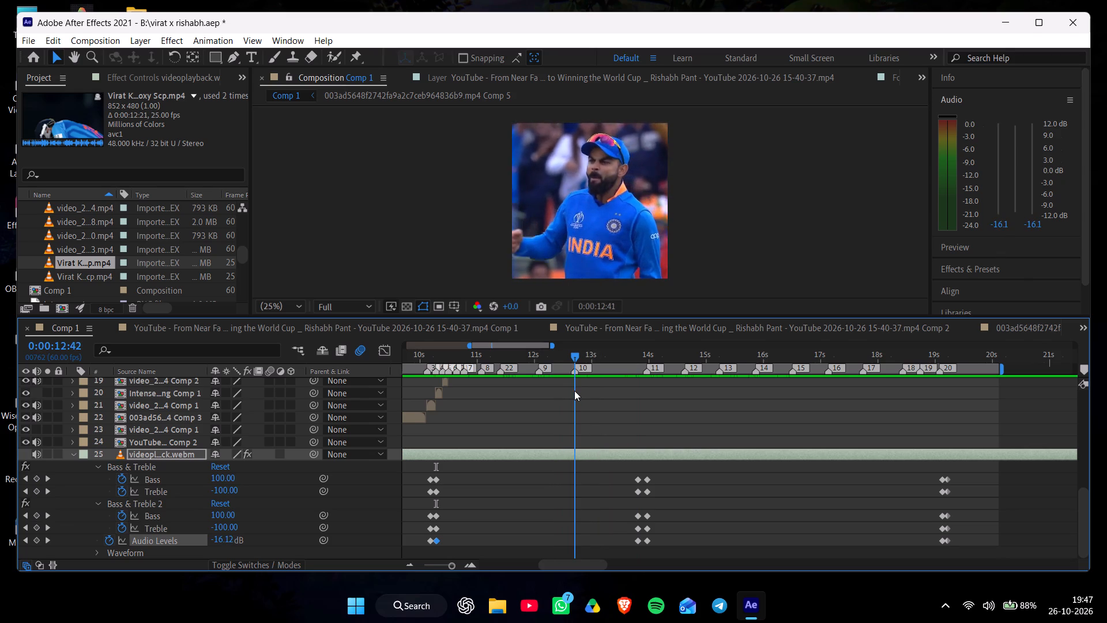
drag(574, 391, 575, 391)
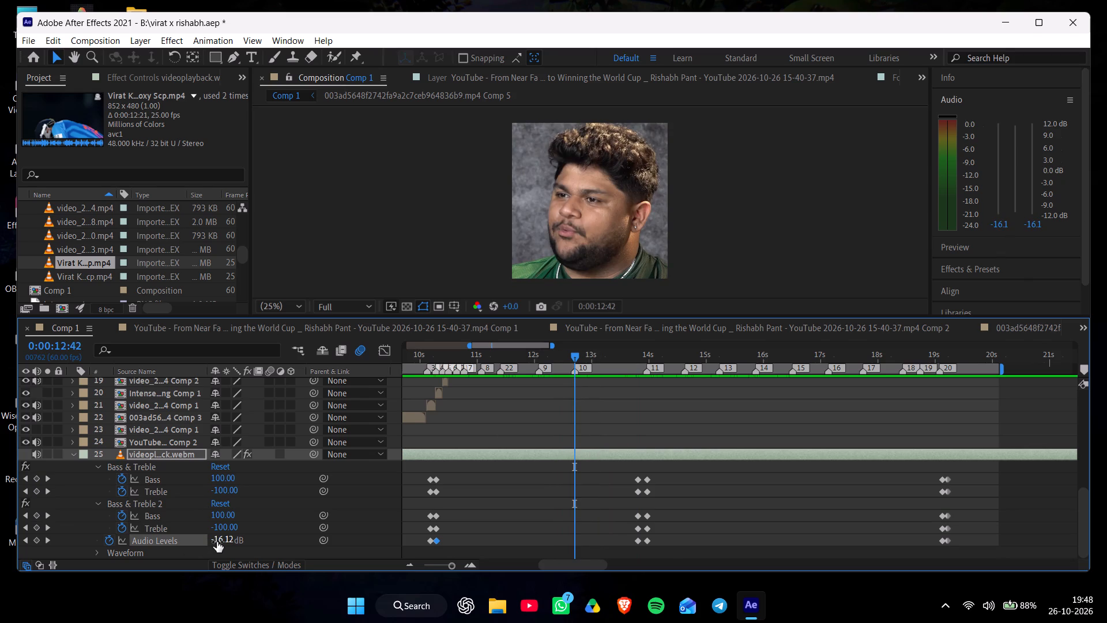
drag(217, 542, 217, 545)
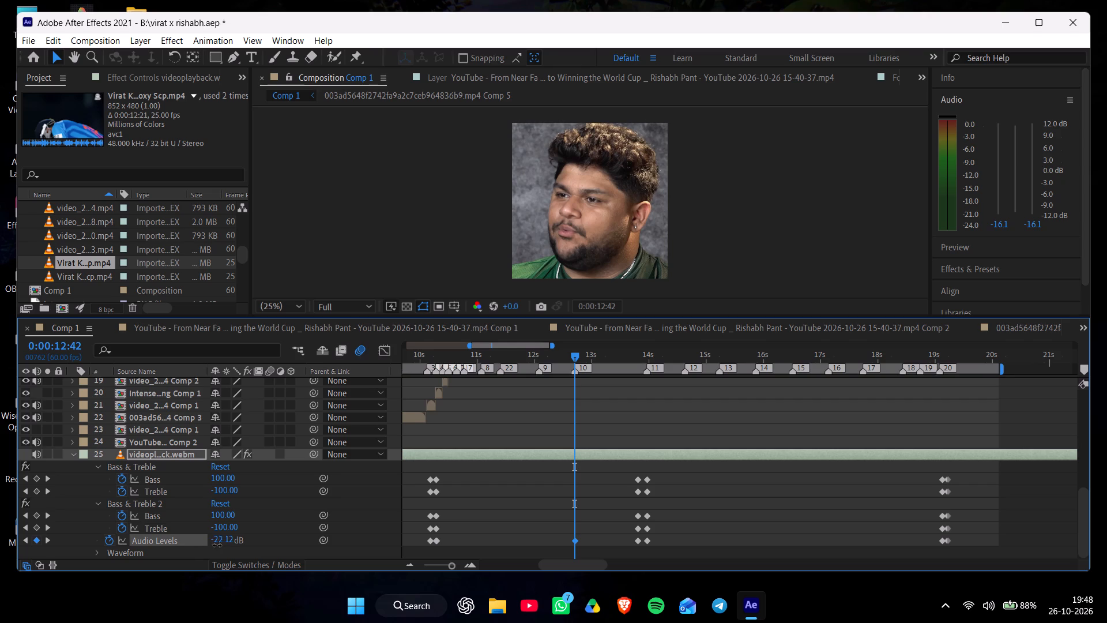
drag(217, 545, 220, 548)
drag(220, 548, 219, 548)
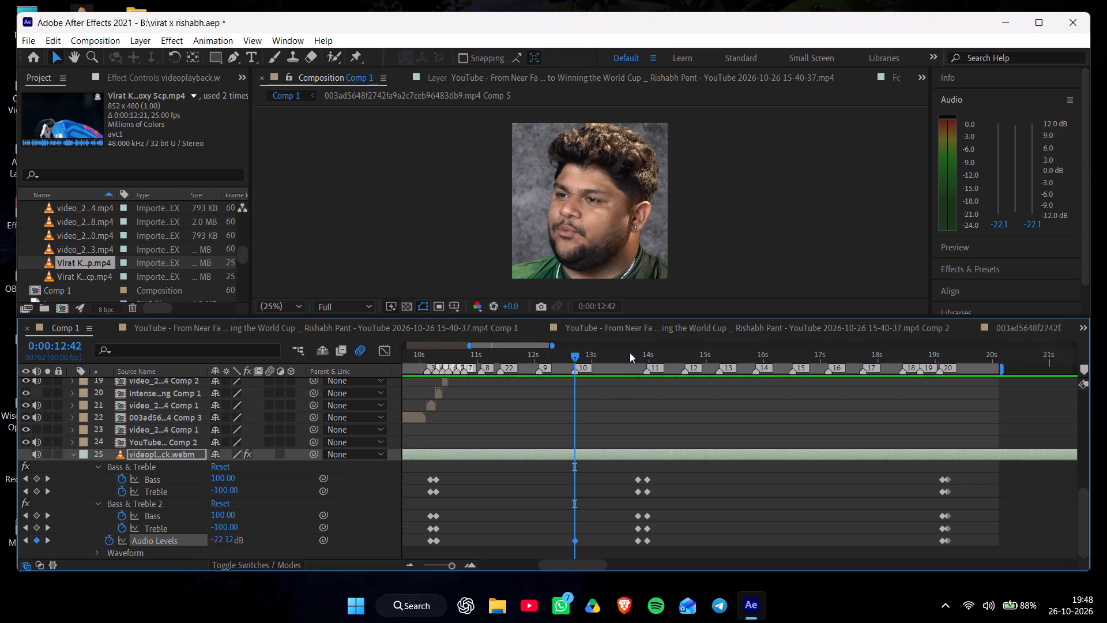
Adjust the level of the videoplayback.webm Audio Levels keyframe at 0:00:13:48, just before marker 11.
click(636, 352)
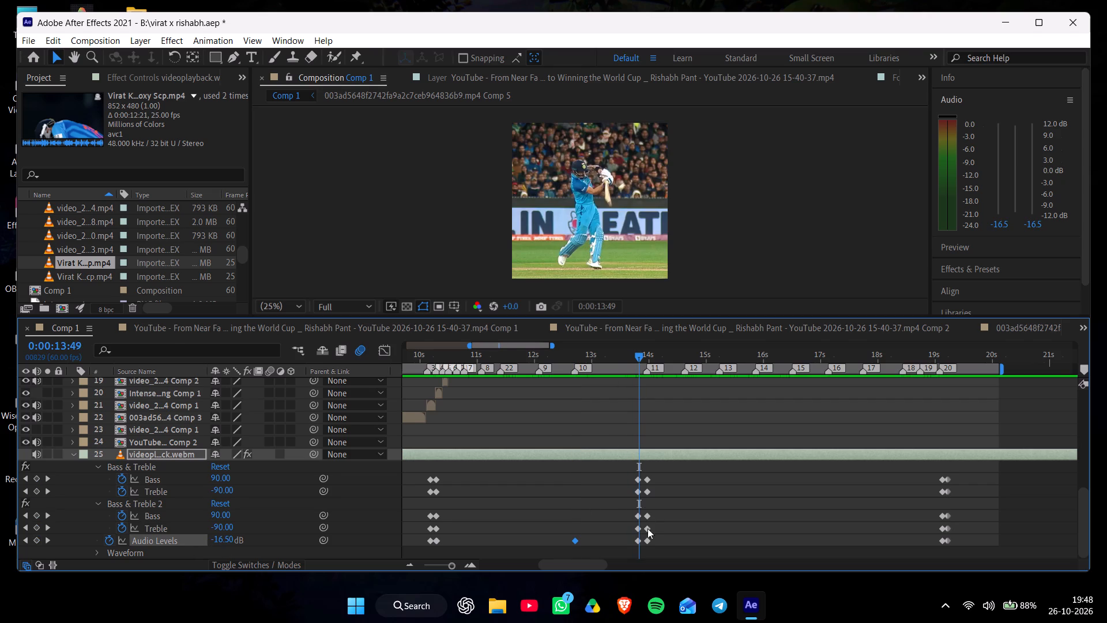
click(637, 356)
click(639, 539)
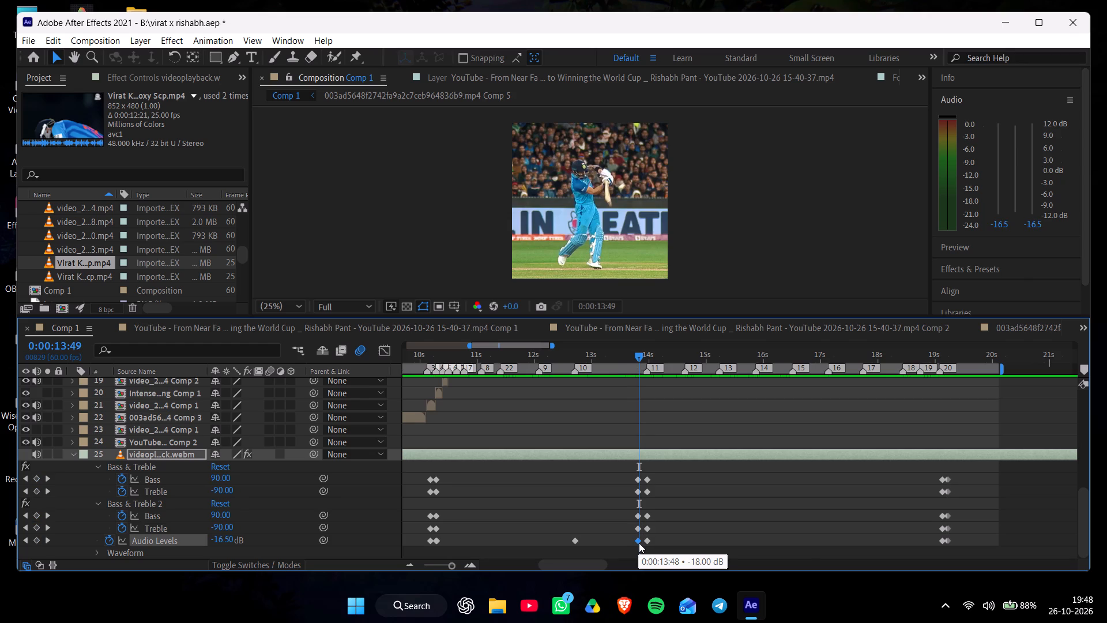
click(638, 362)
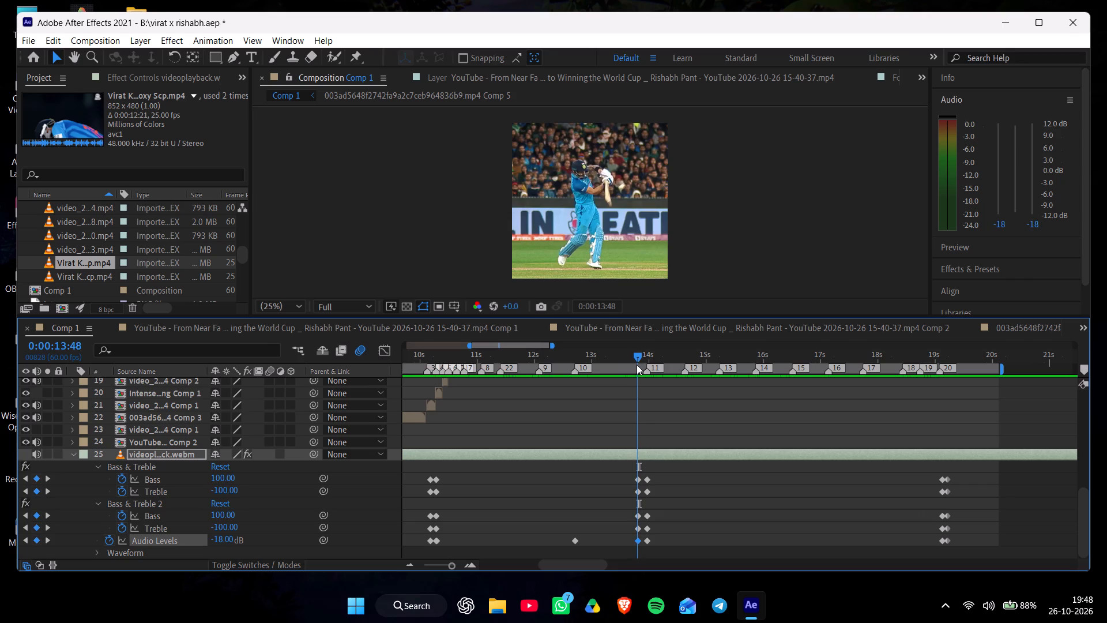
drag(223, 540, 220, 543)
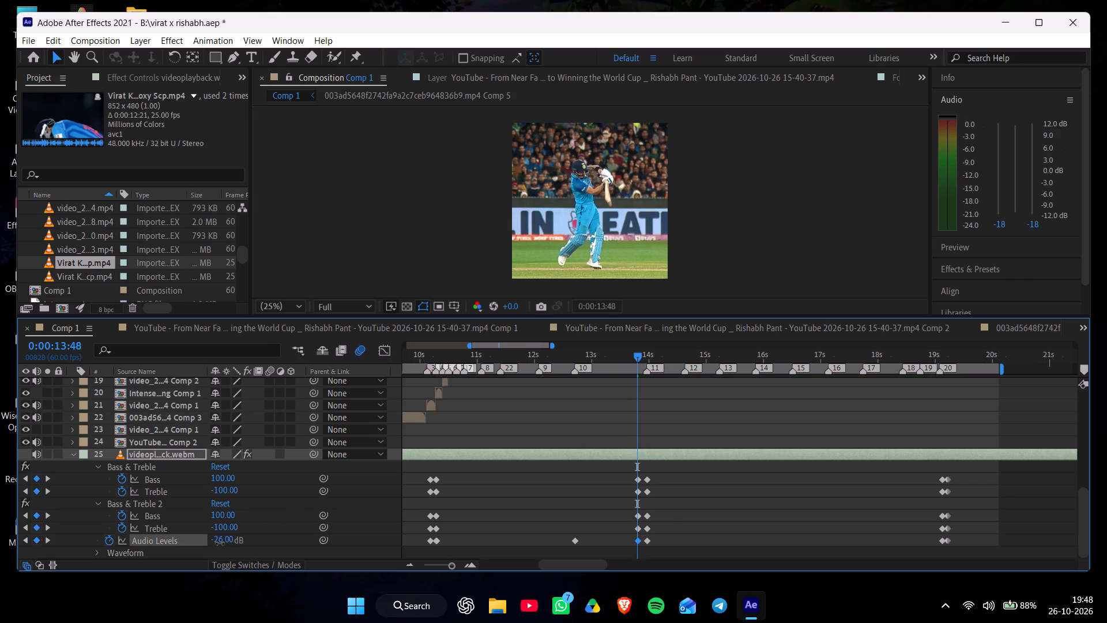
drag(220, 543, 227, 546)
Play the edit from 0:00:10:10 to check the sound with the adjusted audio levels.
click(429, 355)
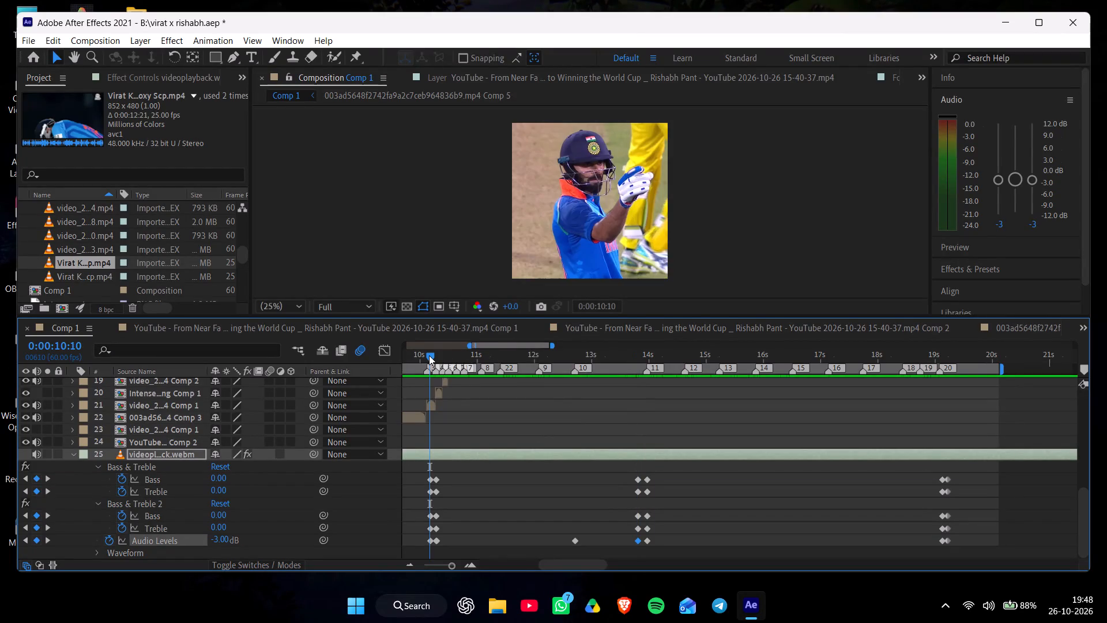
key(space)
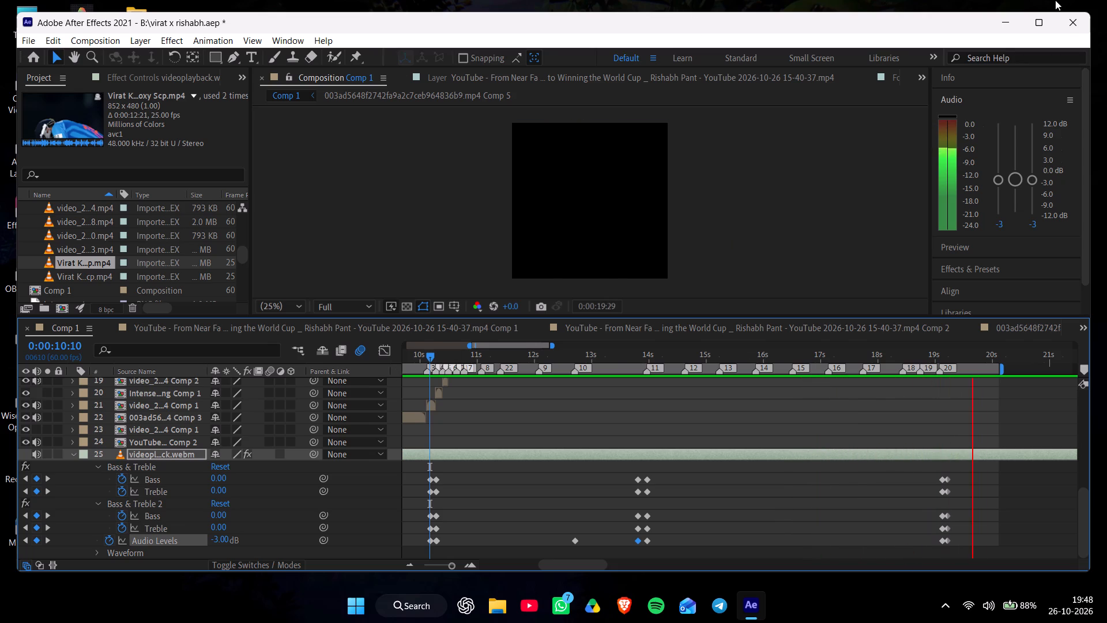
click(1008, 24)
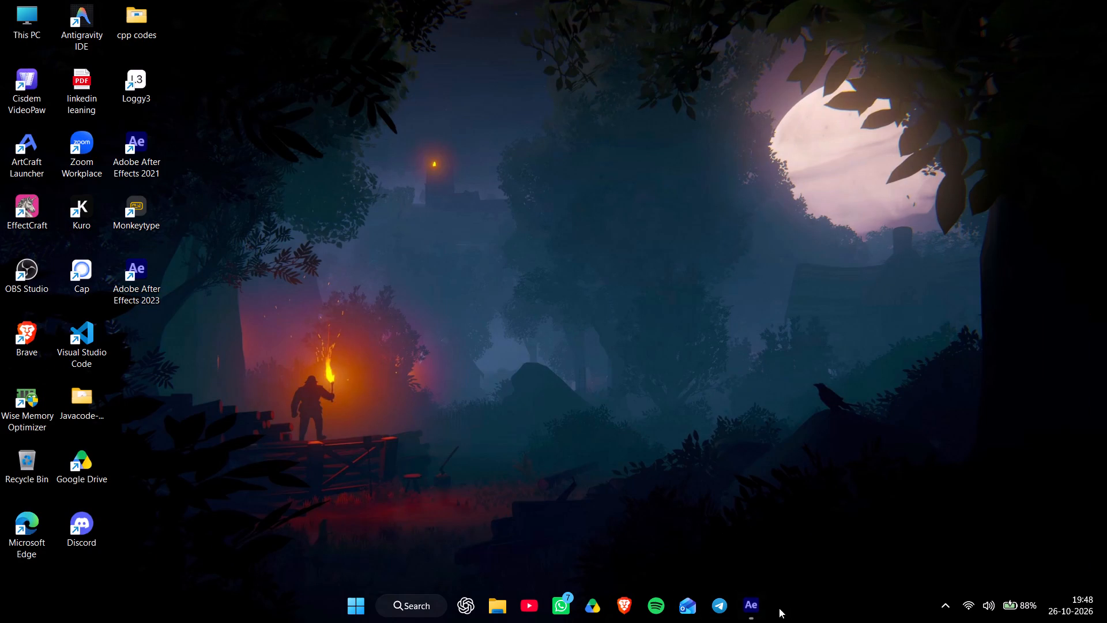
click(750, 606)
Save the project.
click(25, 39)
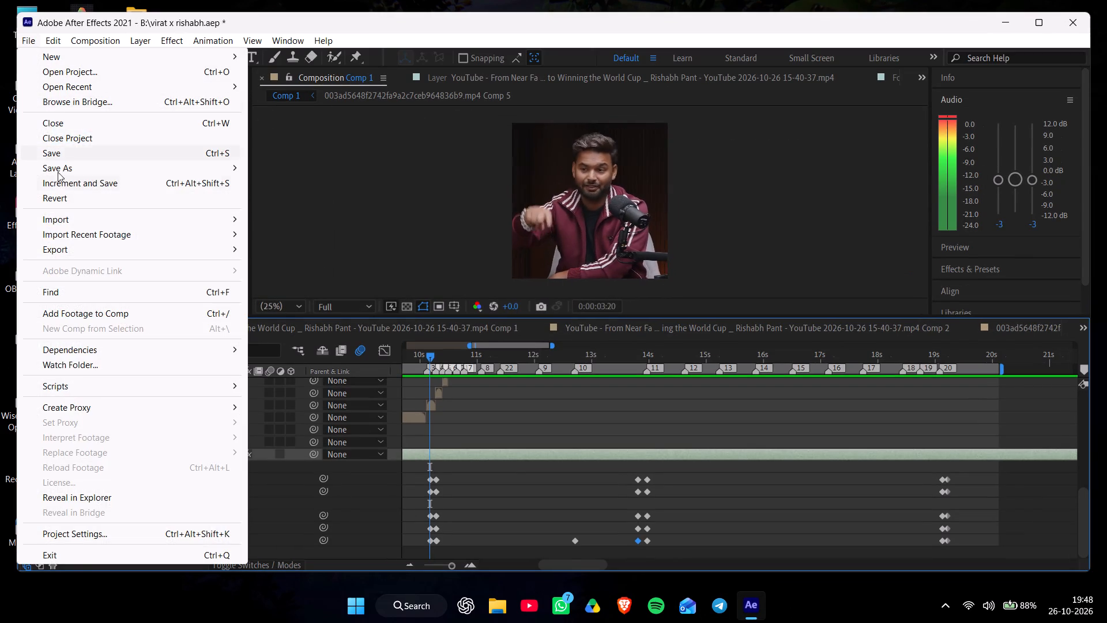
click(55, 147)
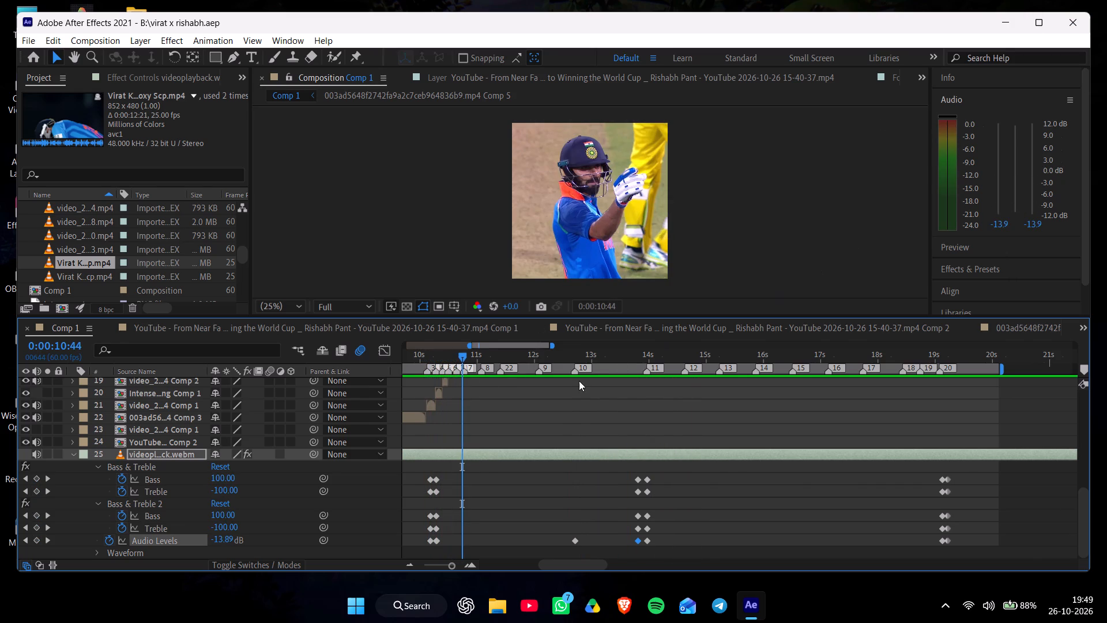
Add an Audio Levels keyframe of -12 dB on videoplayback.webm at 0:00:12:41, one frame before the existing keyframe at marker 10.
drag(465, 358, 440, 362)
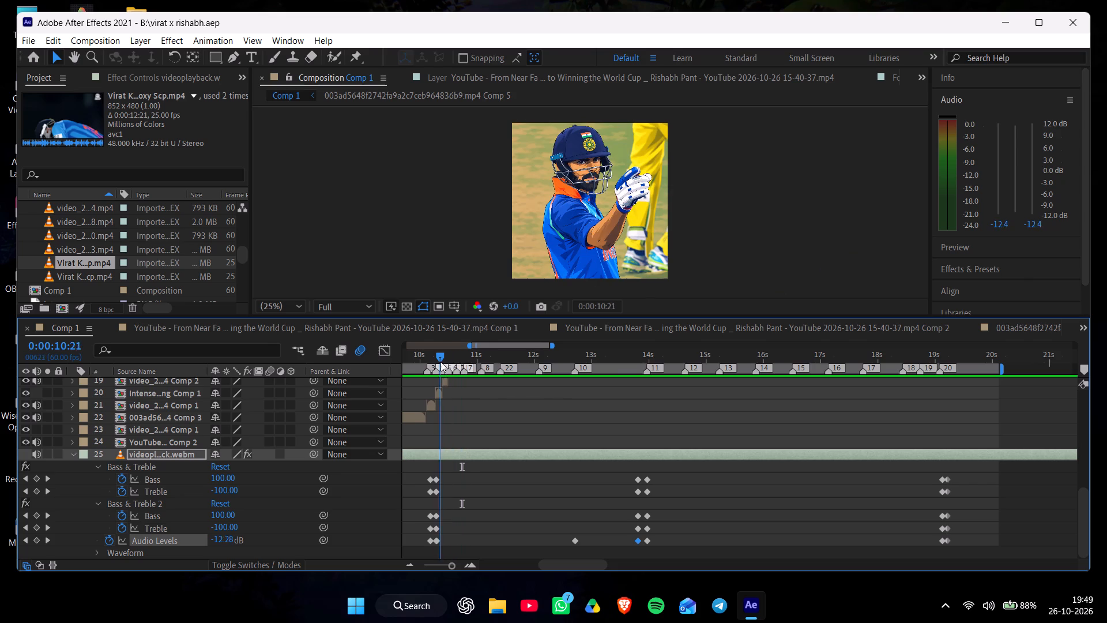
drag(440, 362, 503, 392)
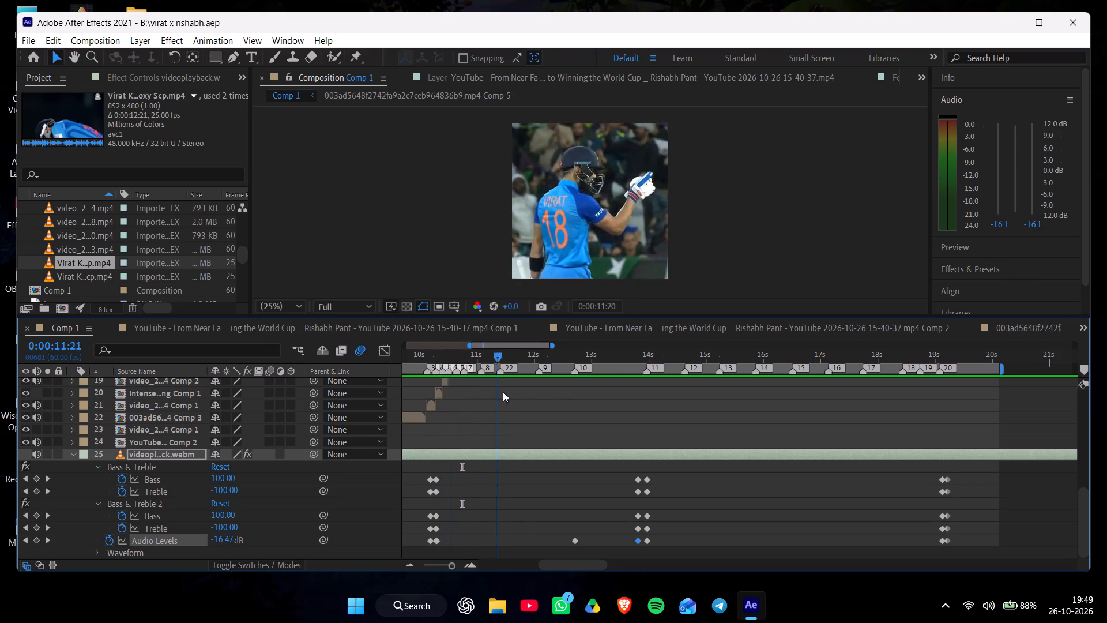
drag(503, 392, 578, 418)
click(574, 543)
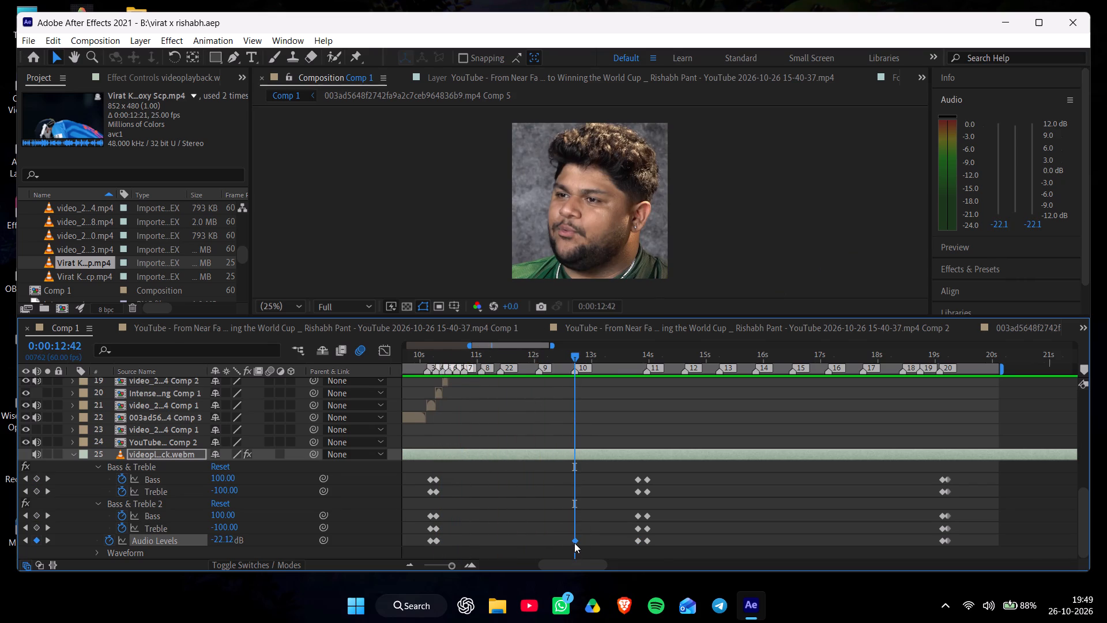
click(574, 543)
click(217, 541)
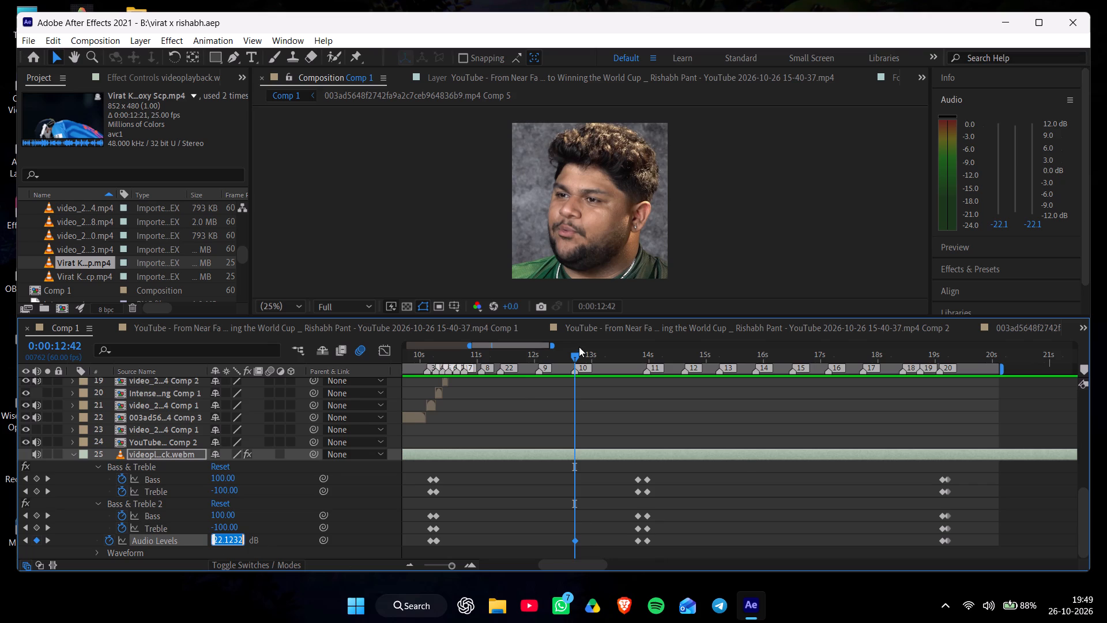
click(576, 355)
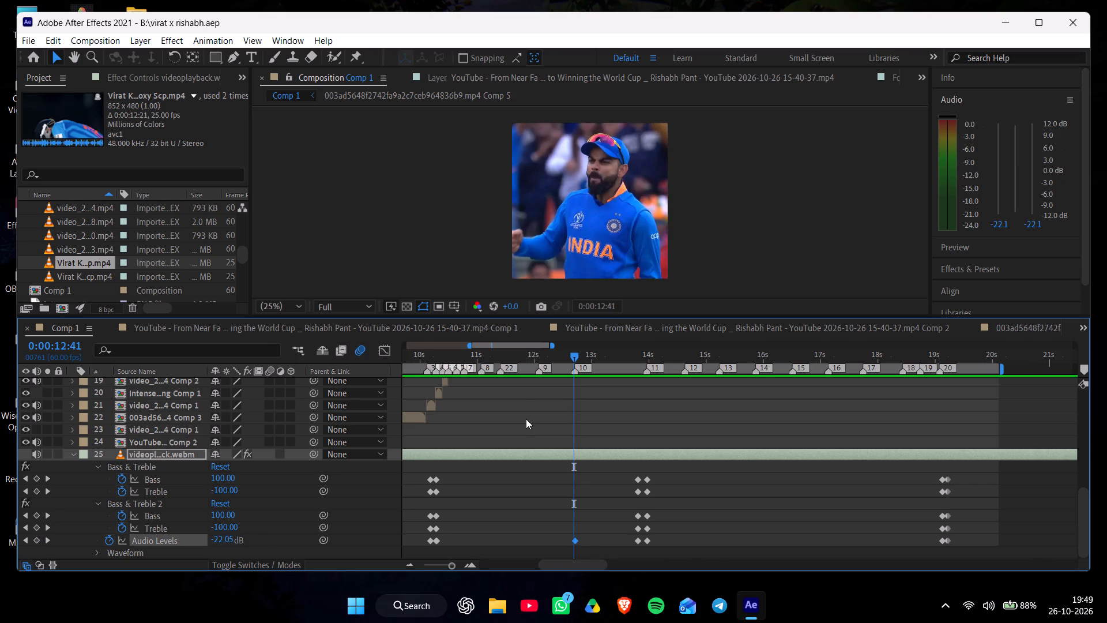
click(214, 542)
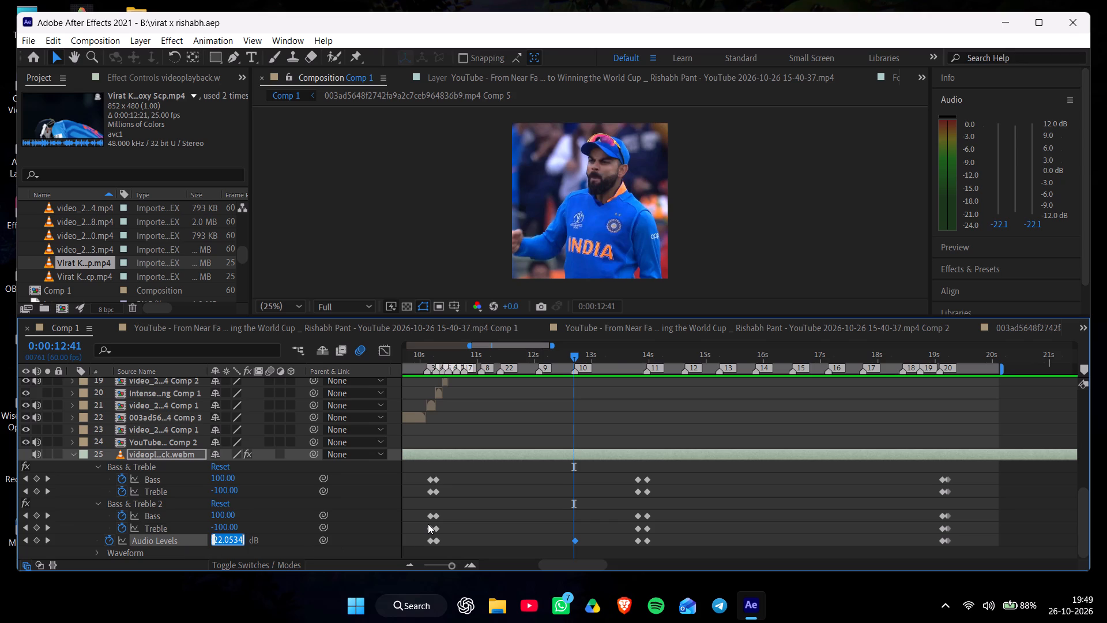
key(minus)
key(1)
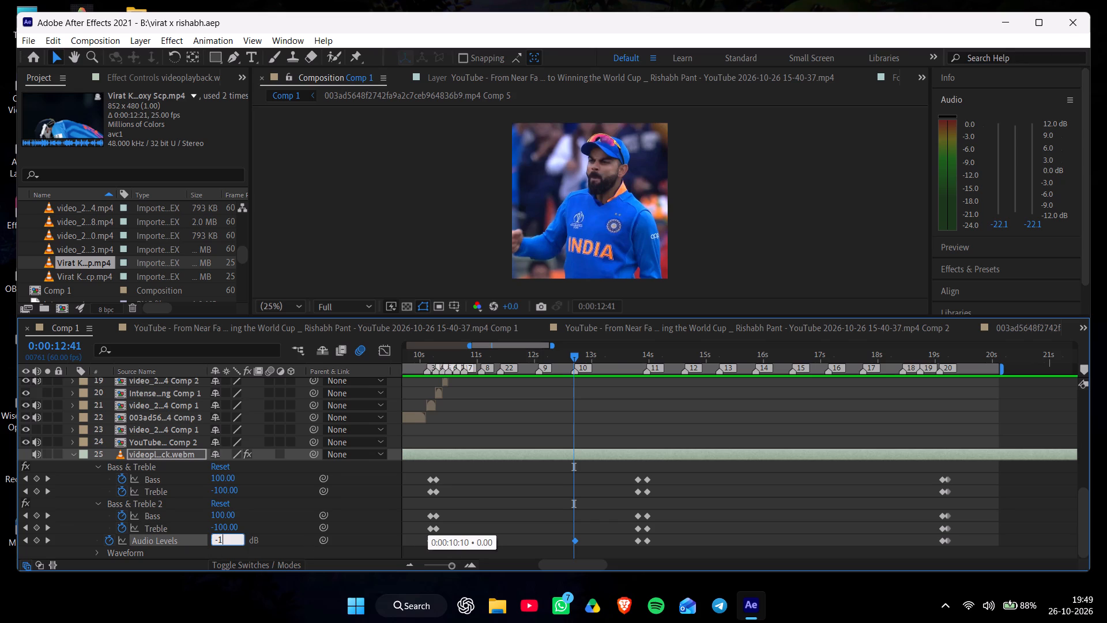
key(2)
key(Return)
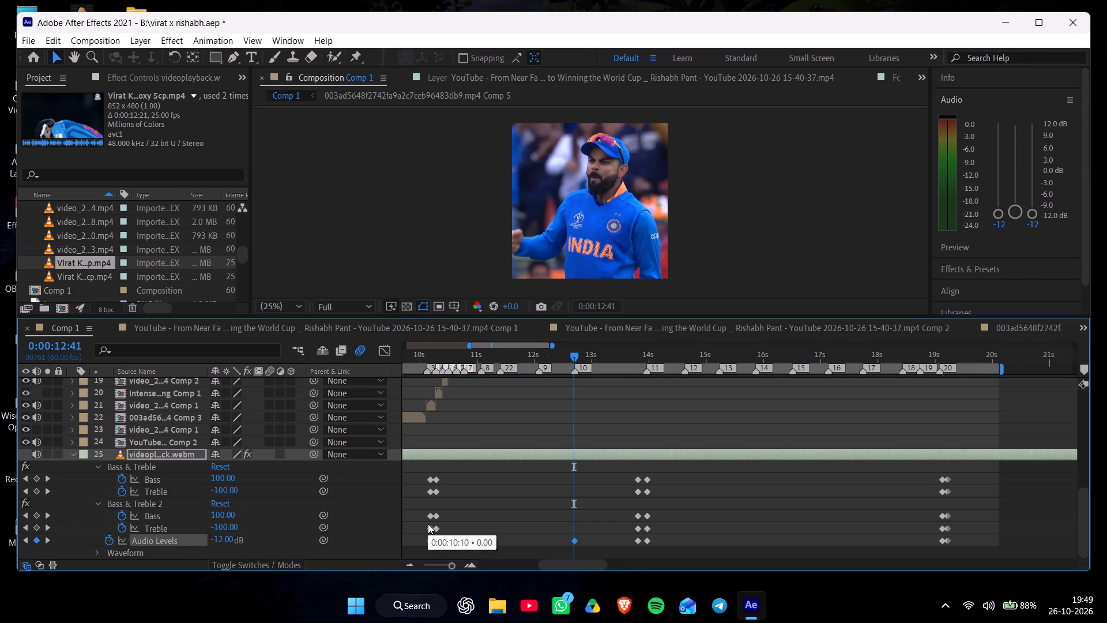
Play the edit from 0:00:09:52 and again from 0:00:10:41 to check the sound.
click(412, 352)
key(space)
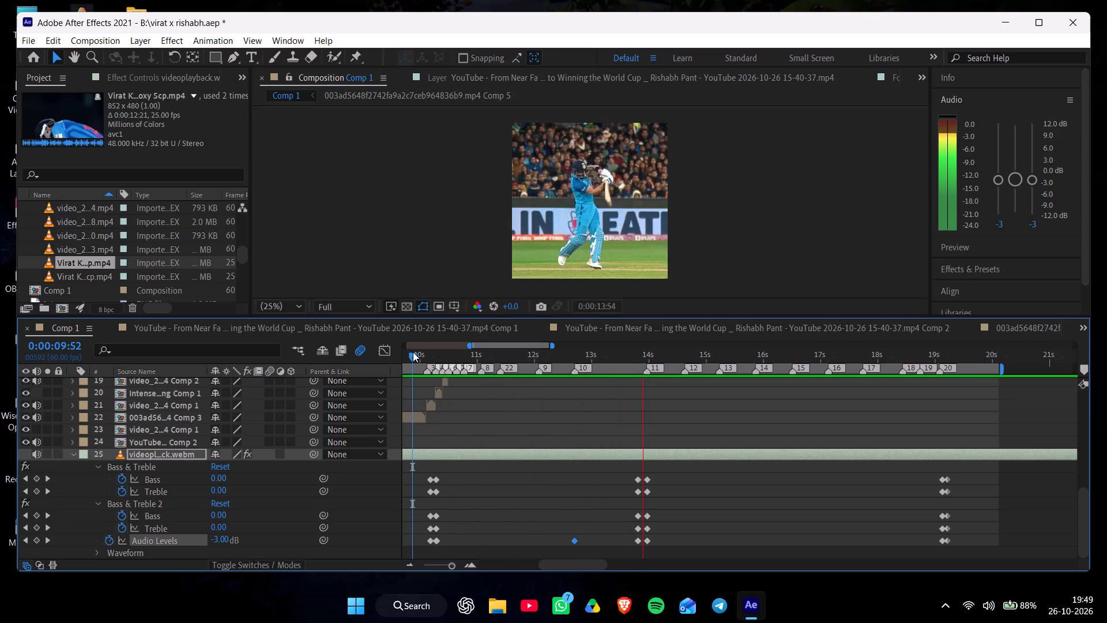
click(459, 356)
key(space)
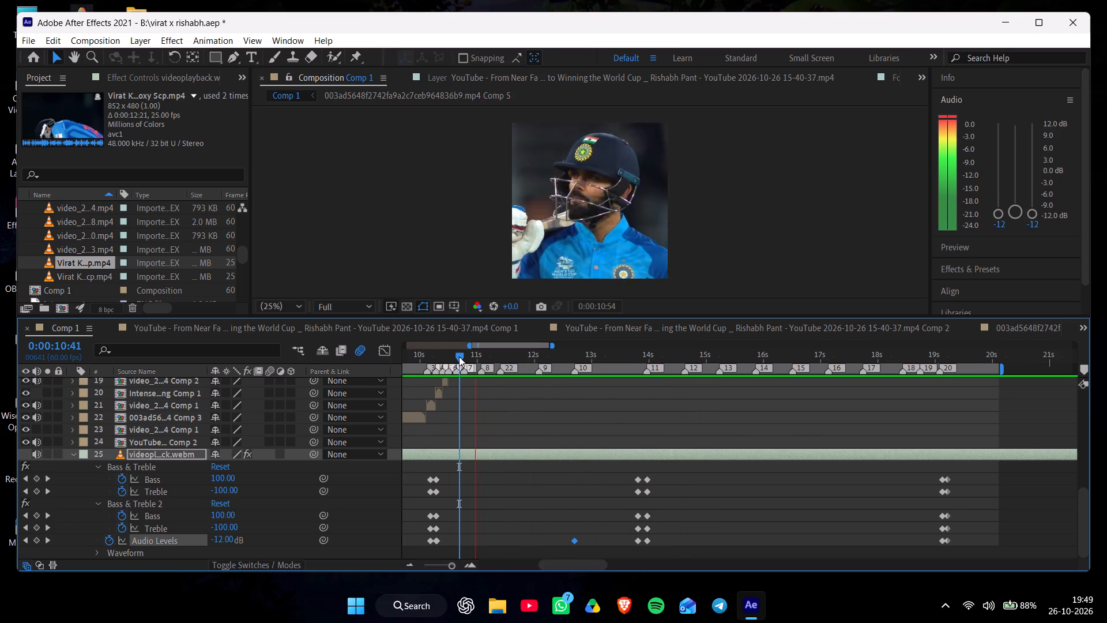
Move the -12 dB Audio Levels keyframe of videoplayback.webm just before marker 10 to 0:00:12:39.
drag(459, 356, 588, 527)
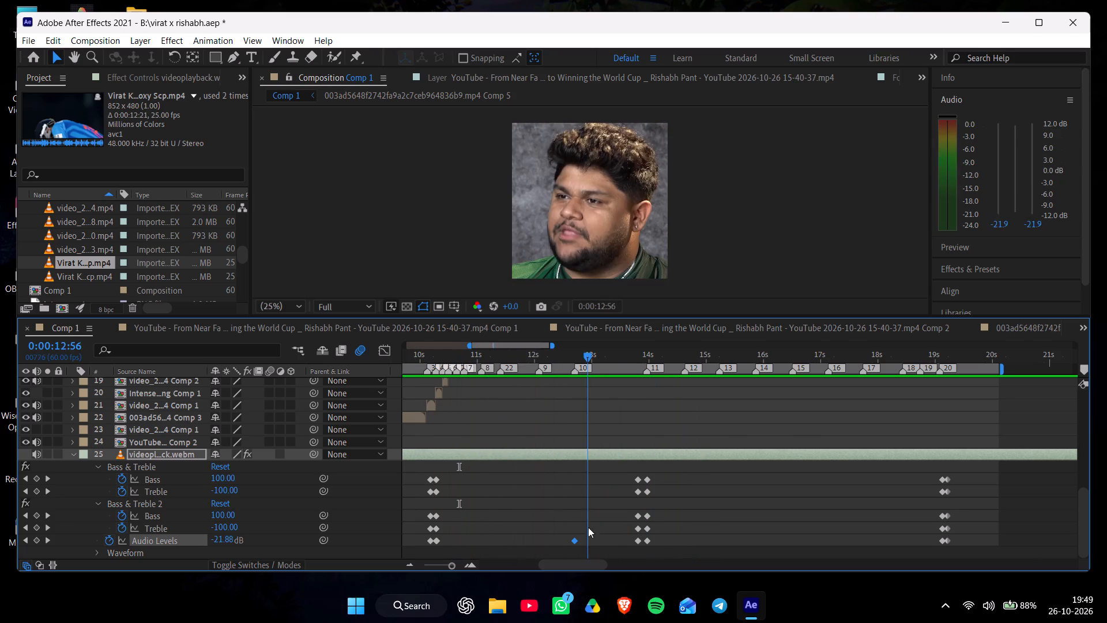
drag(588, 527, 574, 547)
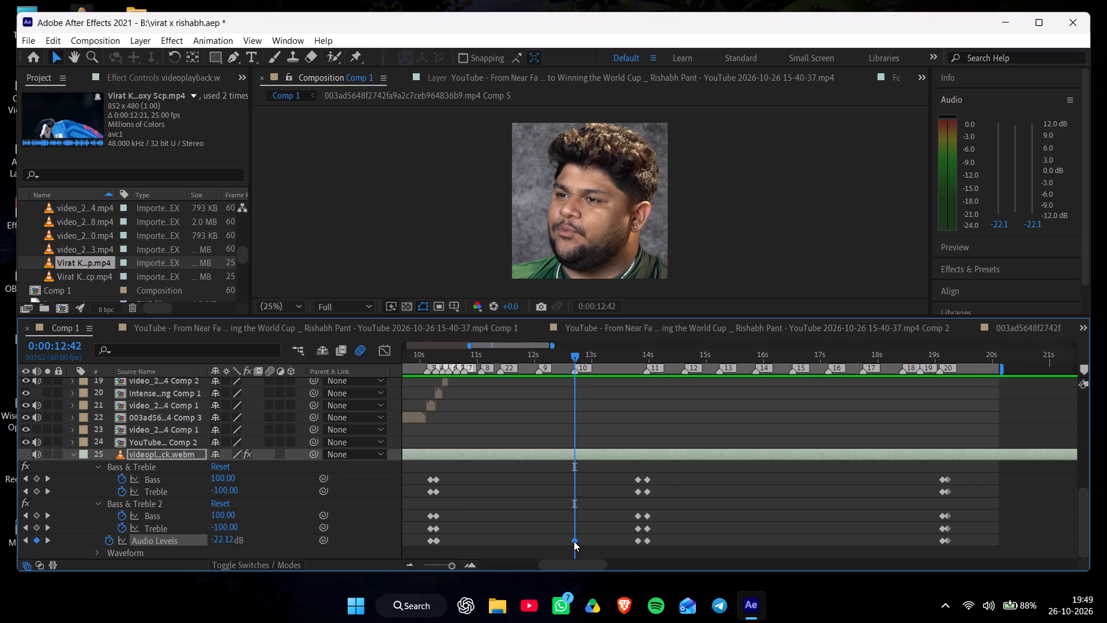
click(574, 541)
click(222, 544)
click(563, 473)
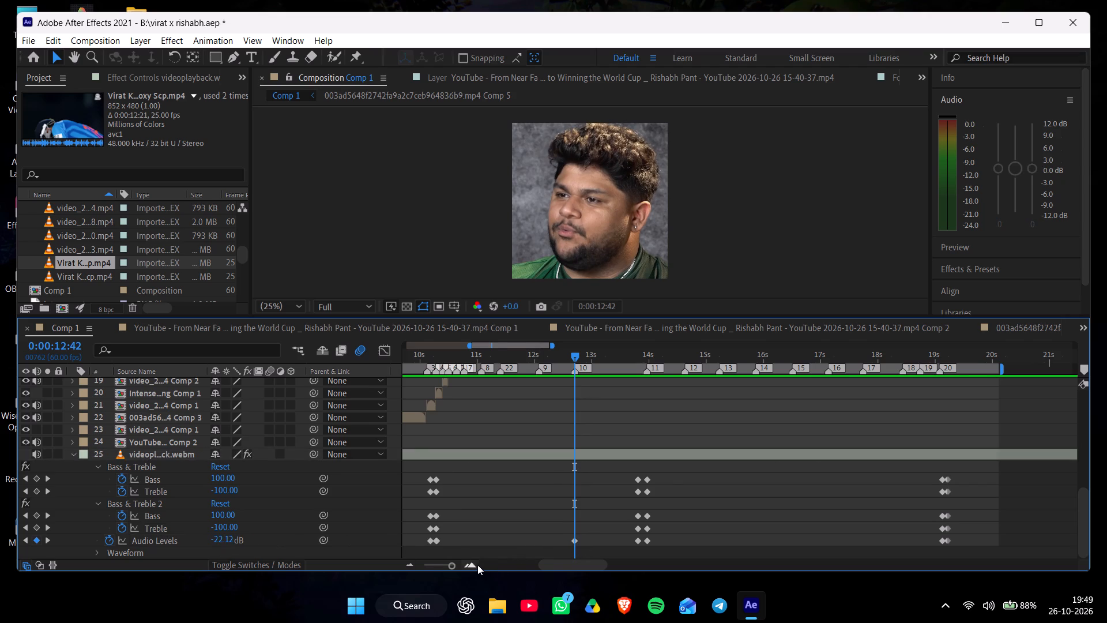
click(475, 565)
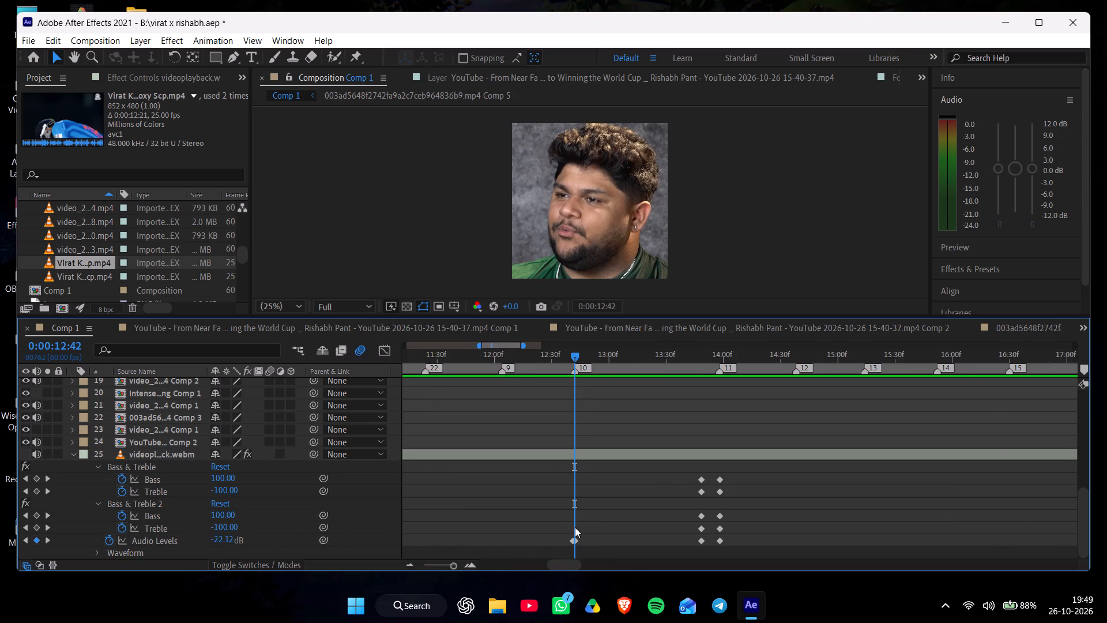
click(573, 538)
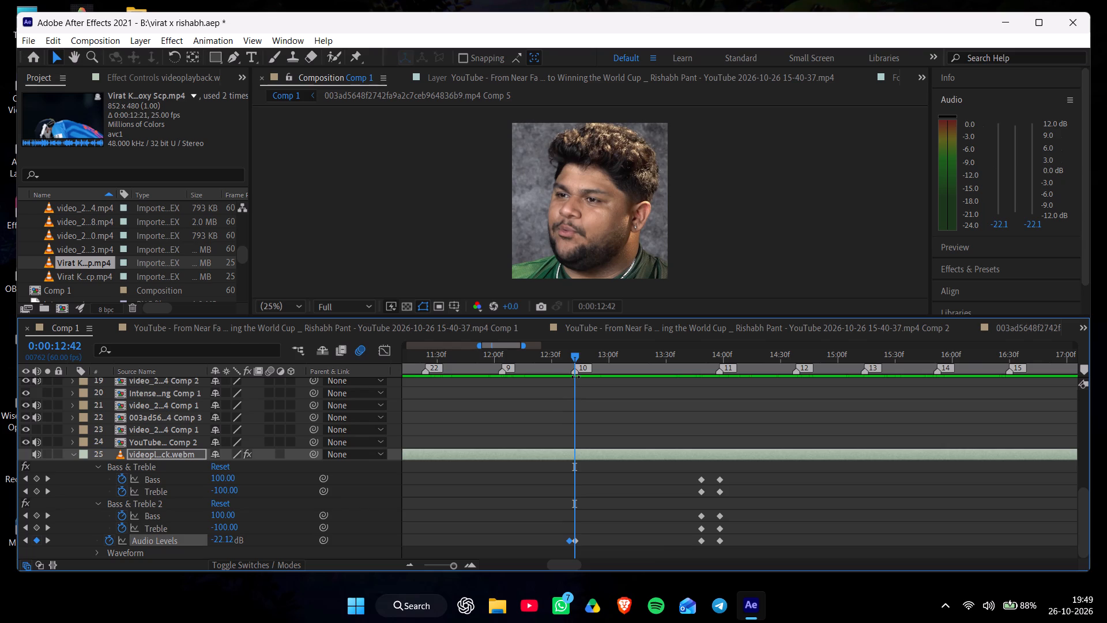
drag(575, 354, 569, 365)
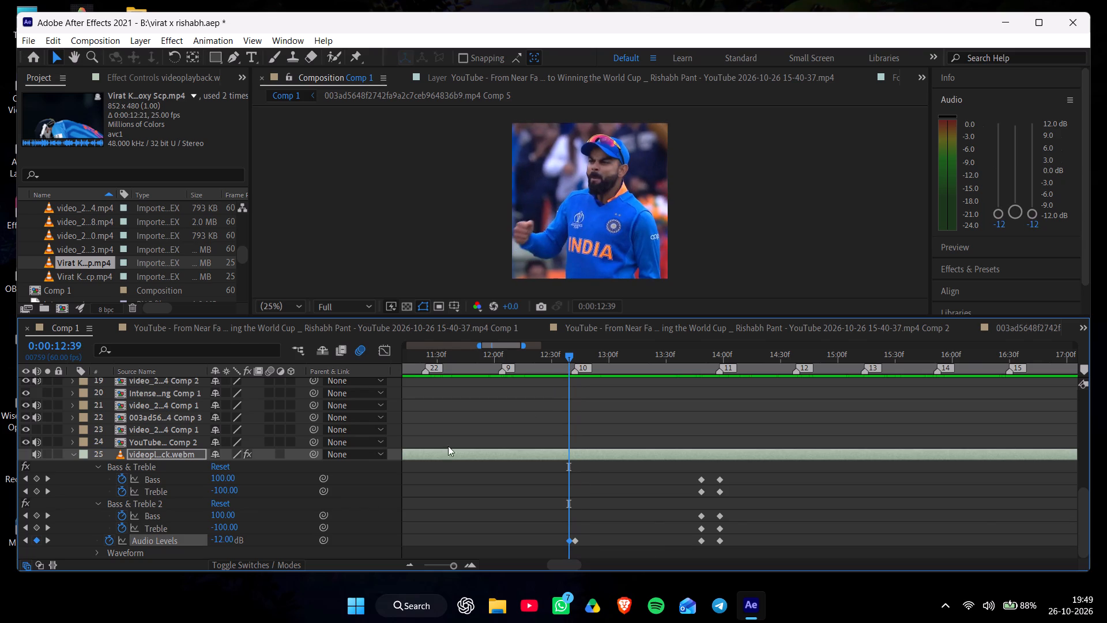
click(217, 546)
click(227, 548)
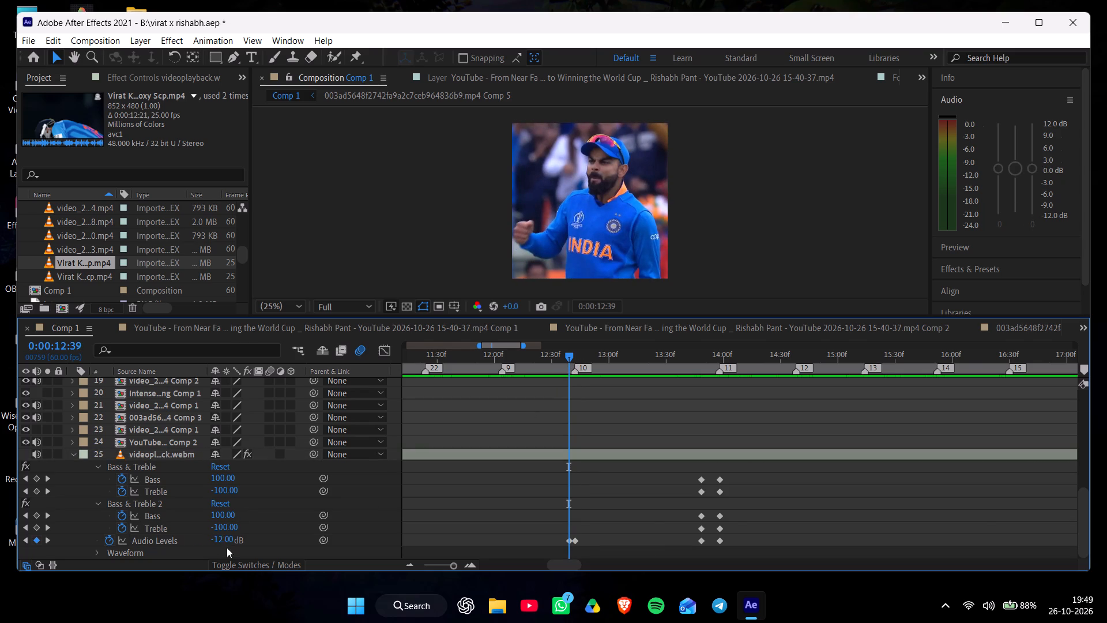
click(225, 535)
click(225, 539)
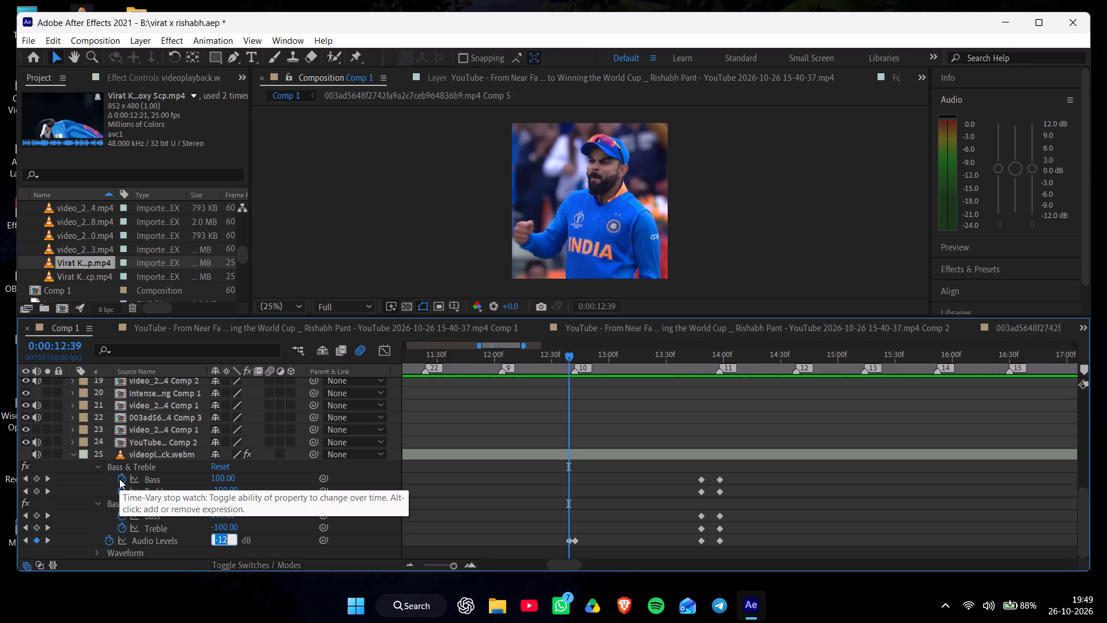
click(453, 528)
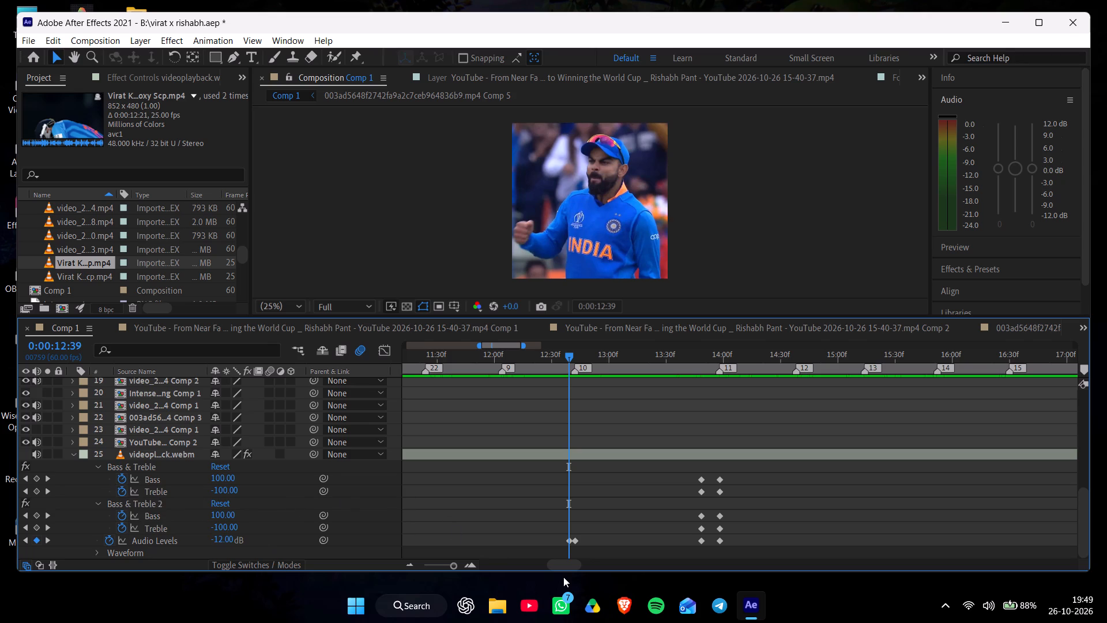
Delete the Bass and Treble keyframes of both Bass & Treble effects on videoplayback.webm around markers 3 to 4 and marker 11.
drag(560, 565, 547, 565)
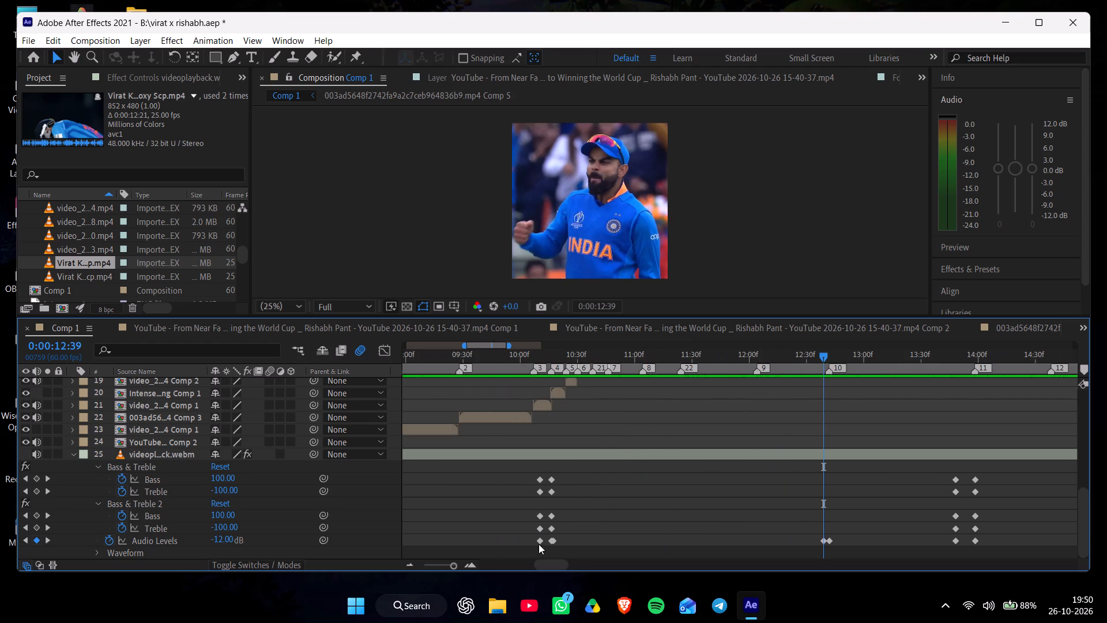
drag(519, 471, 573, 531)
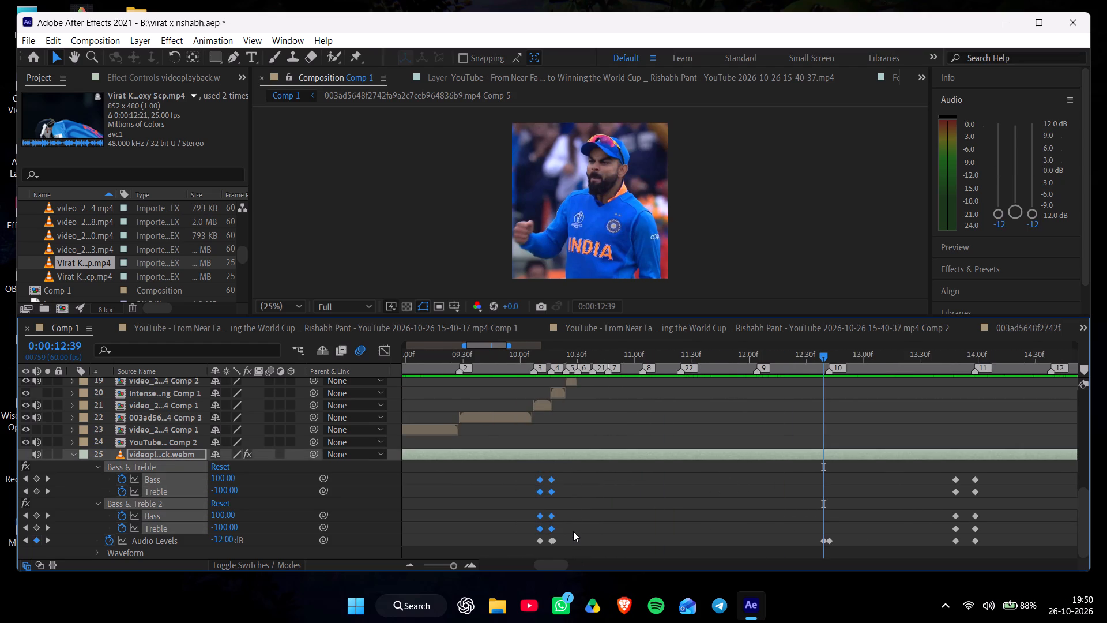
key(Delete)
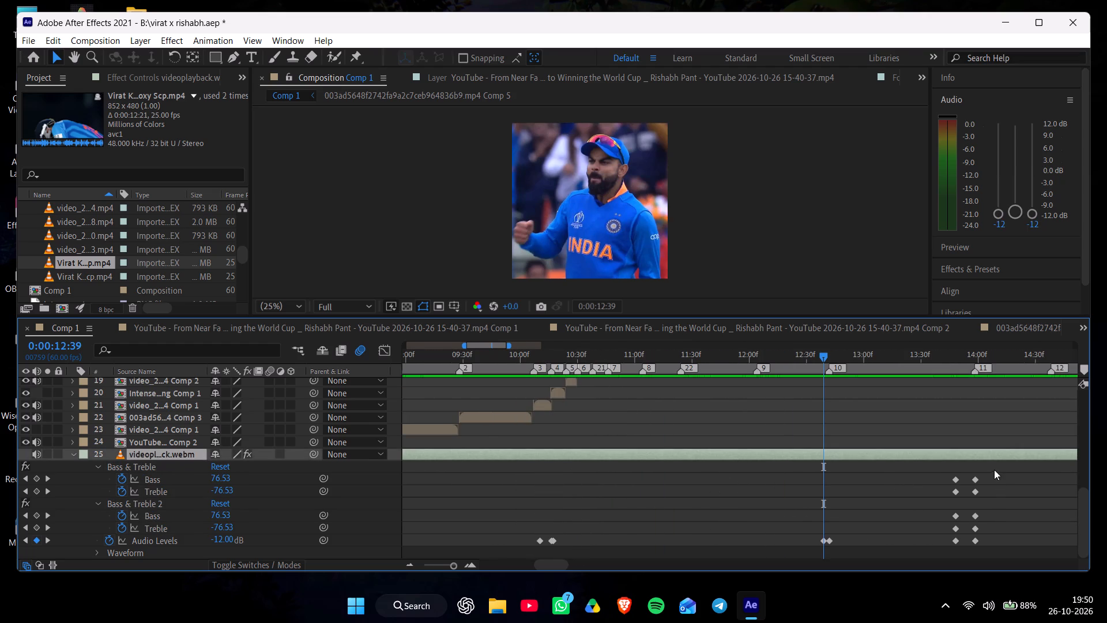
drag(993, 469, 952, 532)
key(Delete)
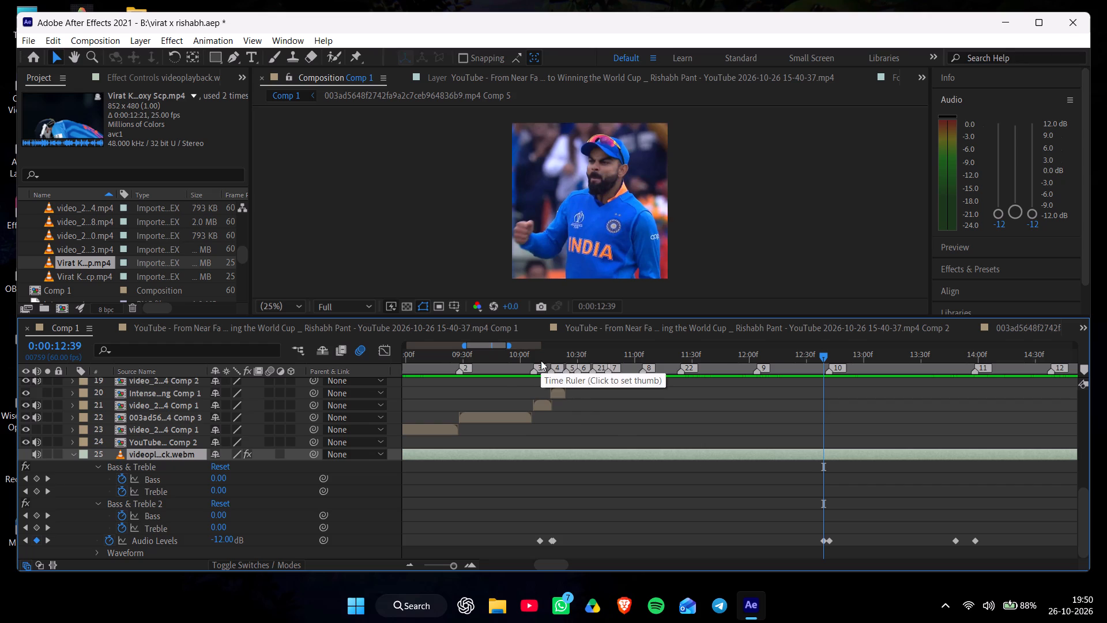
Play the edit from 0:00:10:04 to check the sound without those bass and treble keyframes.
click(527, 354)
key(space)
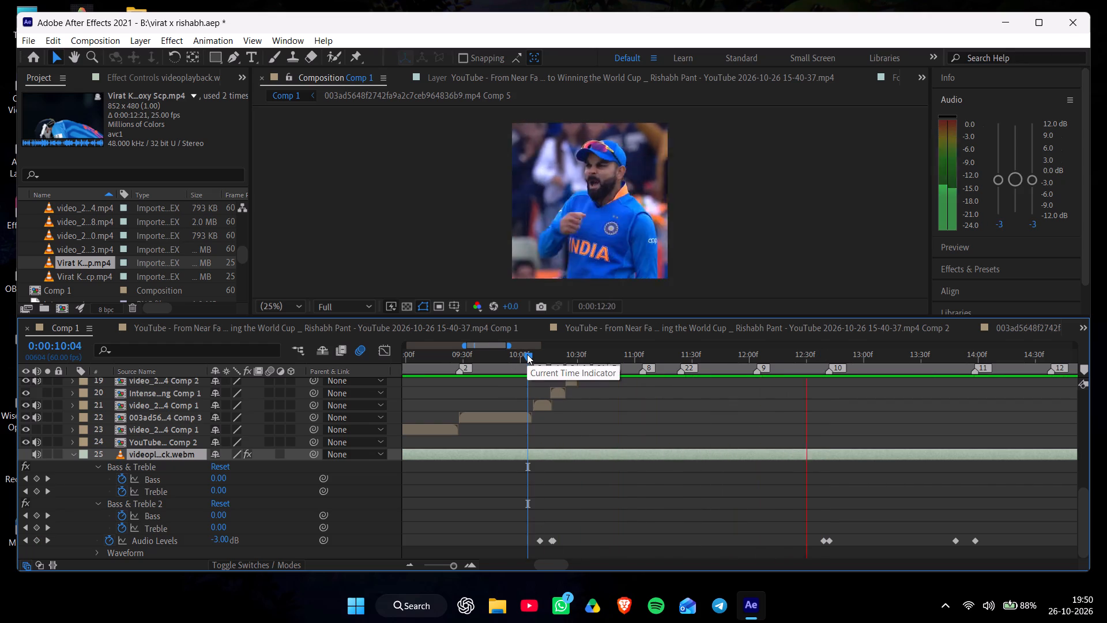
Lower the videoplayback.webm Audio Levels keyframe at 0:00:12:42 to -30.12 dB.
click(830, 349)
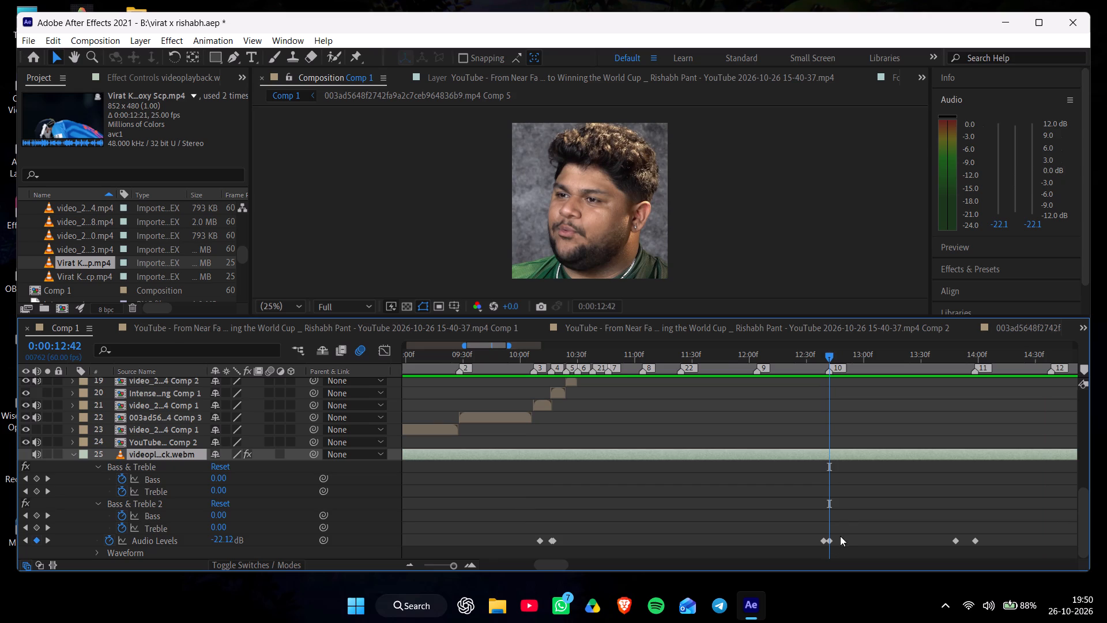
click(829, 542)
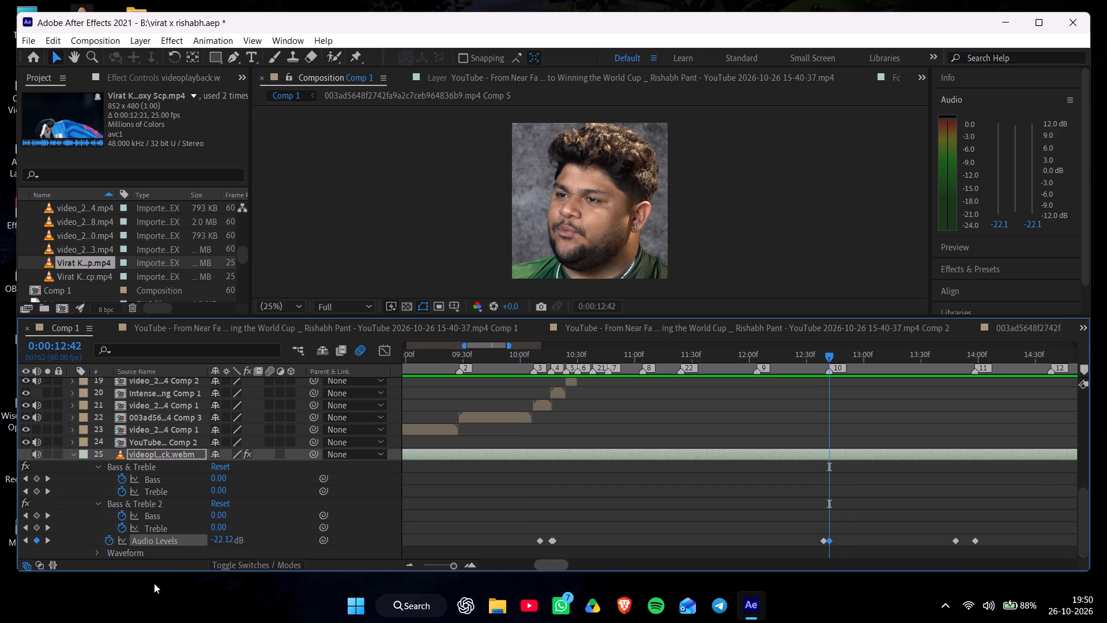
click(219, 544)
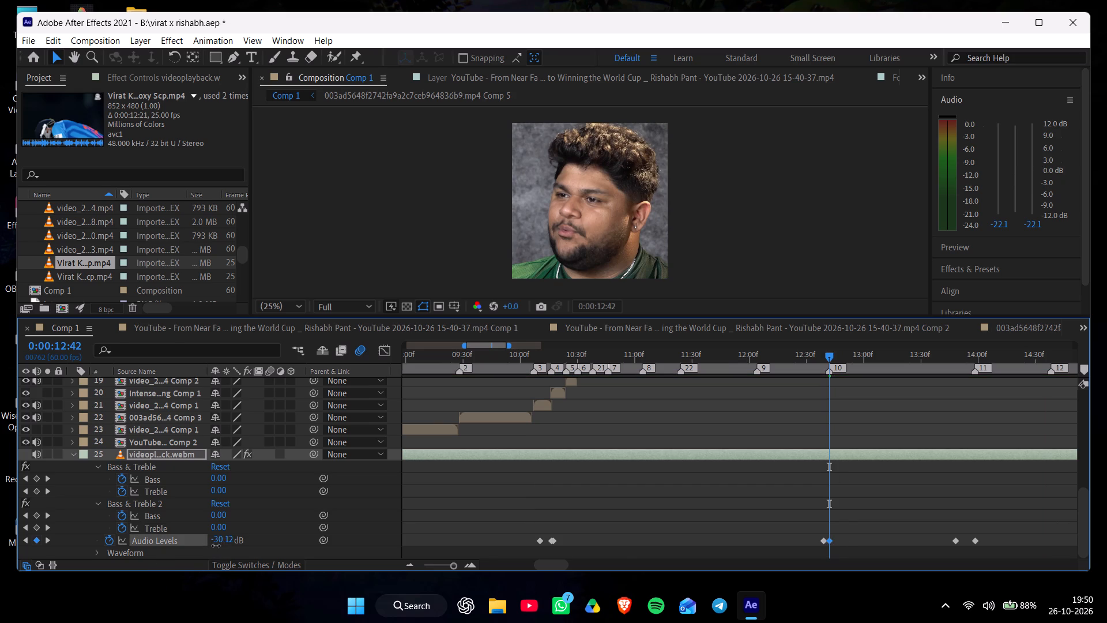
Set the videoplayback.webm Audio Levels keyframe at 0:00:13:48 to -30 dB.
click(955, 356)
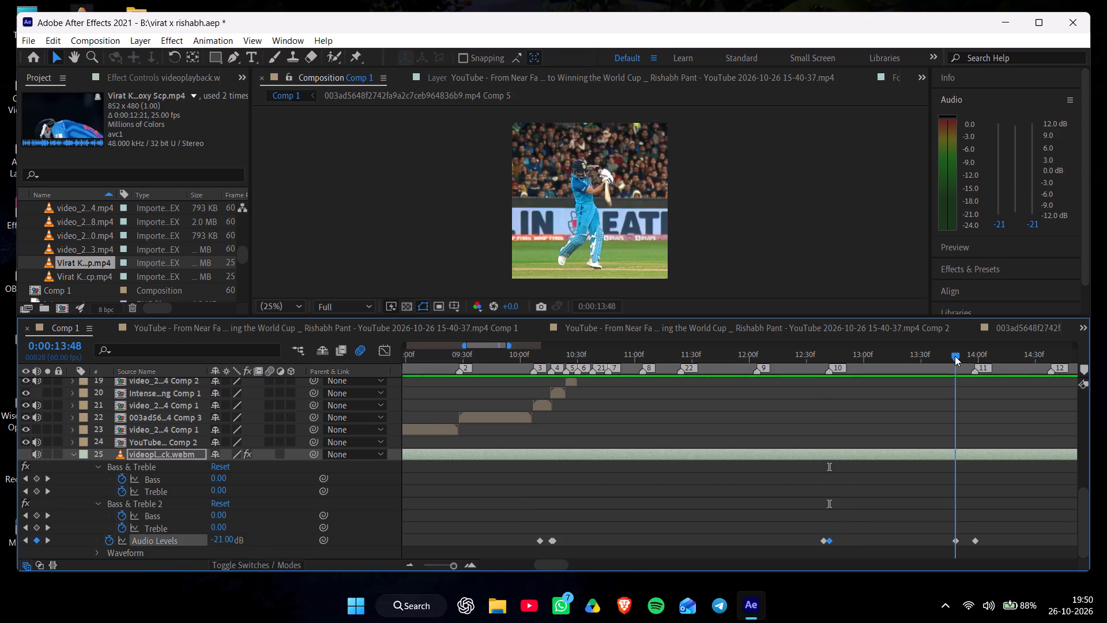
click(955, 540)
click(213, 541)
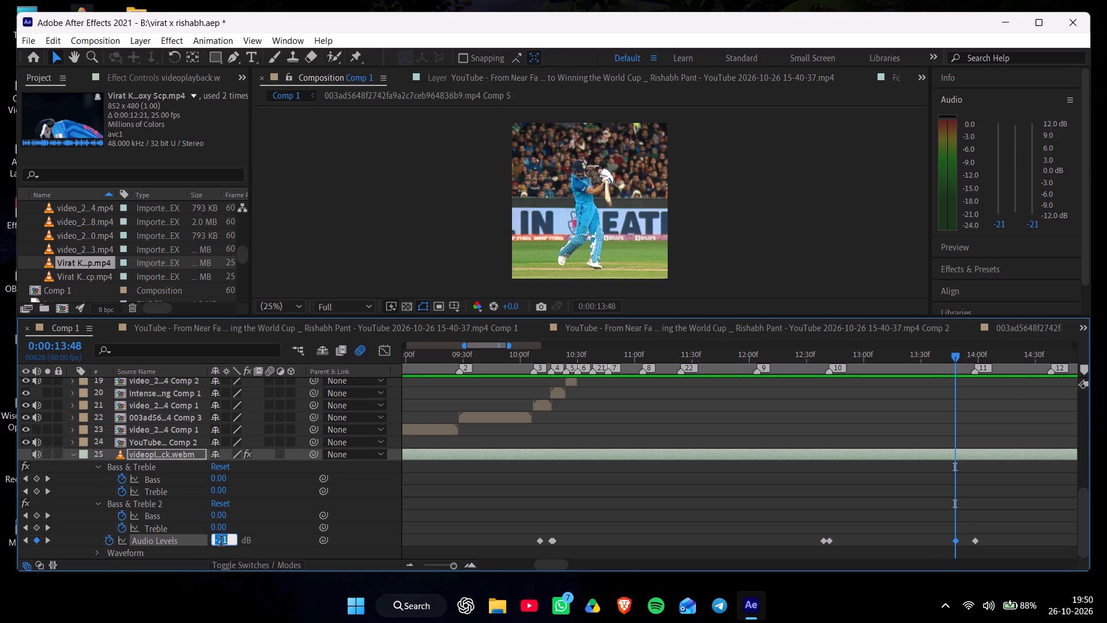
text(-30)
key(Return)
Play the edit from 0:00:10:02 to check the lowered audio levels through marker 11.
click(741, 356)
drag(741, 356, 547, 403)
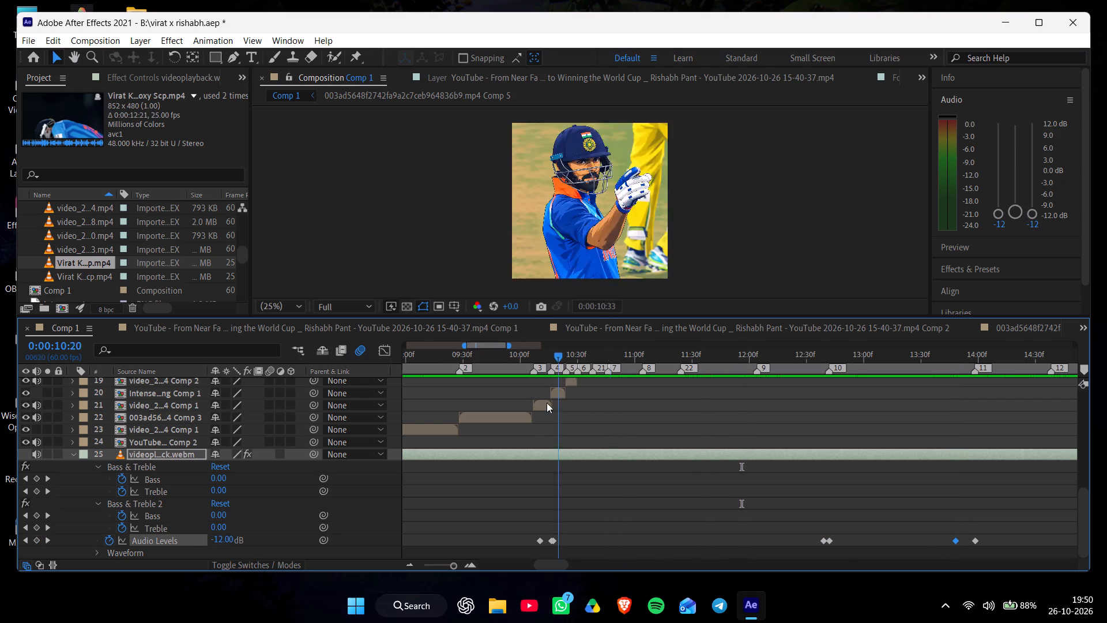
drag(547, 403, 525, 407)
key(space)
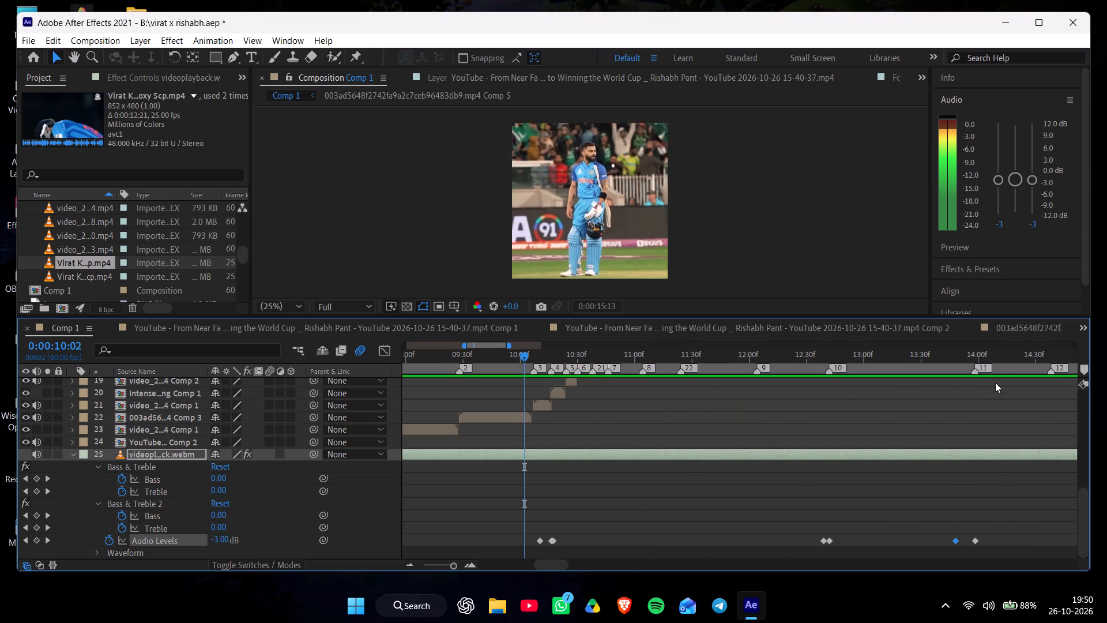
Move the -30 dB Audio Levels keyframe of videoplayback.webm before marker 11 earlier to 0:00:13:32.
drag(941, 352, 925, 365)
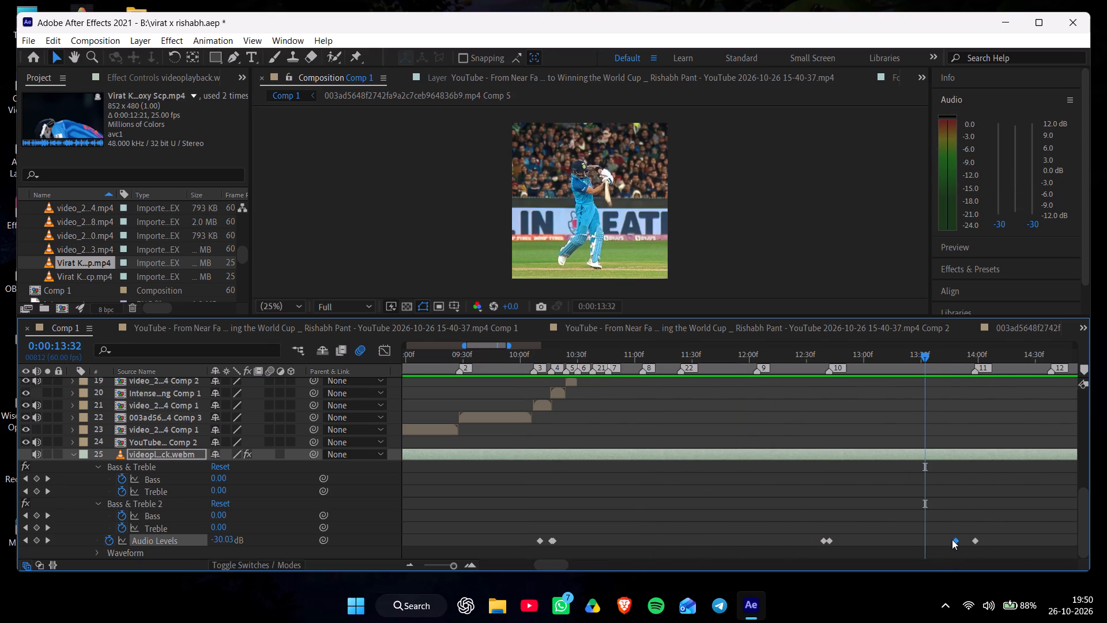
drag(955, 539, 924, 545)
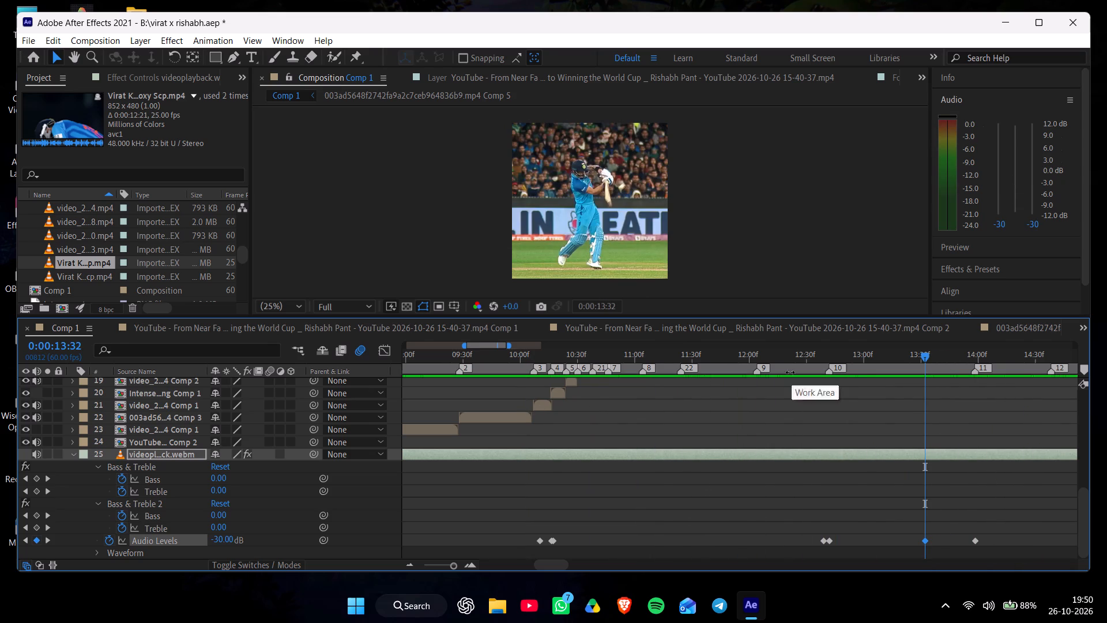
Play the edit from 0:00:12:17, and scrub through the clips between markers 7 and 10 to review them.
click(781, 361)
key(space)
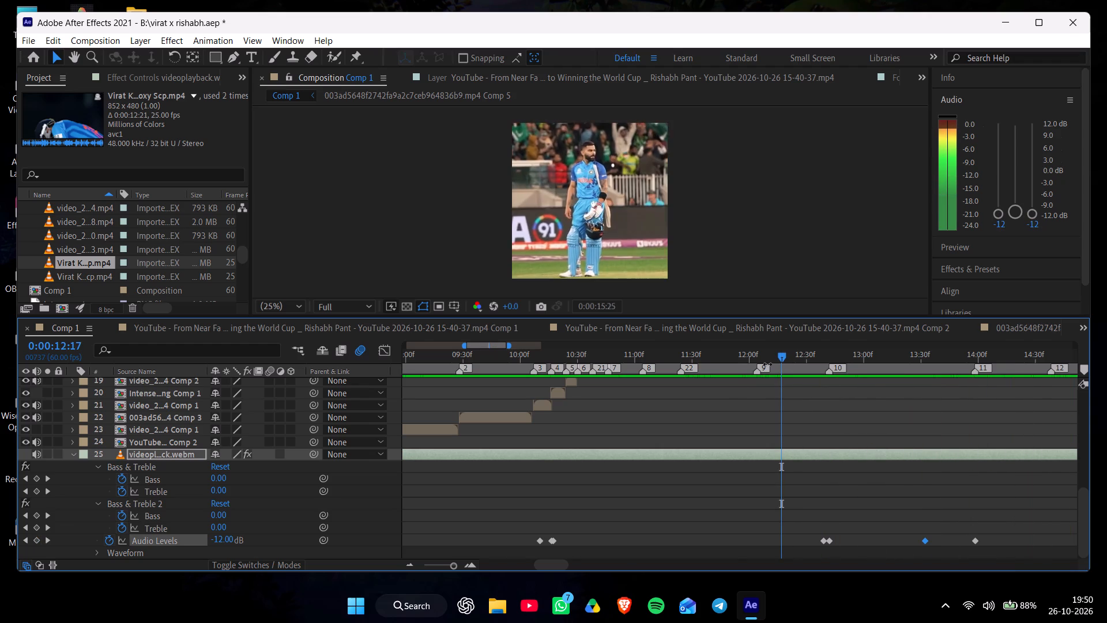
drag(1082, 498, 1074, 458)
drag(743, 355, 728, 360)
drag(728, 360, 713, 364)
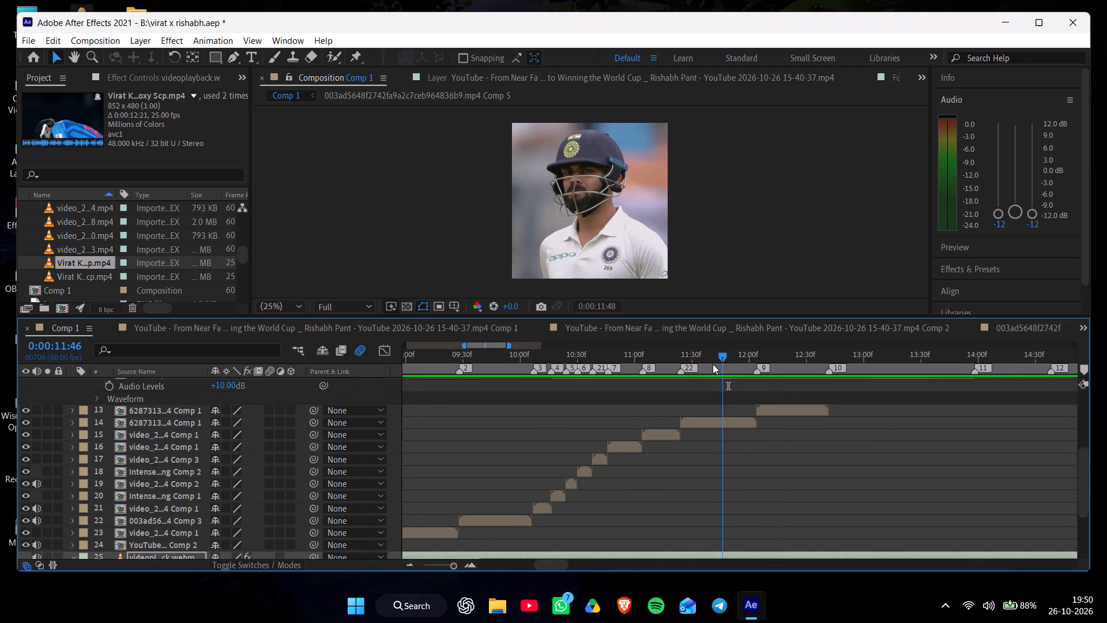
drag(713, 364, 598, 471)
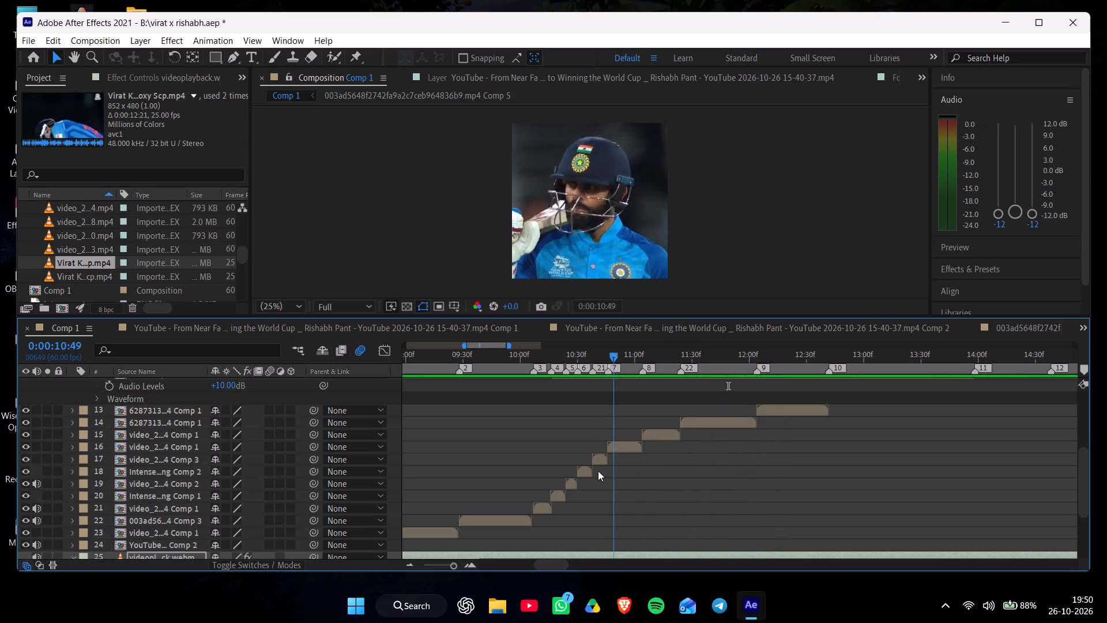
drag(598, 471, 664, 551)
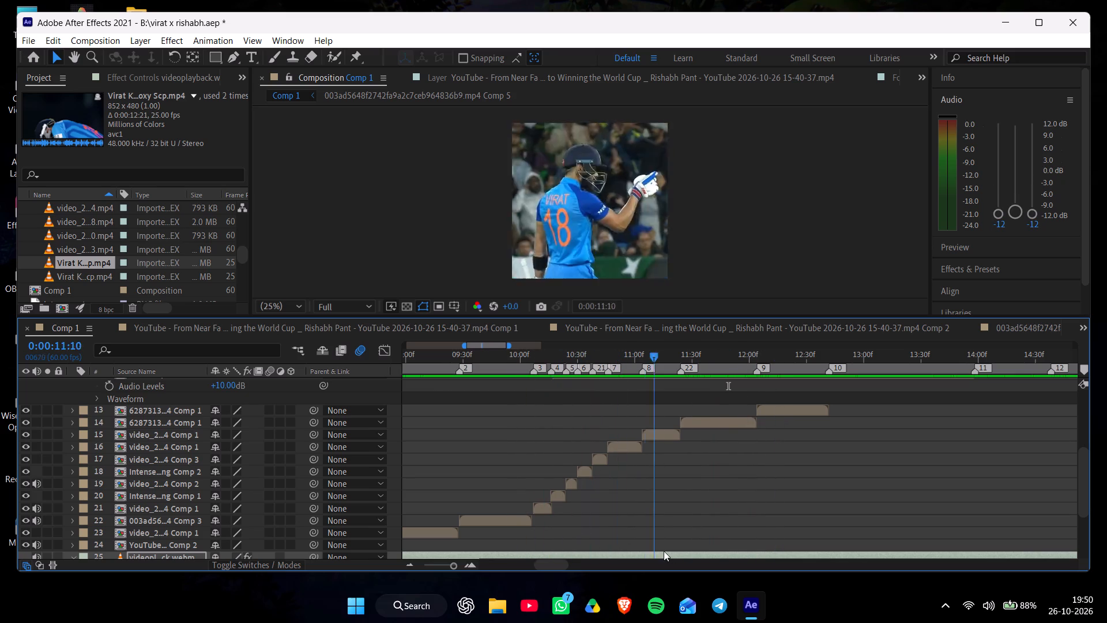
drag(664, 551, 848, 588)
Show the audio waveform of the Pre-comp 1 layer.
scroll(860, 502, up, 1)
click(842, 480)
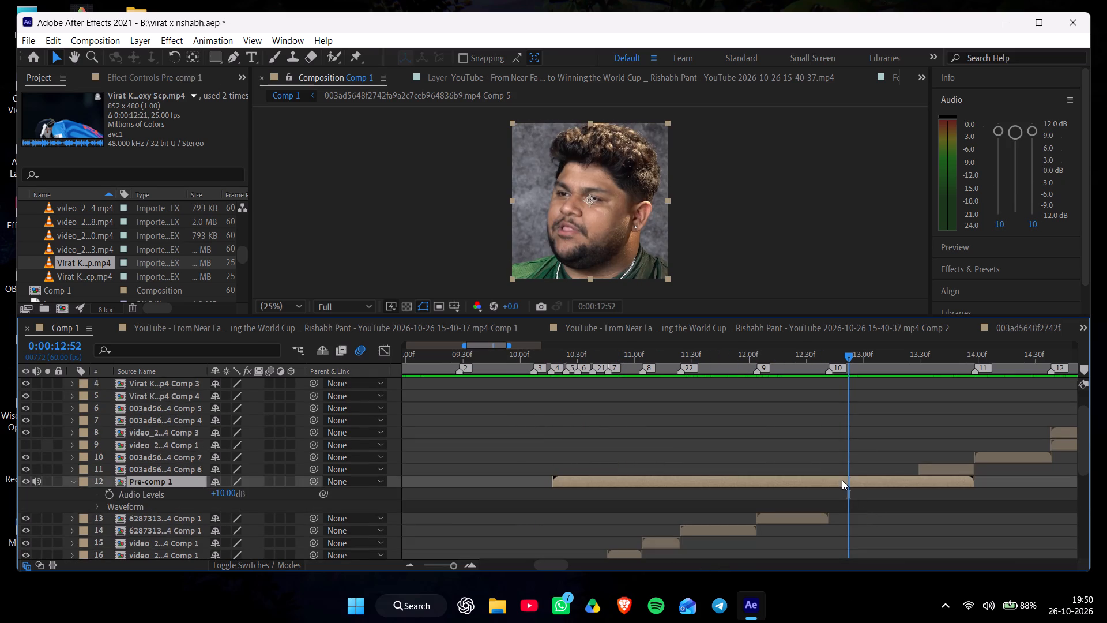
key(l)
key(l)
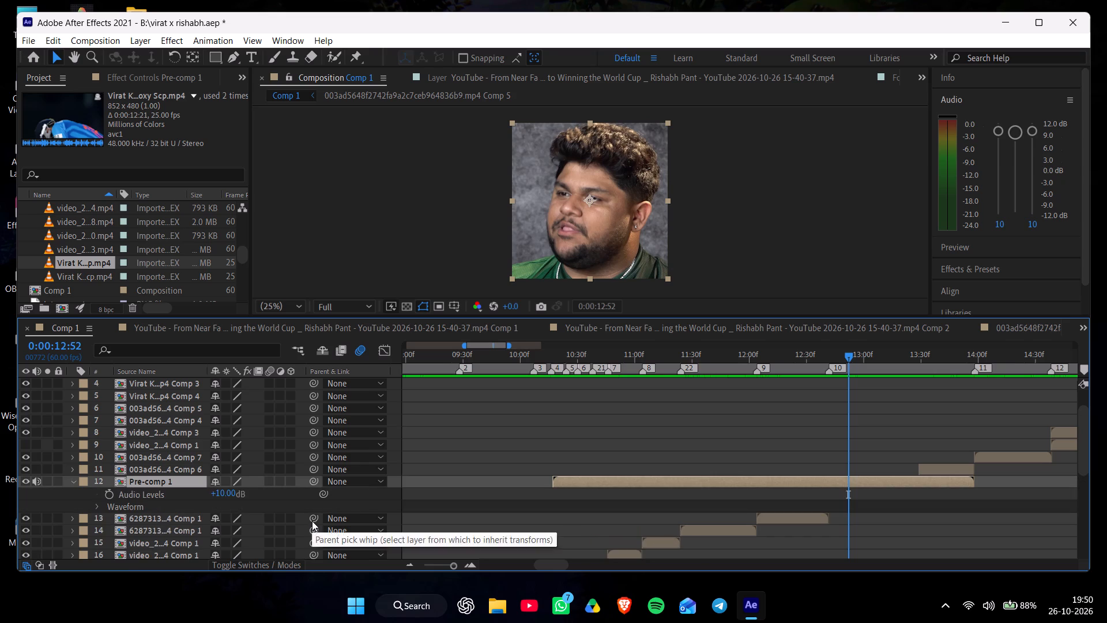
key(l)
key(l)
key(l)
key(l)
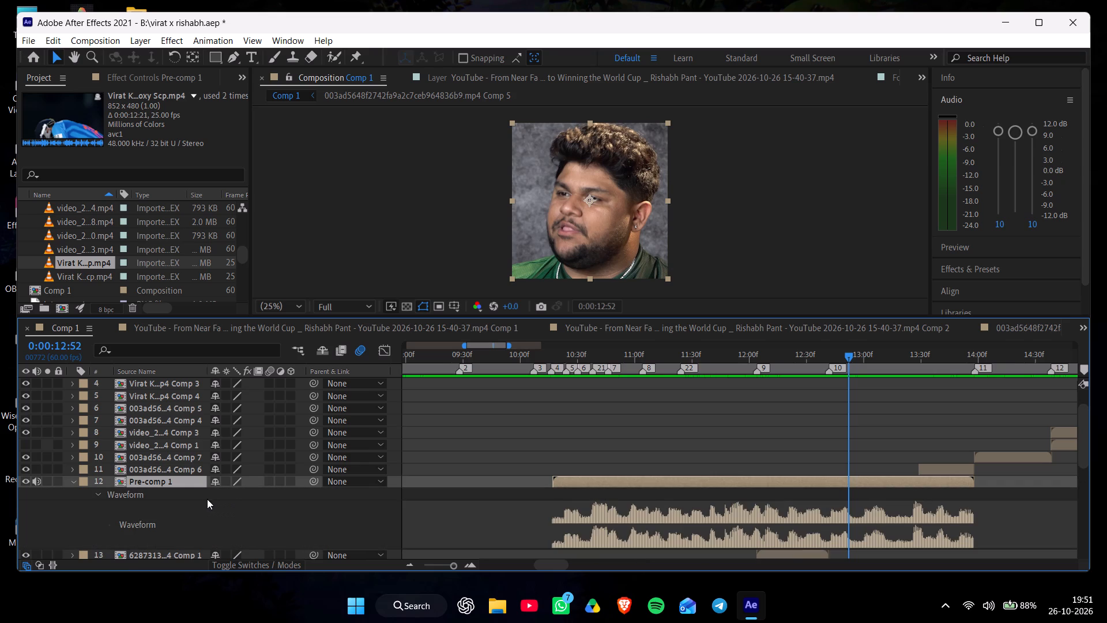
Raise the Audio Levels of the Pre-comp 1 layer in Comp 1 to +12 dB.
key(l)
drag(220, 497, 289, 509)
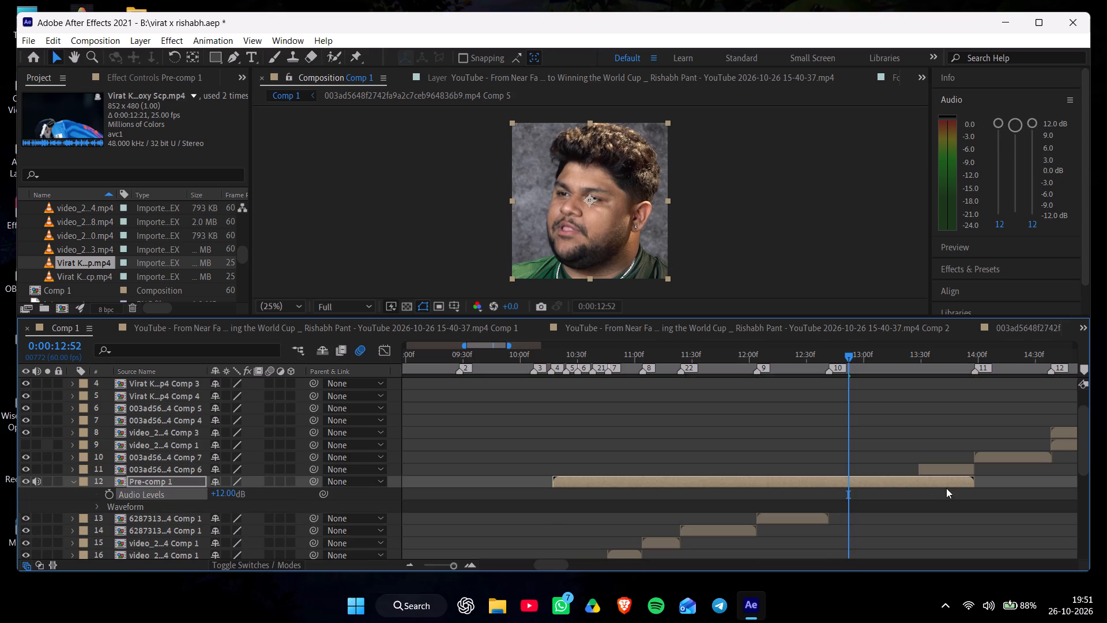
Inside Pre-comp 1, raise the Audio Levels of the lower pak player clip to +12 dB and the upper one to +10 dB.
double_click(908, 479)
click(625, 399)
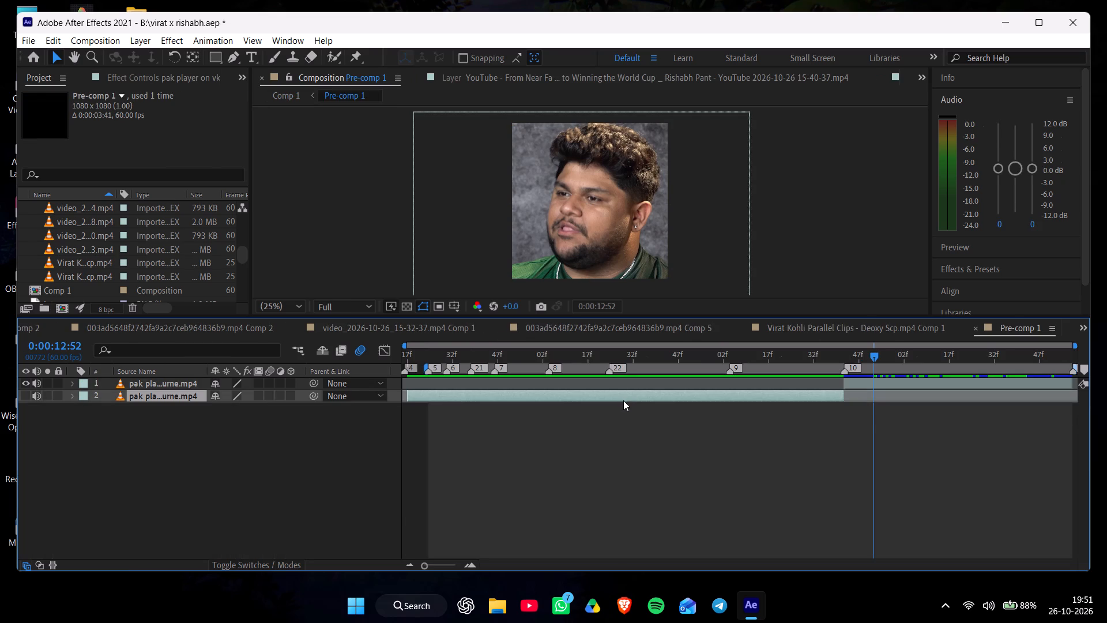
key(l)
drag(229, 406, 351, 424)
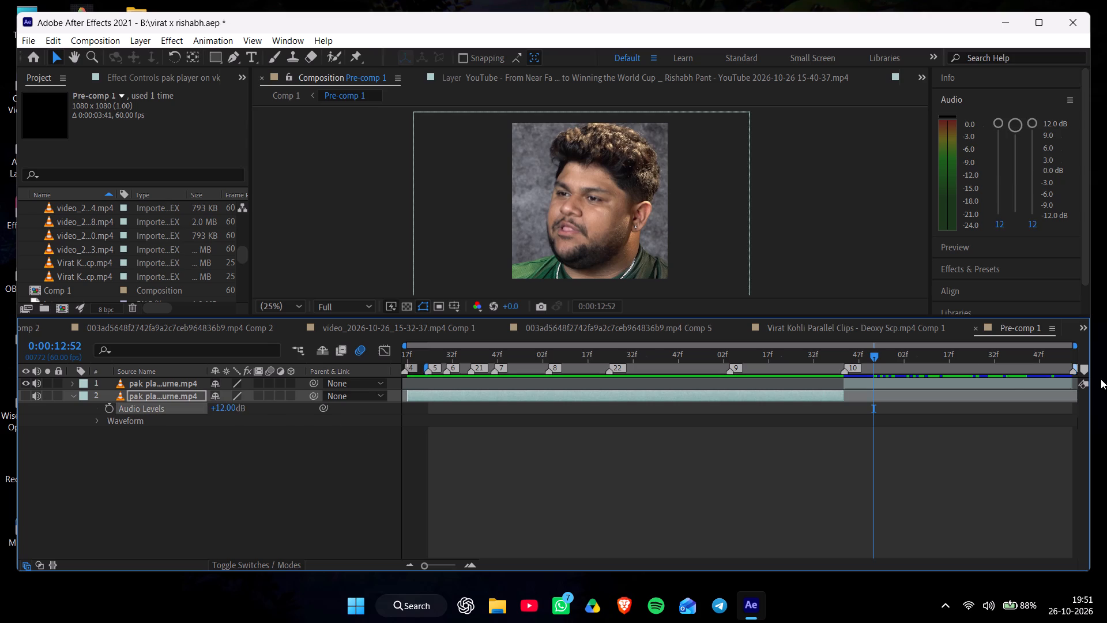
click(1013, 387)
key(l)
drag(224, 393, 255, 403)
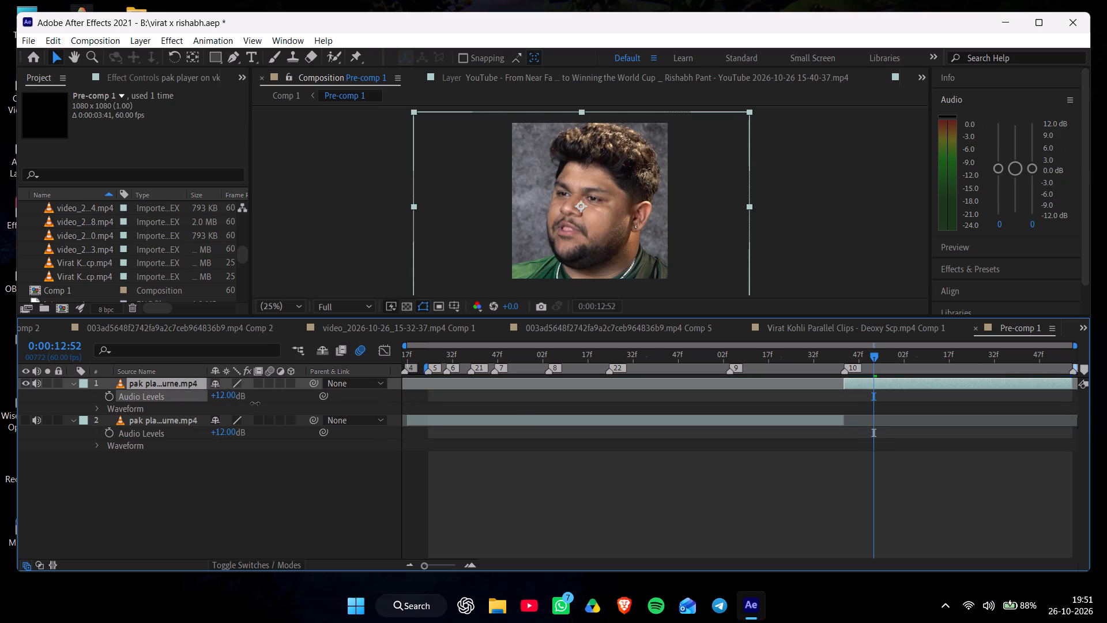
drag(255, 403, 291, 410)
Return to Comp 1 and play the edit from 0:00:10:22 to check the raised clip audio.
click(1087, 325)
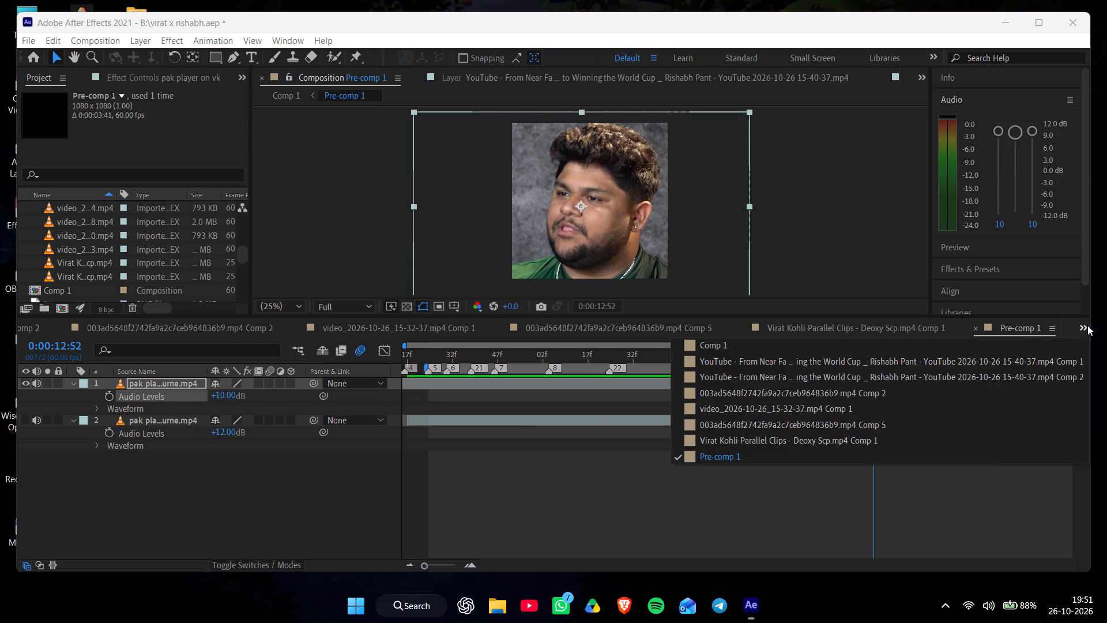
click(997, 352)
click(562, 356)
key(space)
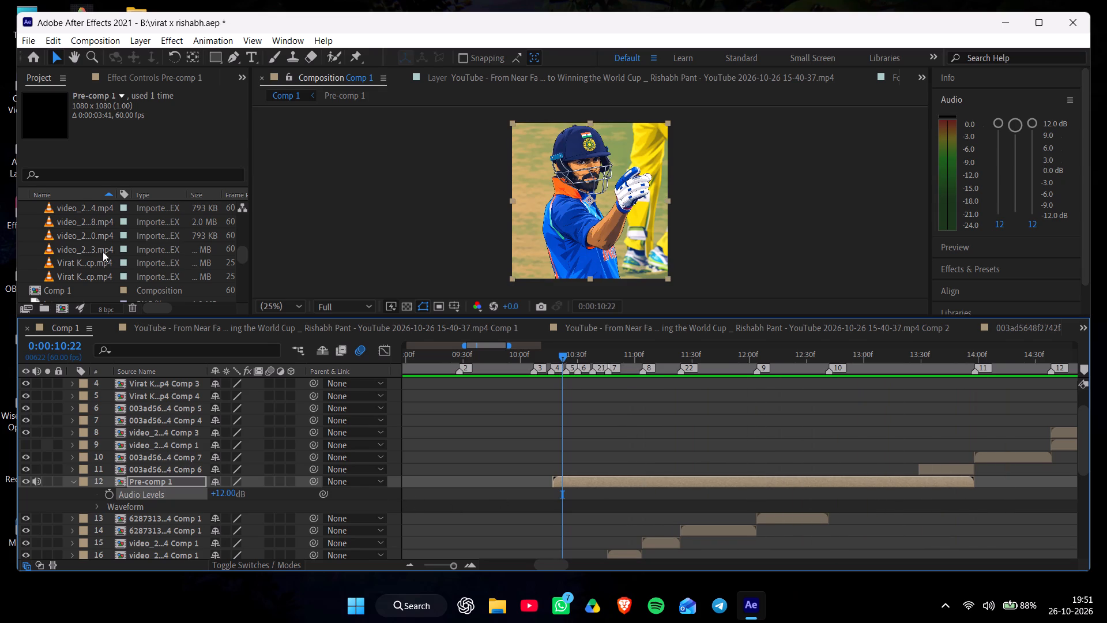
Set the Audio Levels of the Pre-comp 1 layer in Comp 1 to 9 dB.
click(231, 493)
key(9)
key(Return)
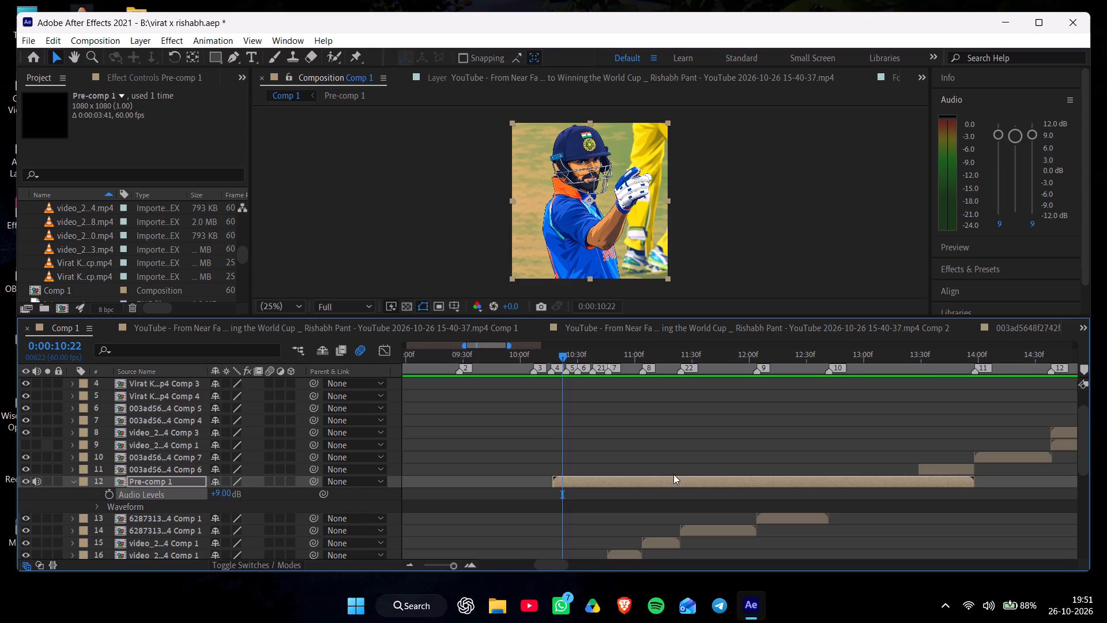
Inside Pre-comp 1, set the Audio Levels of both pak player clips to 9 dB.
double_click(675, 481)
click(607, 420)
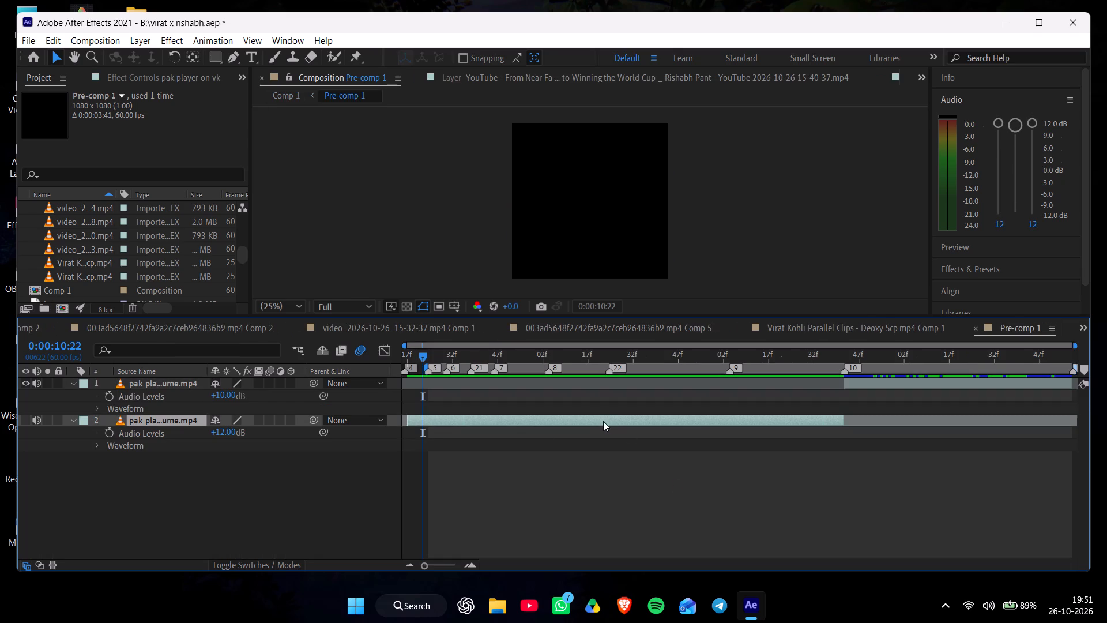
click(220, 436)
key(9)
click(217, 399)
key(9)
click(261, 474)
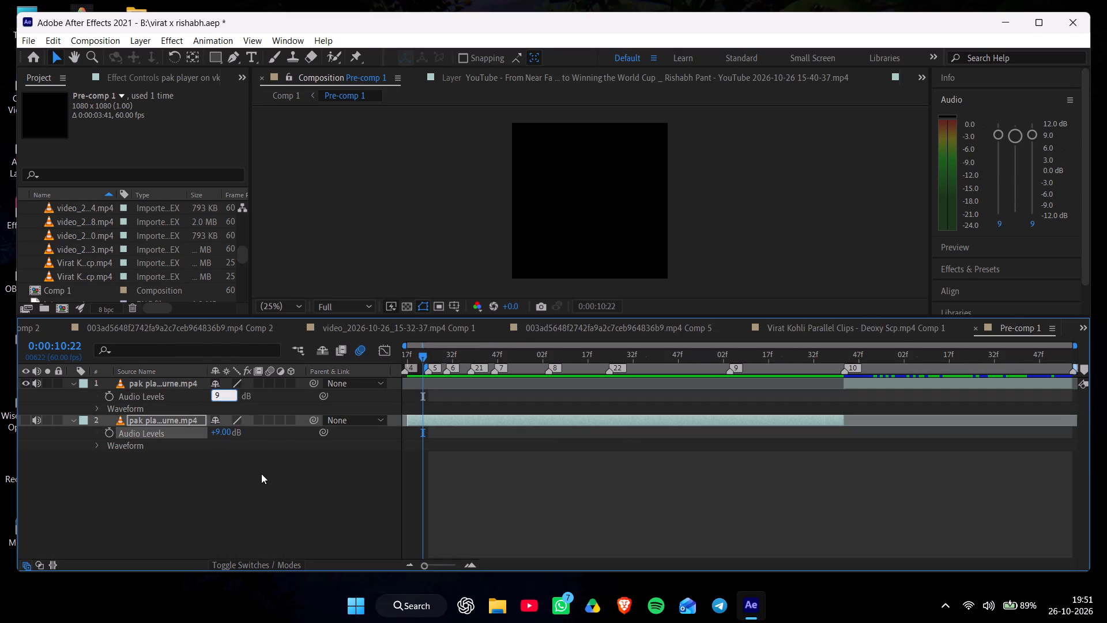
Return to Comp 1, play the edit from 0:00:09:49 and 0:00:10:26, and scrub the clip before marker 11 to check the audio.
click(1082, 328)
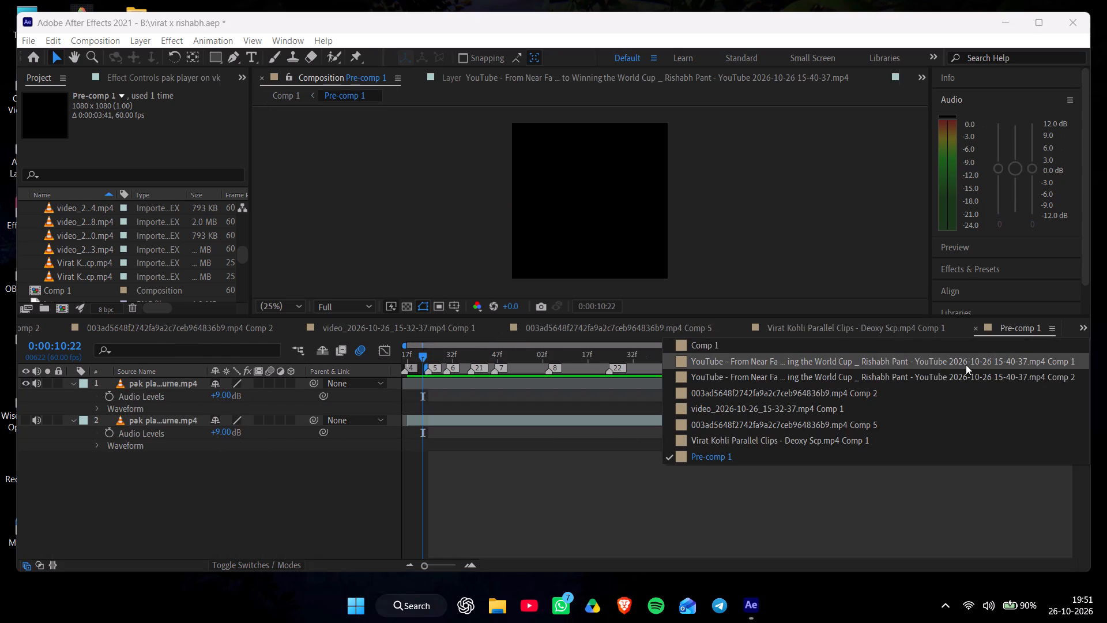
click(951, 355)
click(1075, 327)
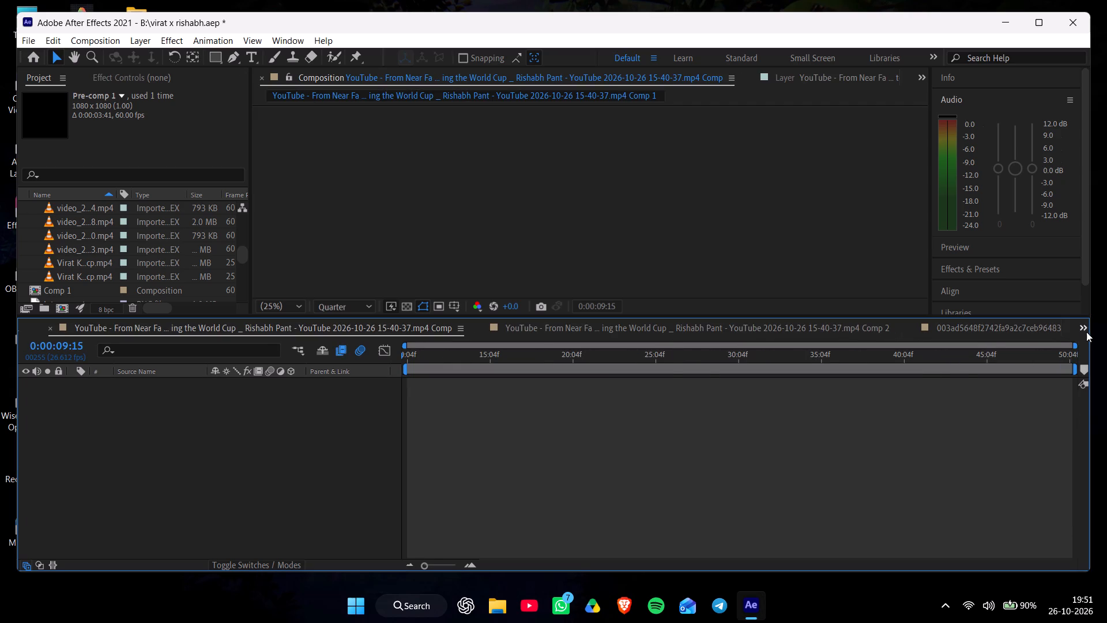
click(1086, 332)
click(944, 347)
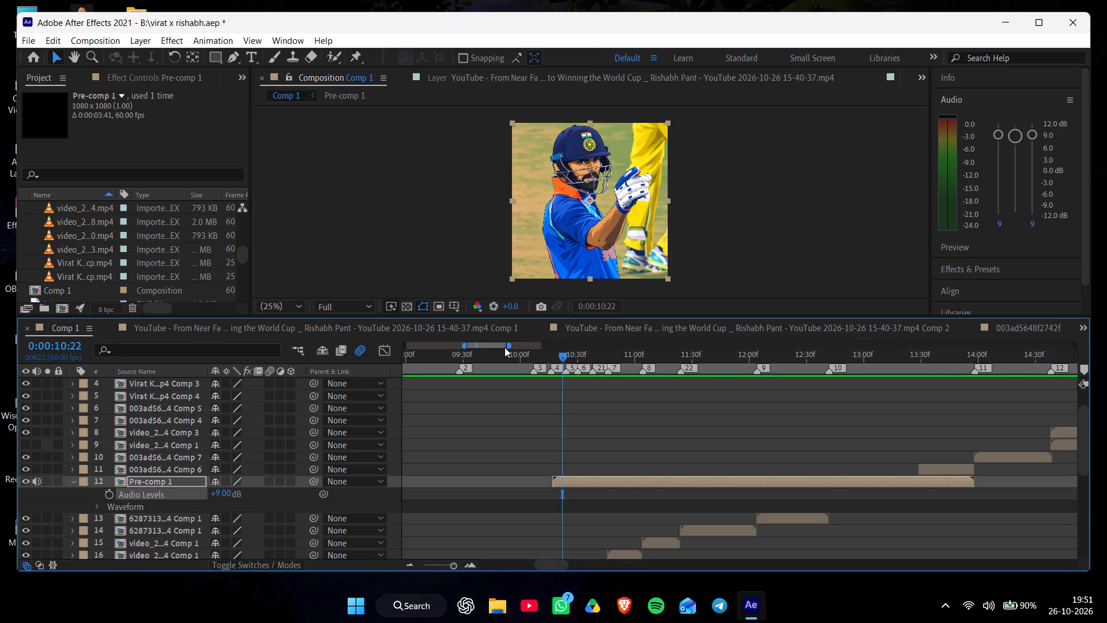
click(499, 353)
key(space)
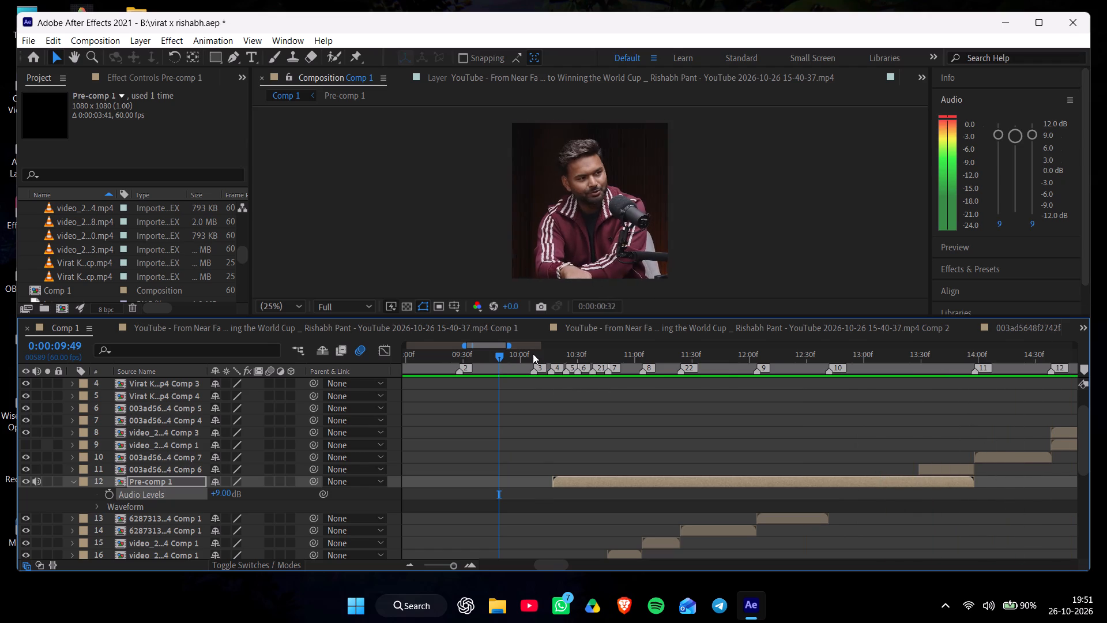
drag(533, 354, 570, 370)
key(space)
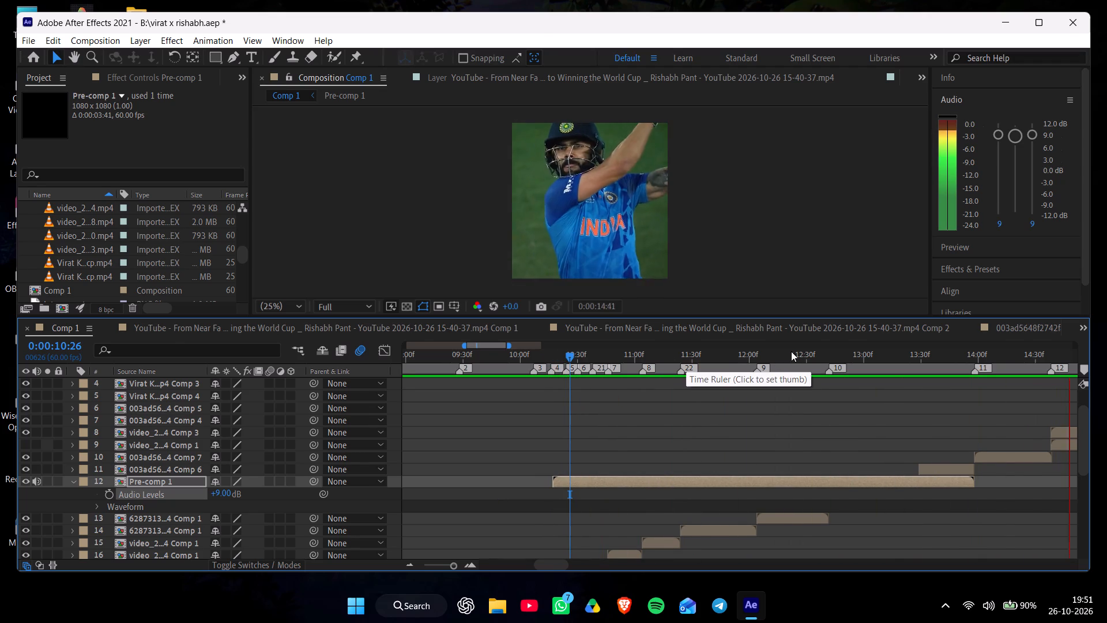
drag(902, 359, 947, 372)
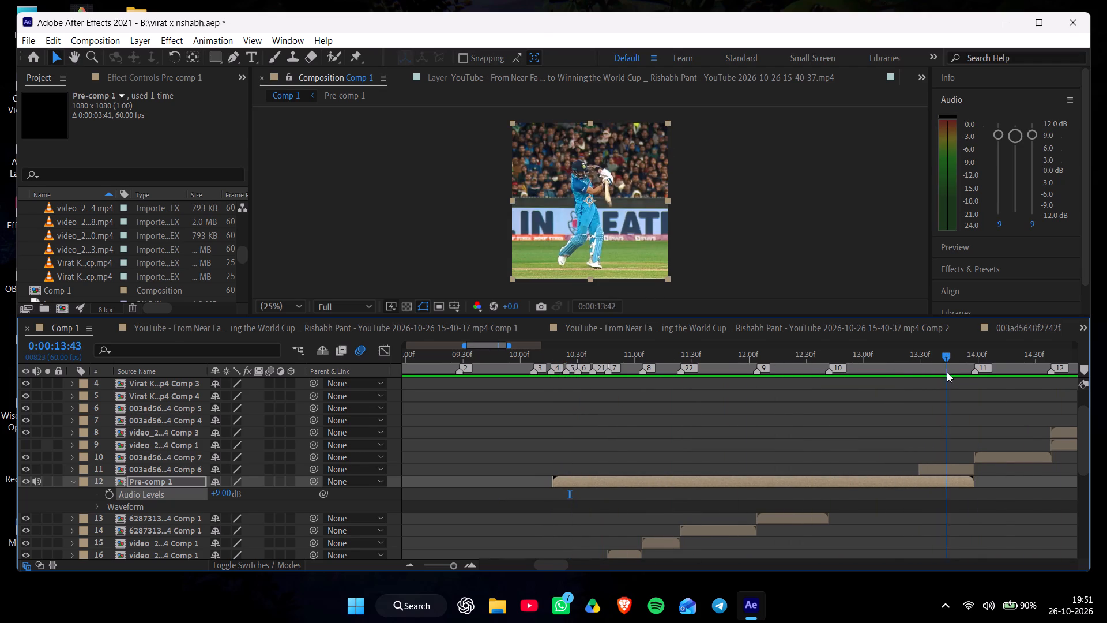
drag(947, 372, 919, 387)
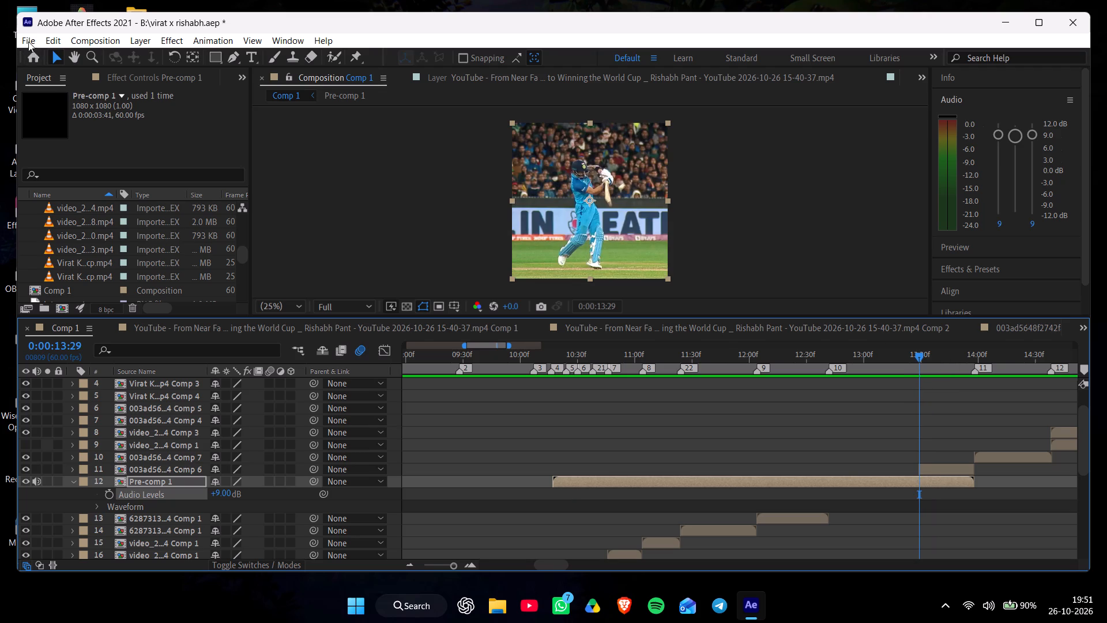
Close the virat x rishabh.aep project.
click(28, 42)
drag(70, 148, 76, 143)
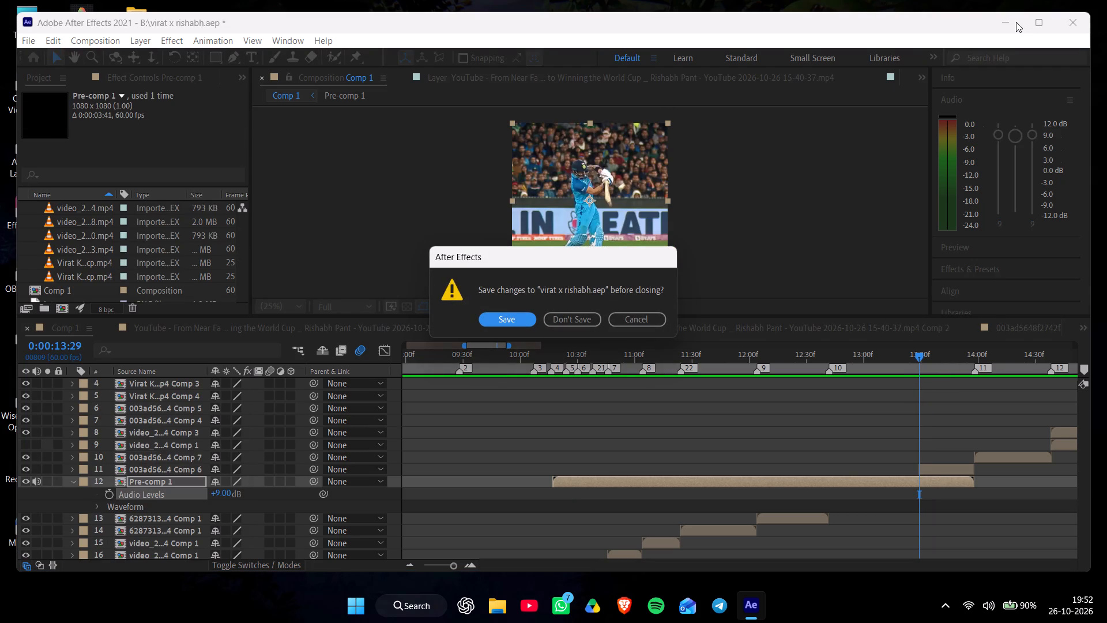
click(1010, 22)
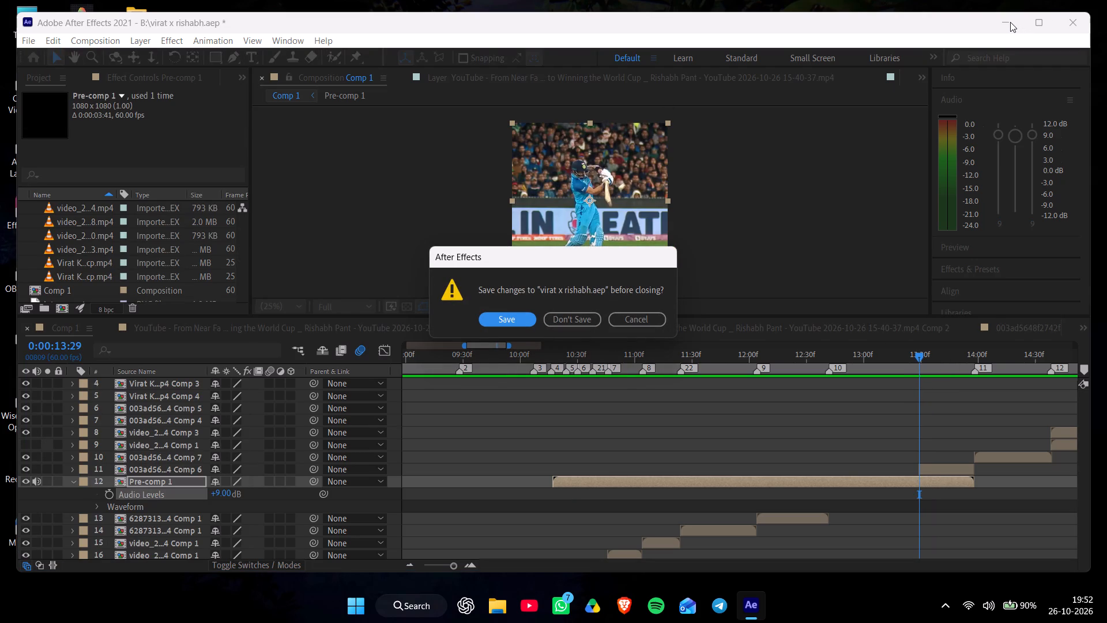